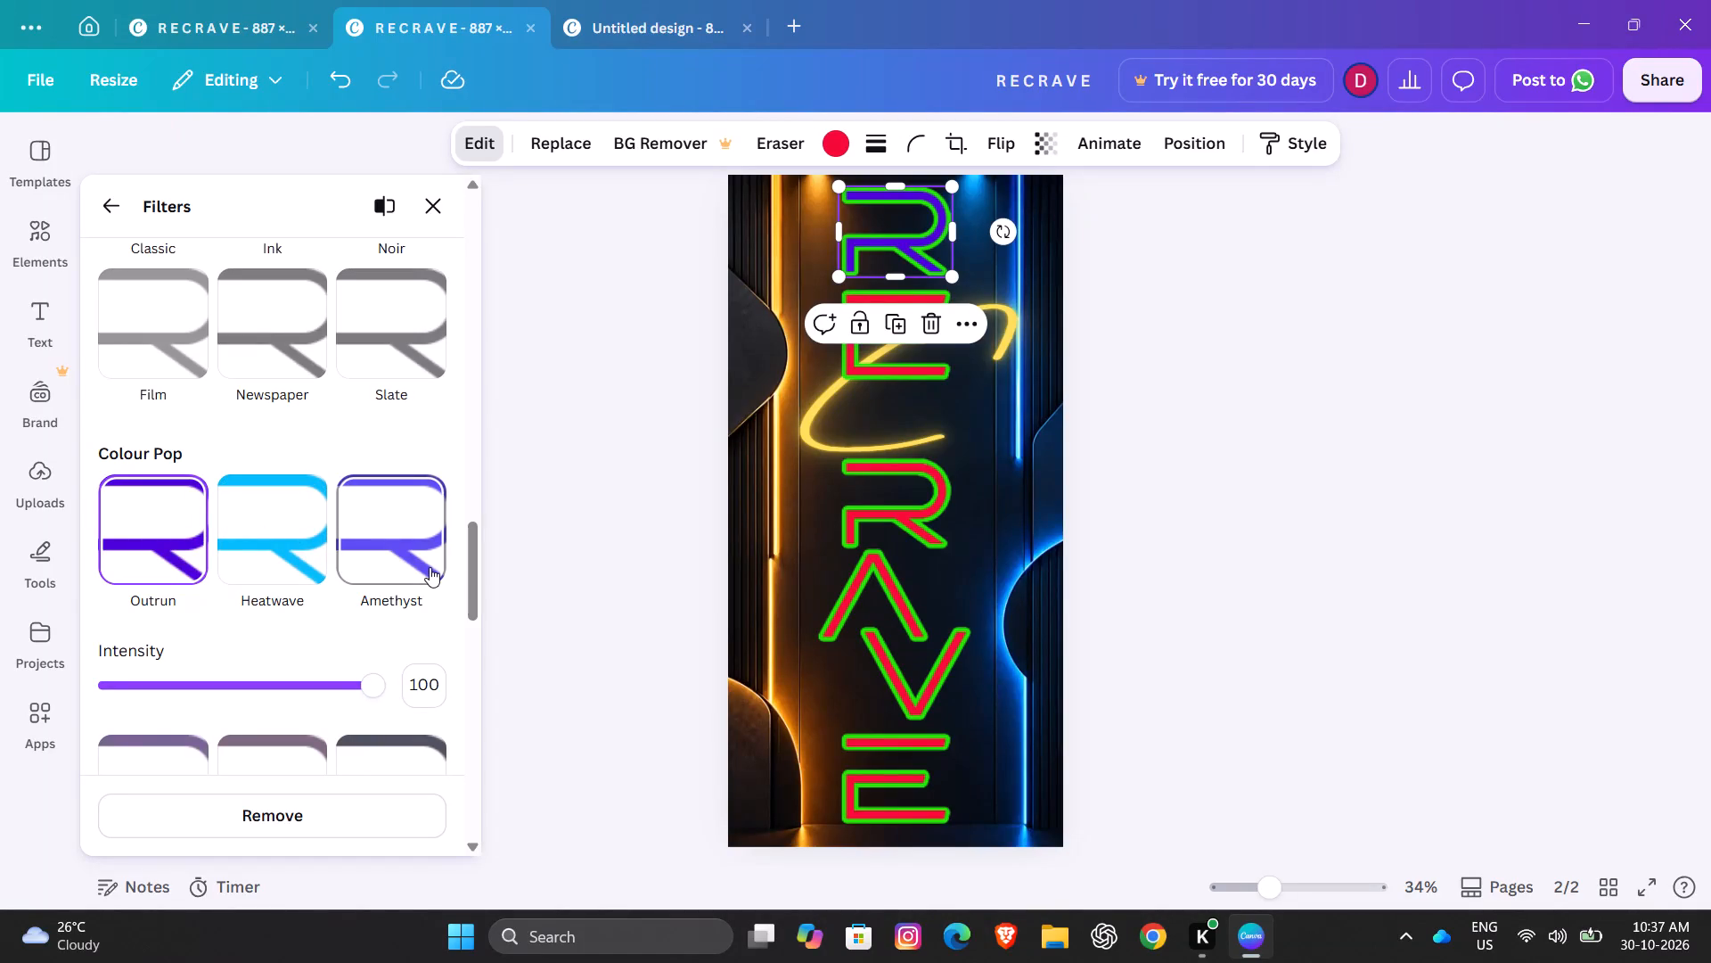
Finish the filter editing on the top R and deselect the letter.
click(580, 562)
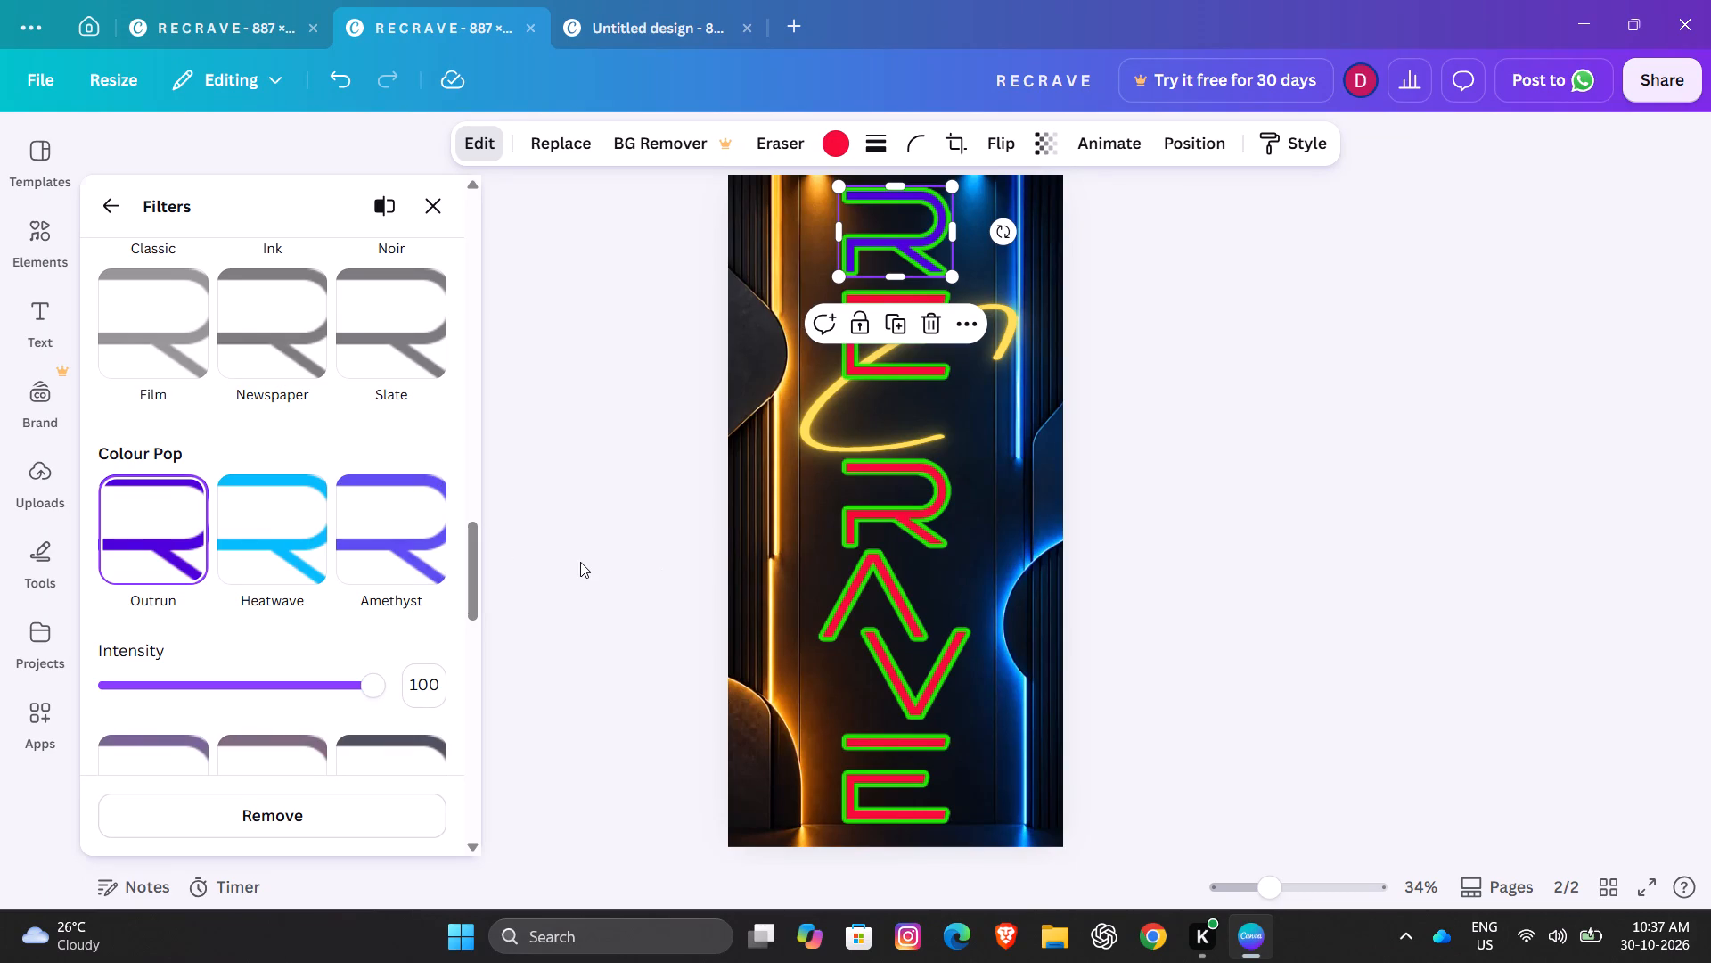
click(580, 562)
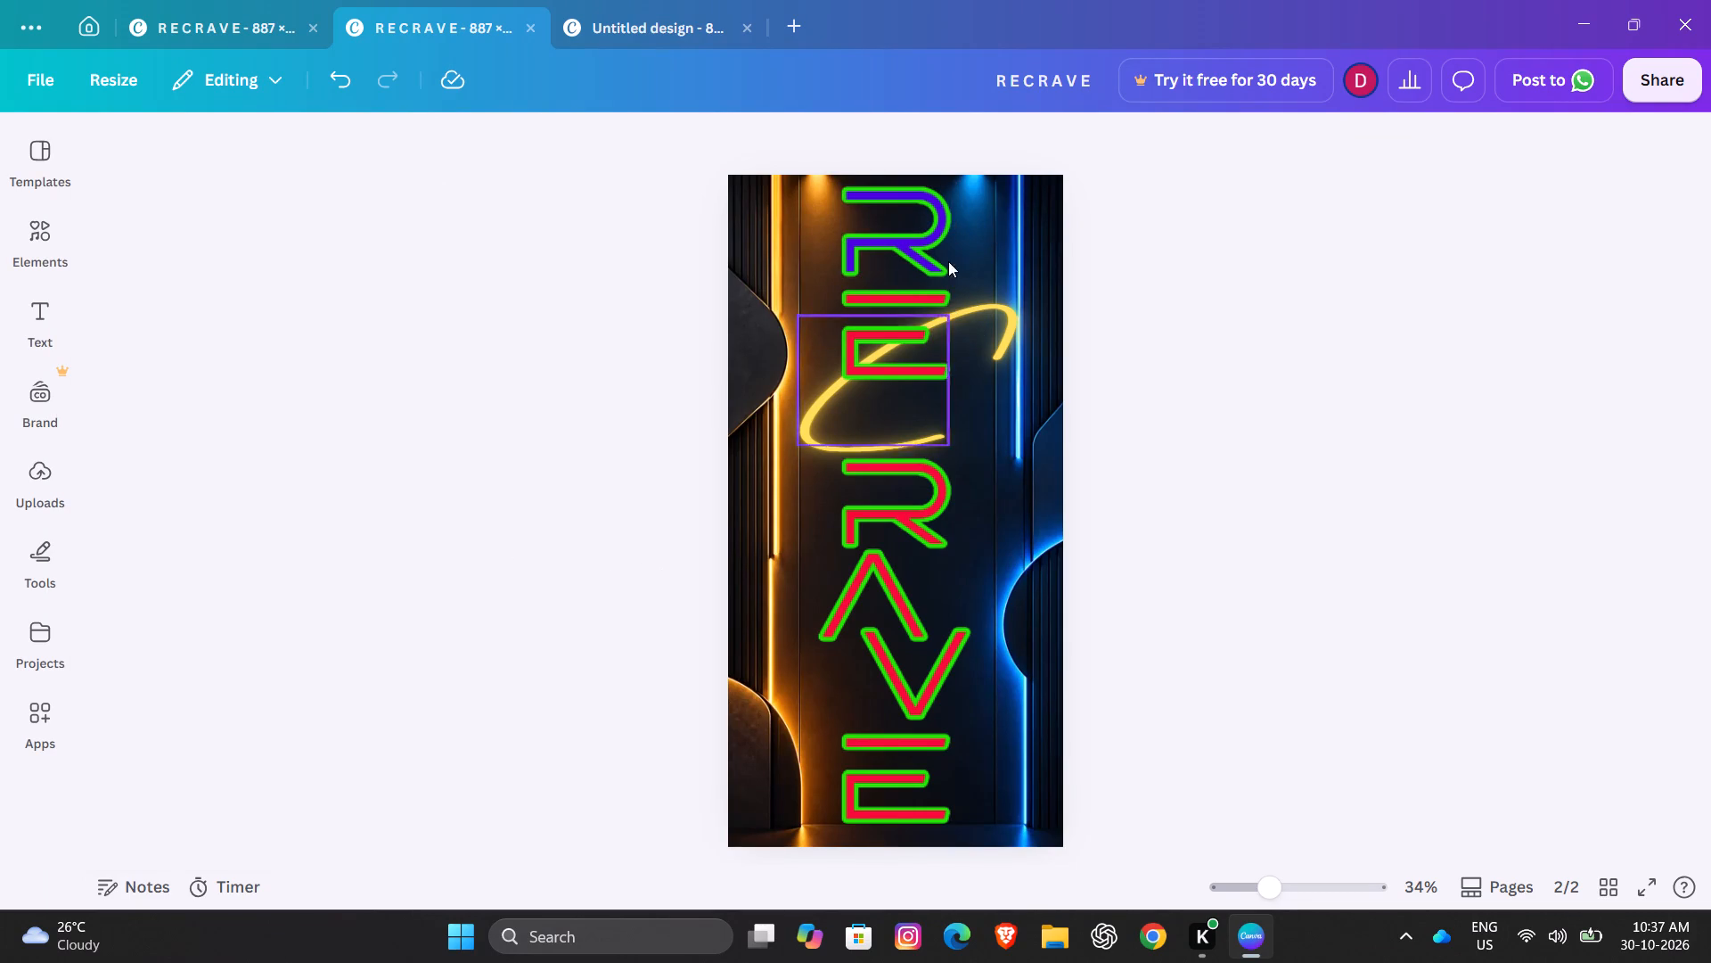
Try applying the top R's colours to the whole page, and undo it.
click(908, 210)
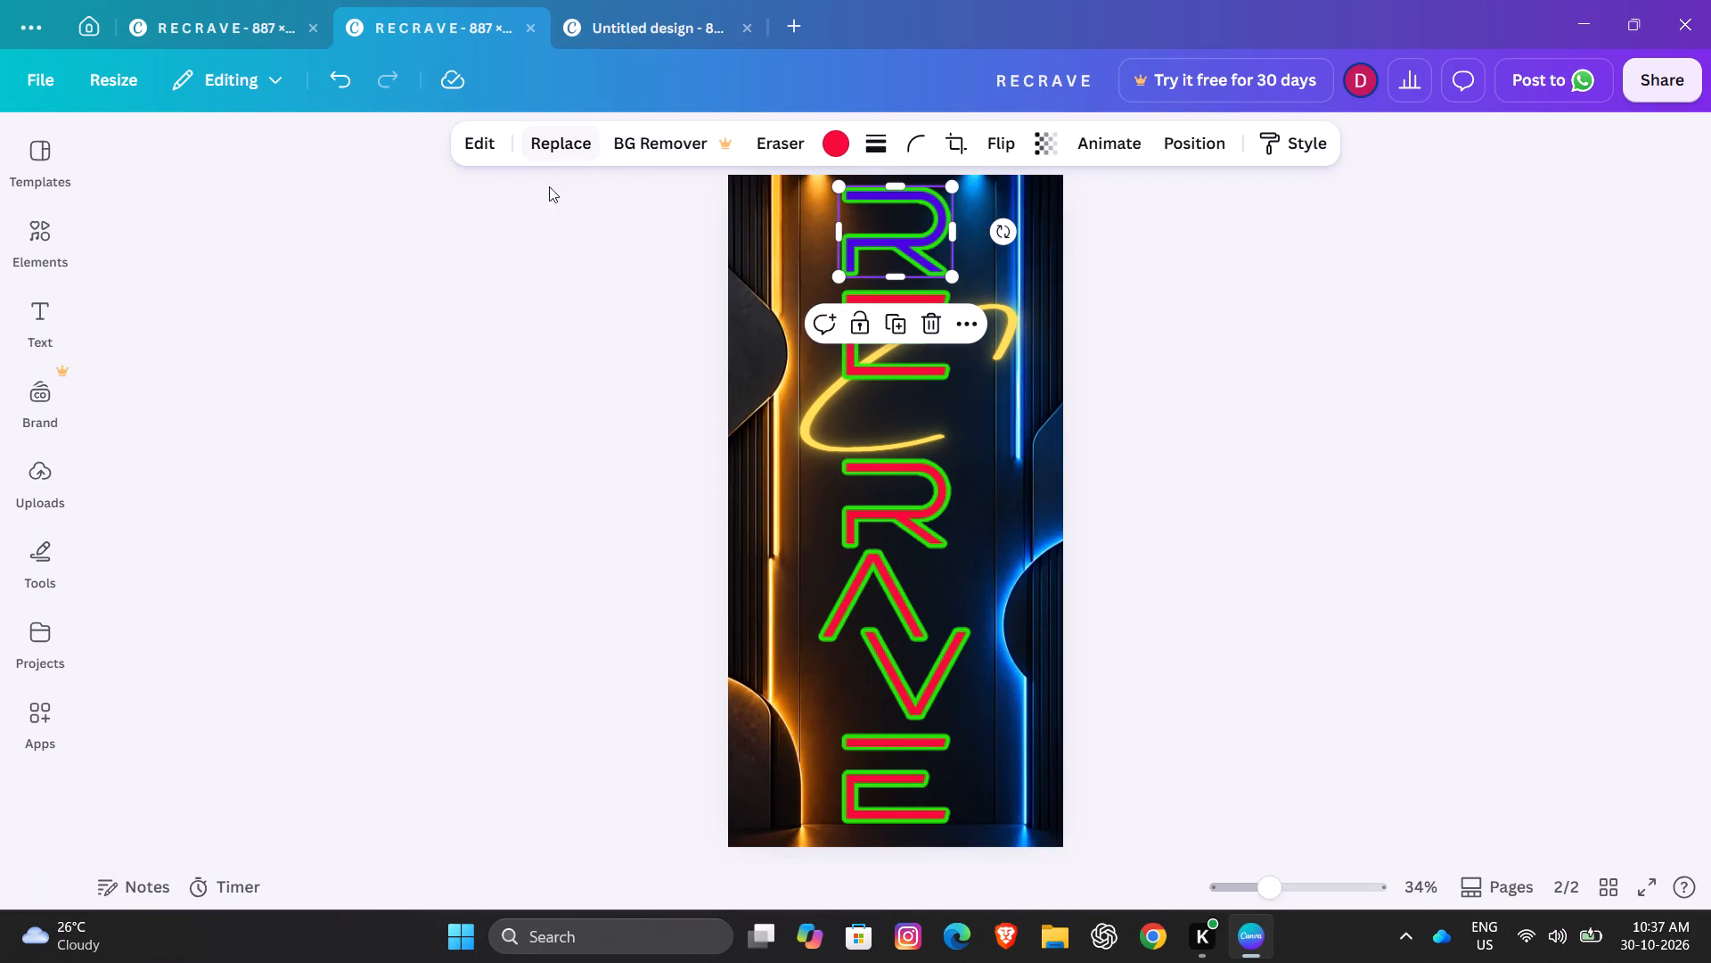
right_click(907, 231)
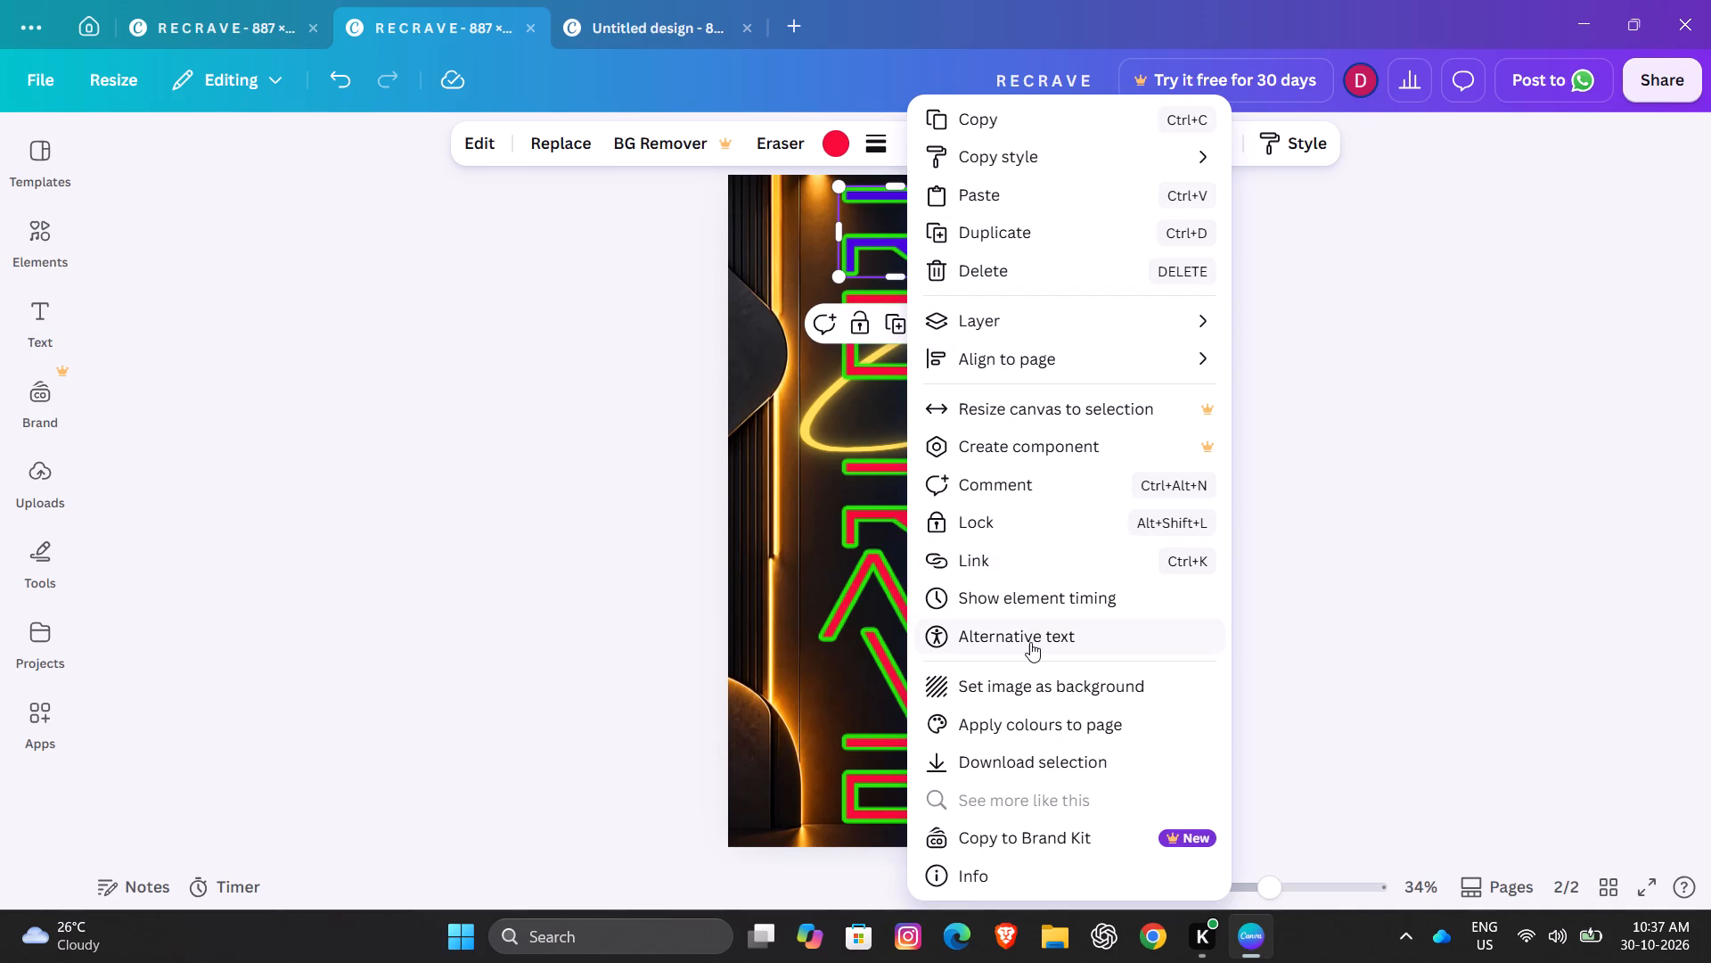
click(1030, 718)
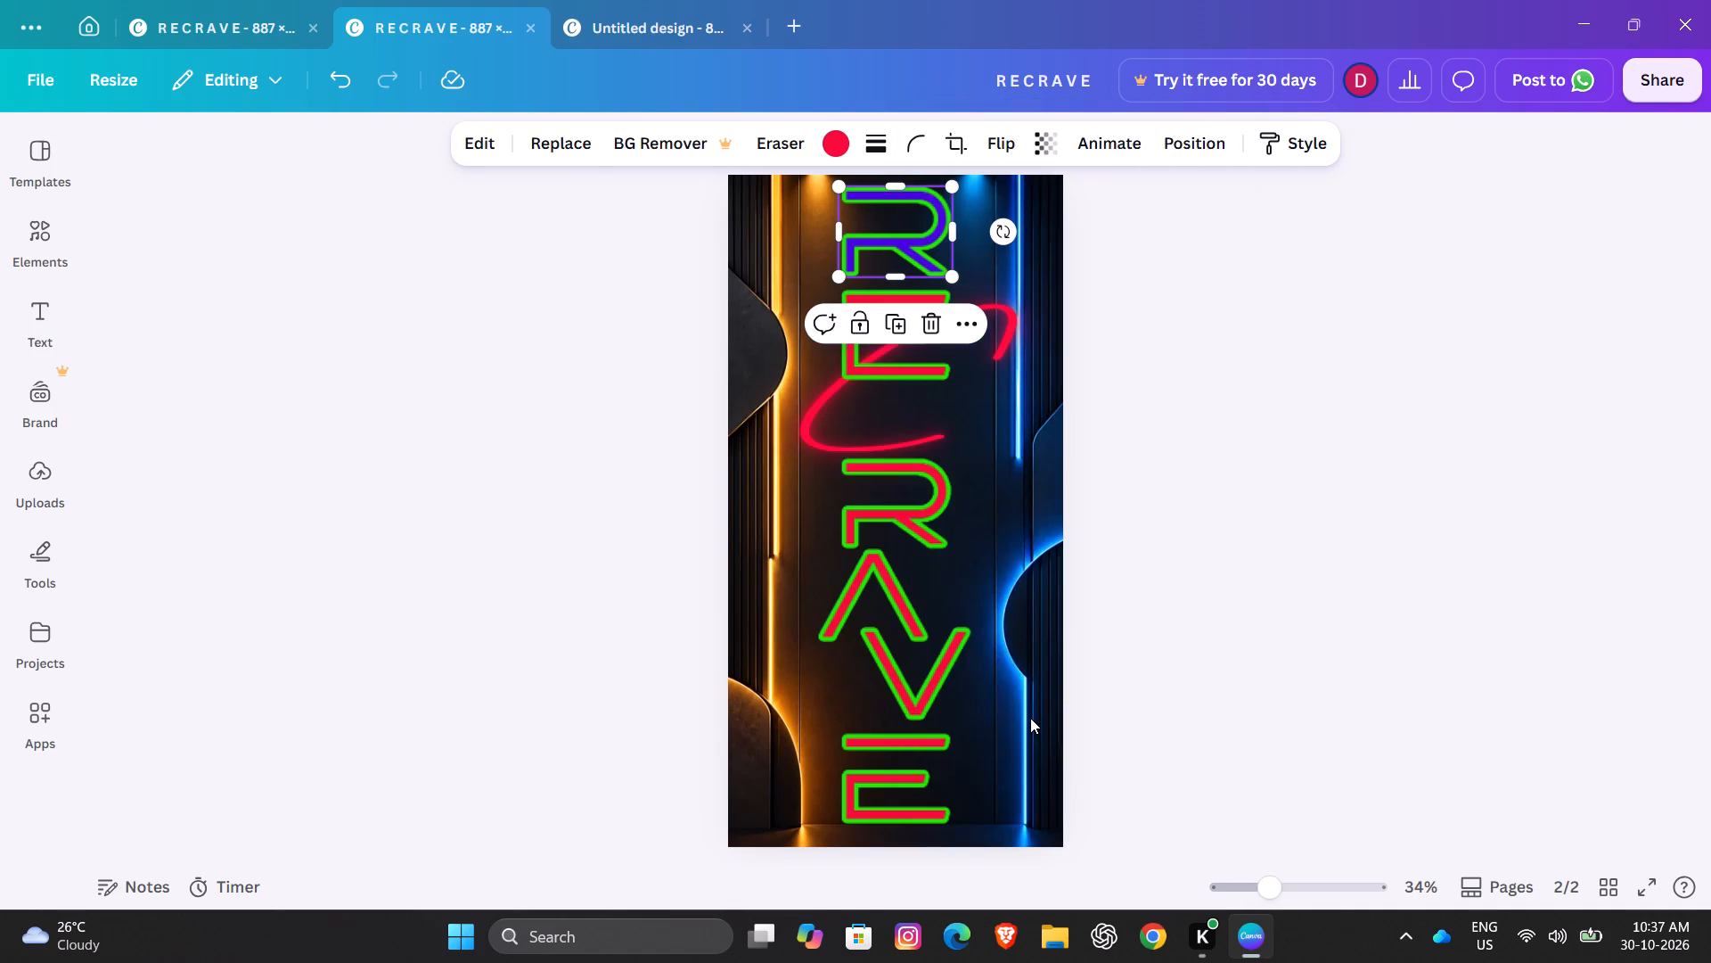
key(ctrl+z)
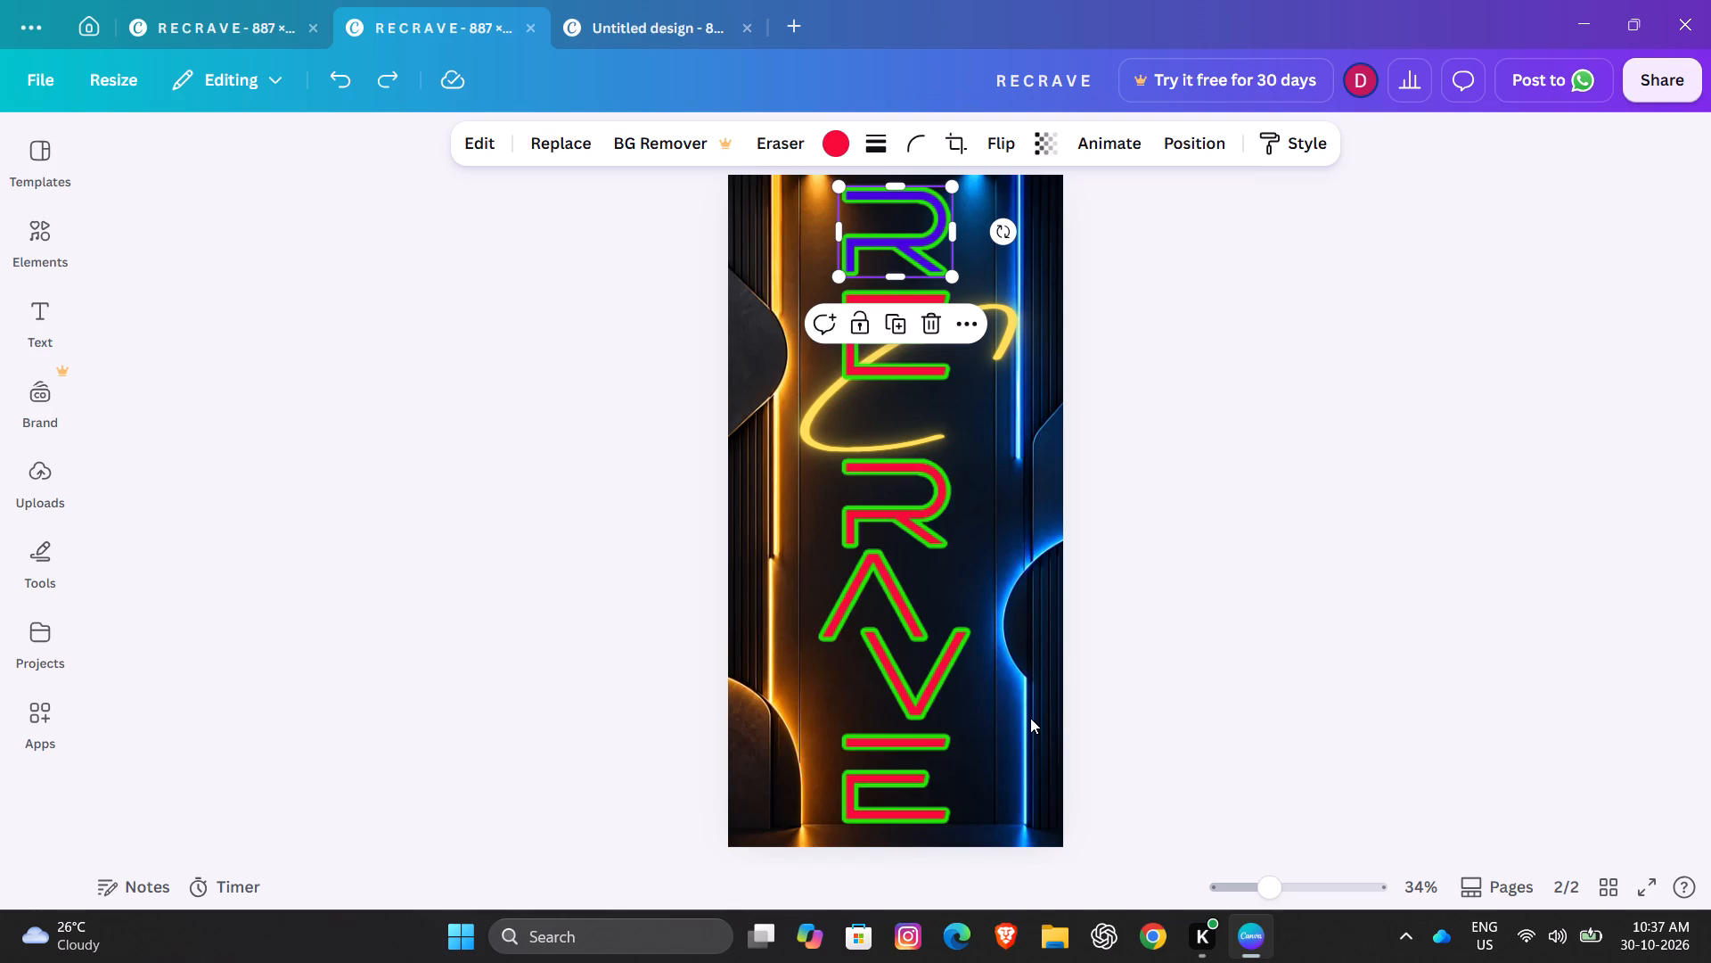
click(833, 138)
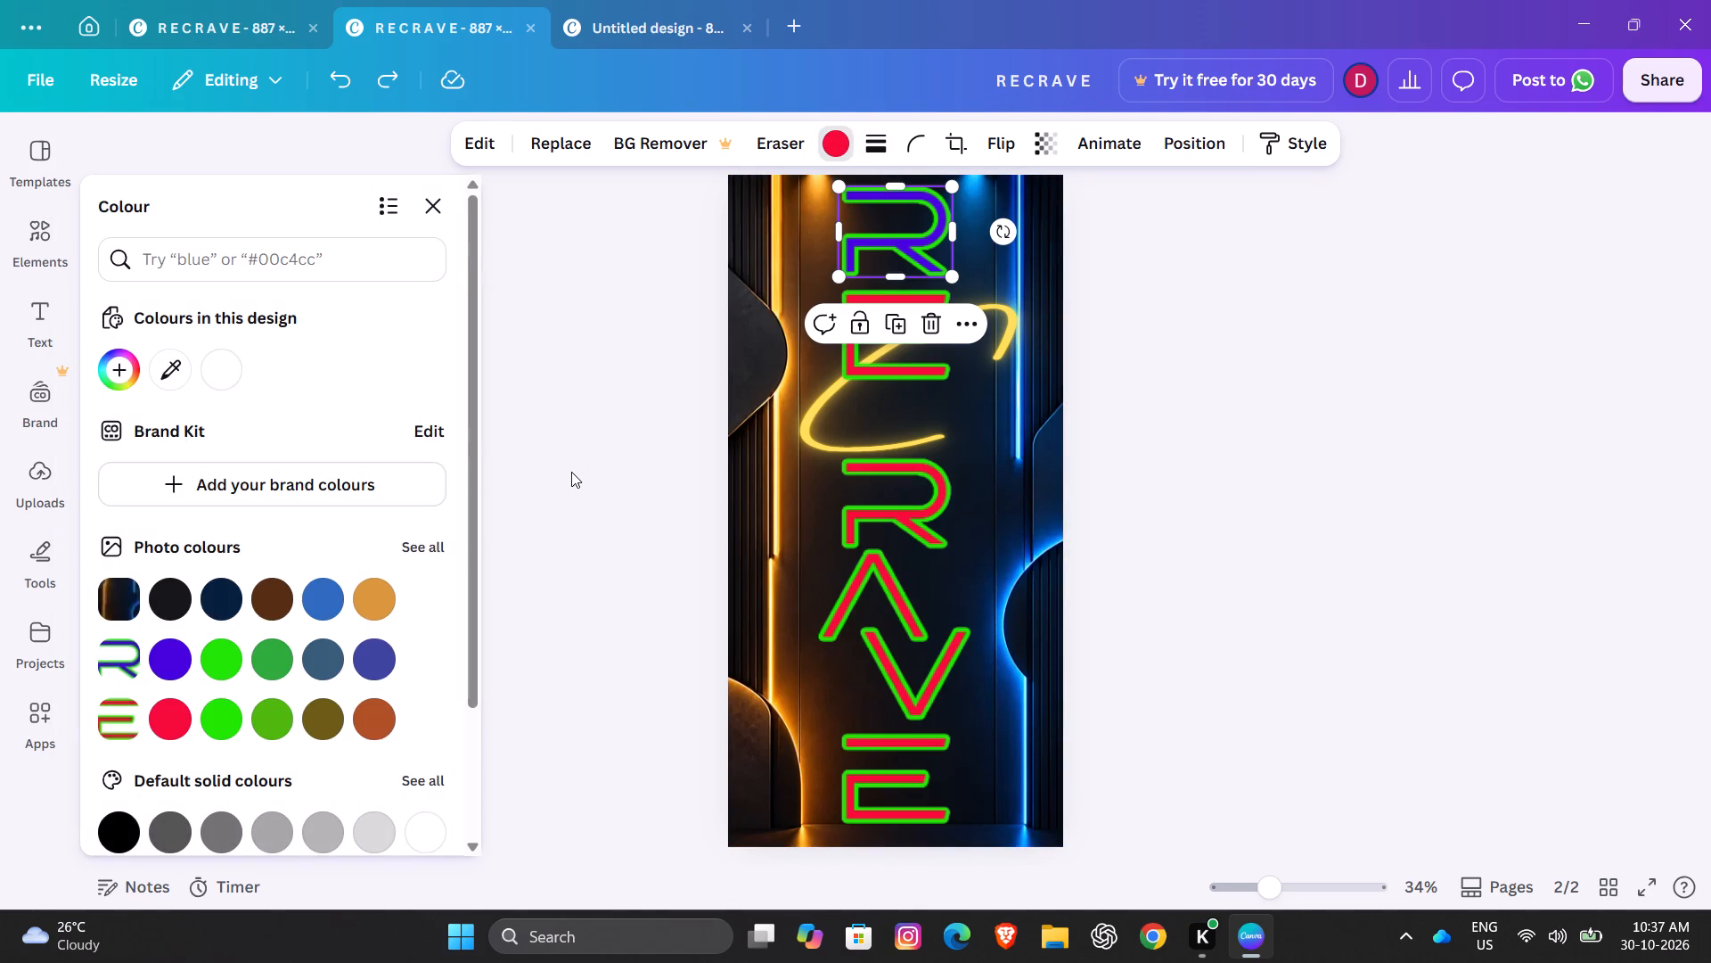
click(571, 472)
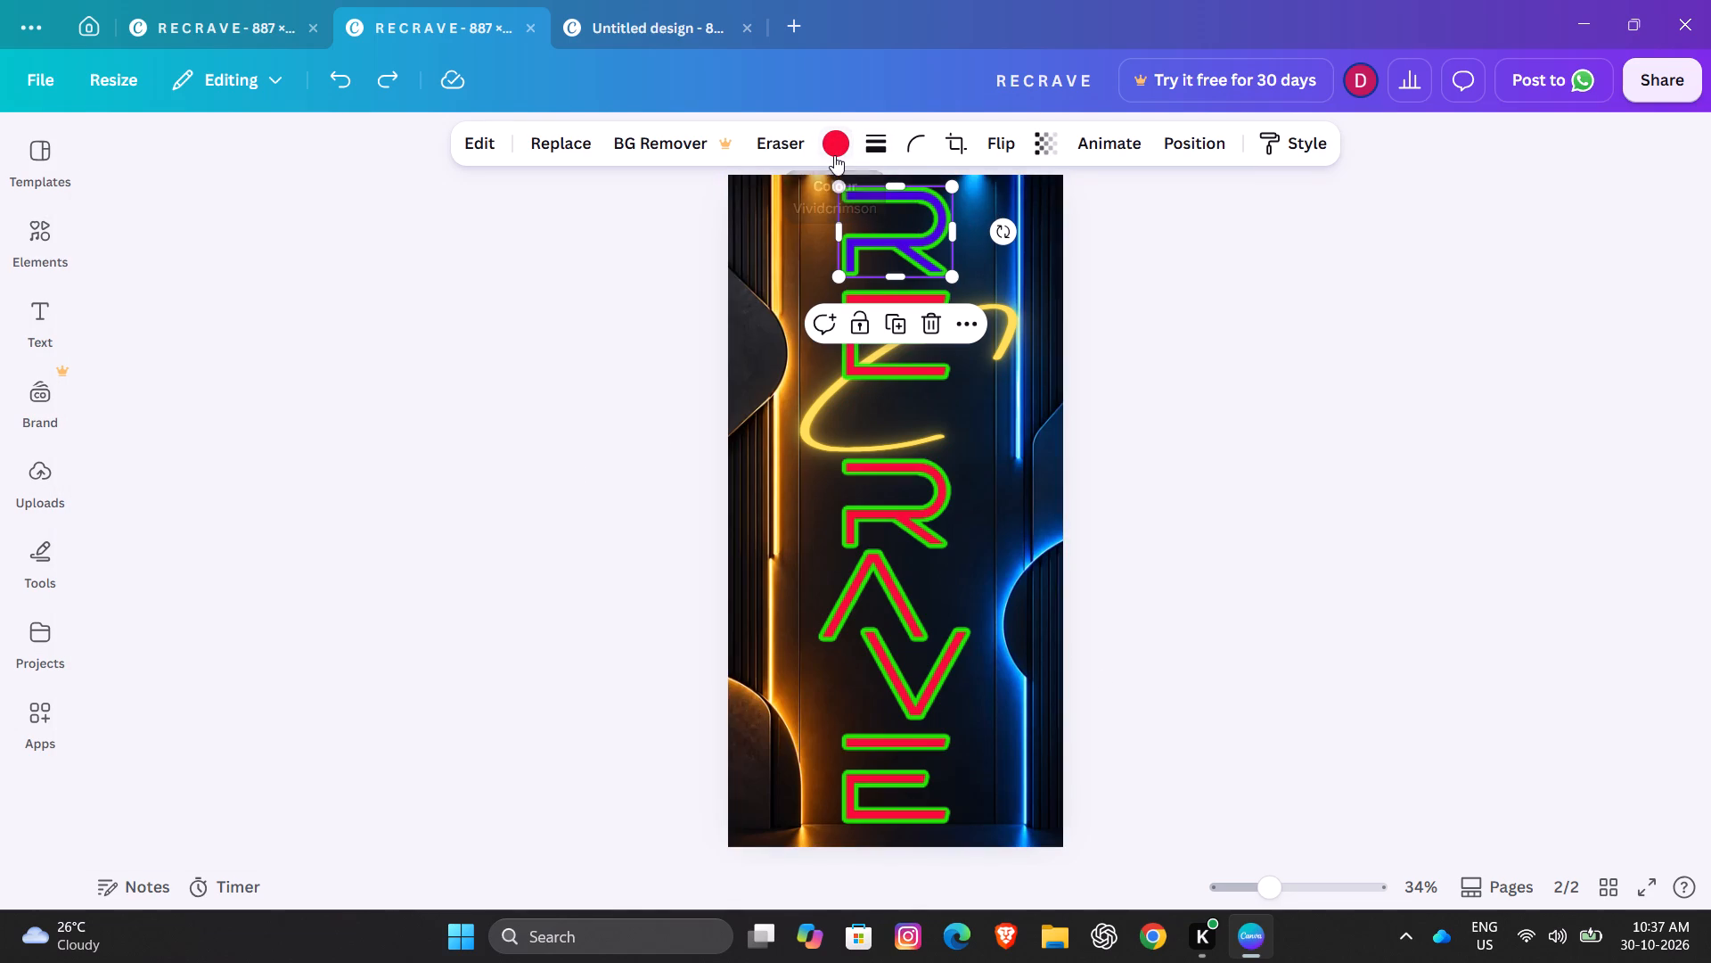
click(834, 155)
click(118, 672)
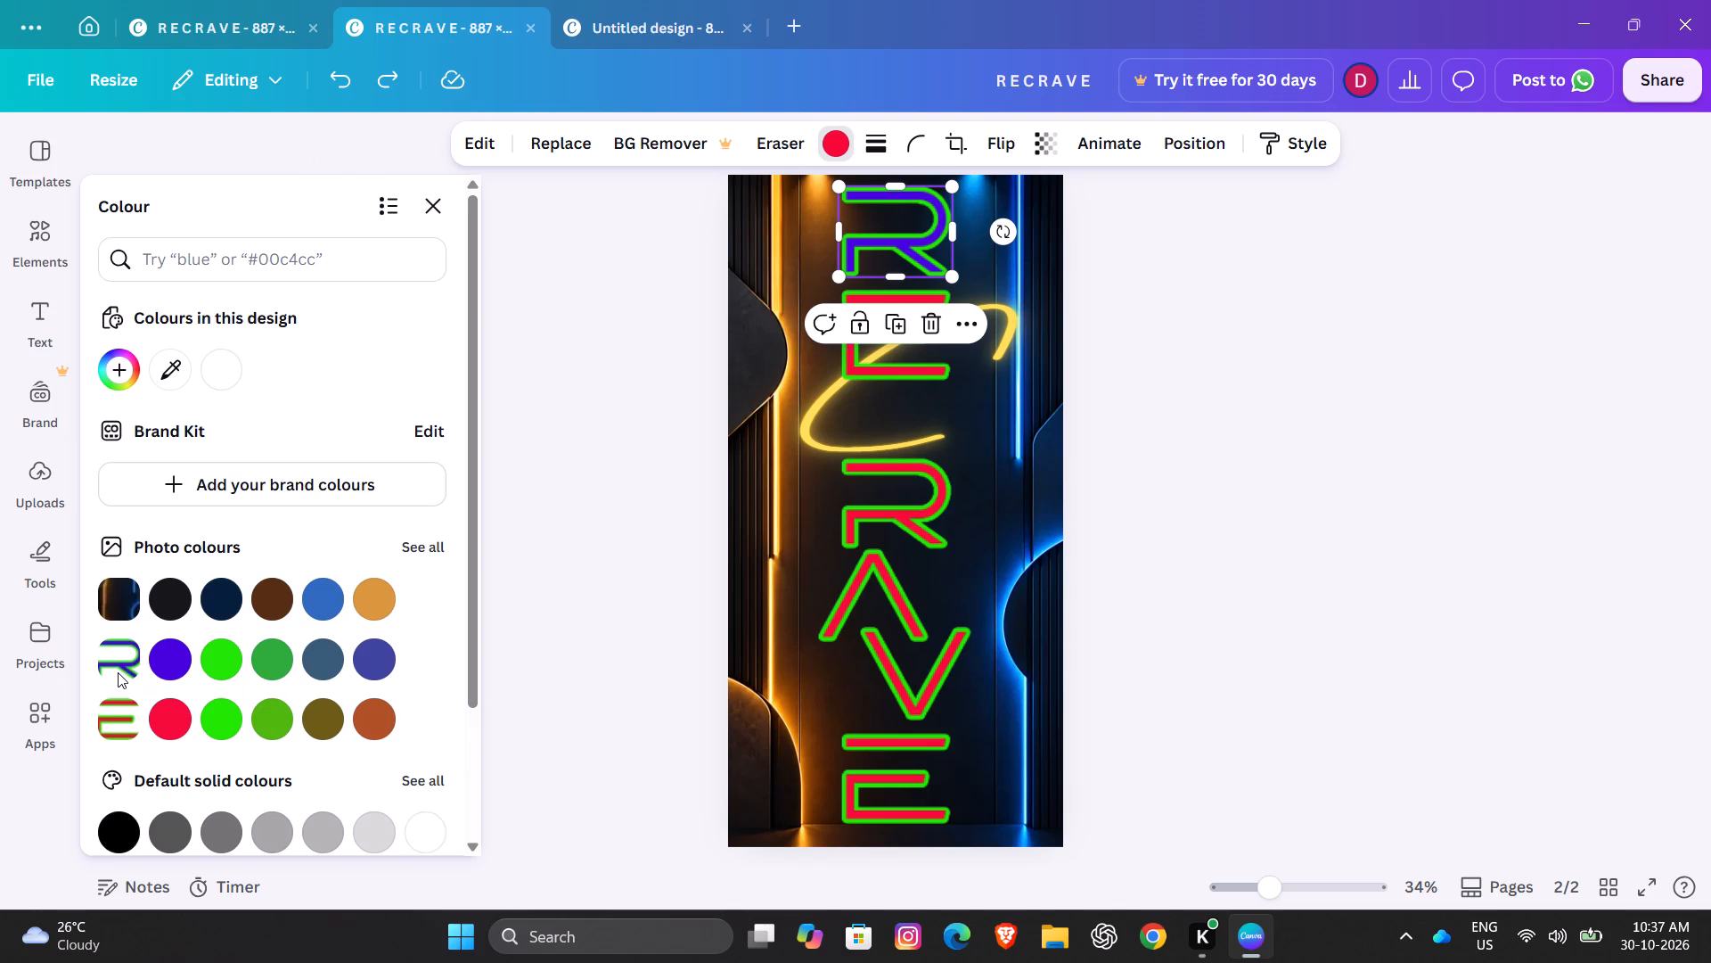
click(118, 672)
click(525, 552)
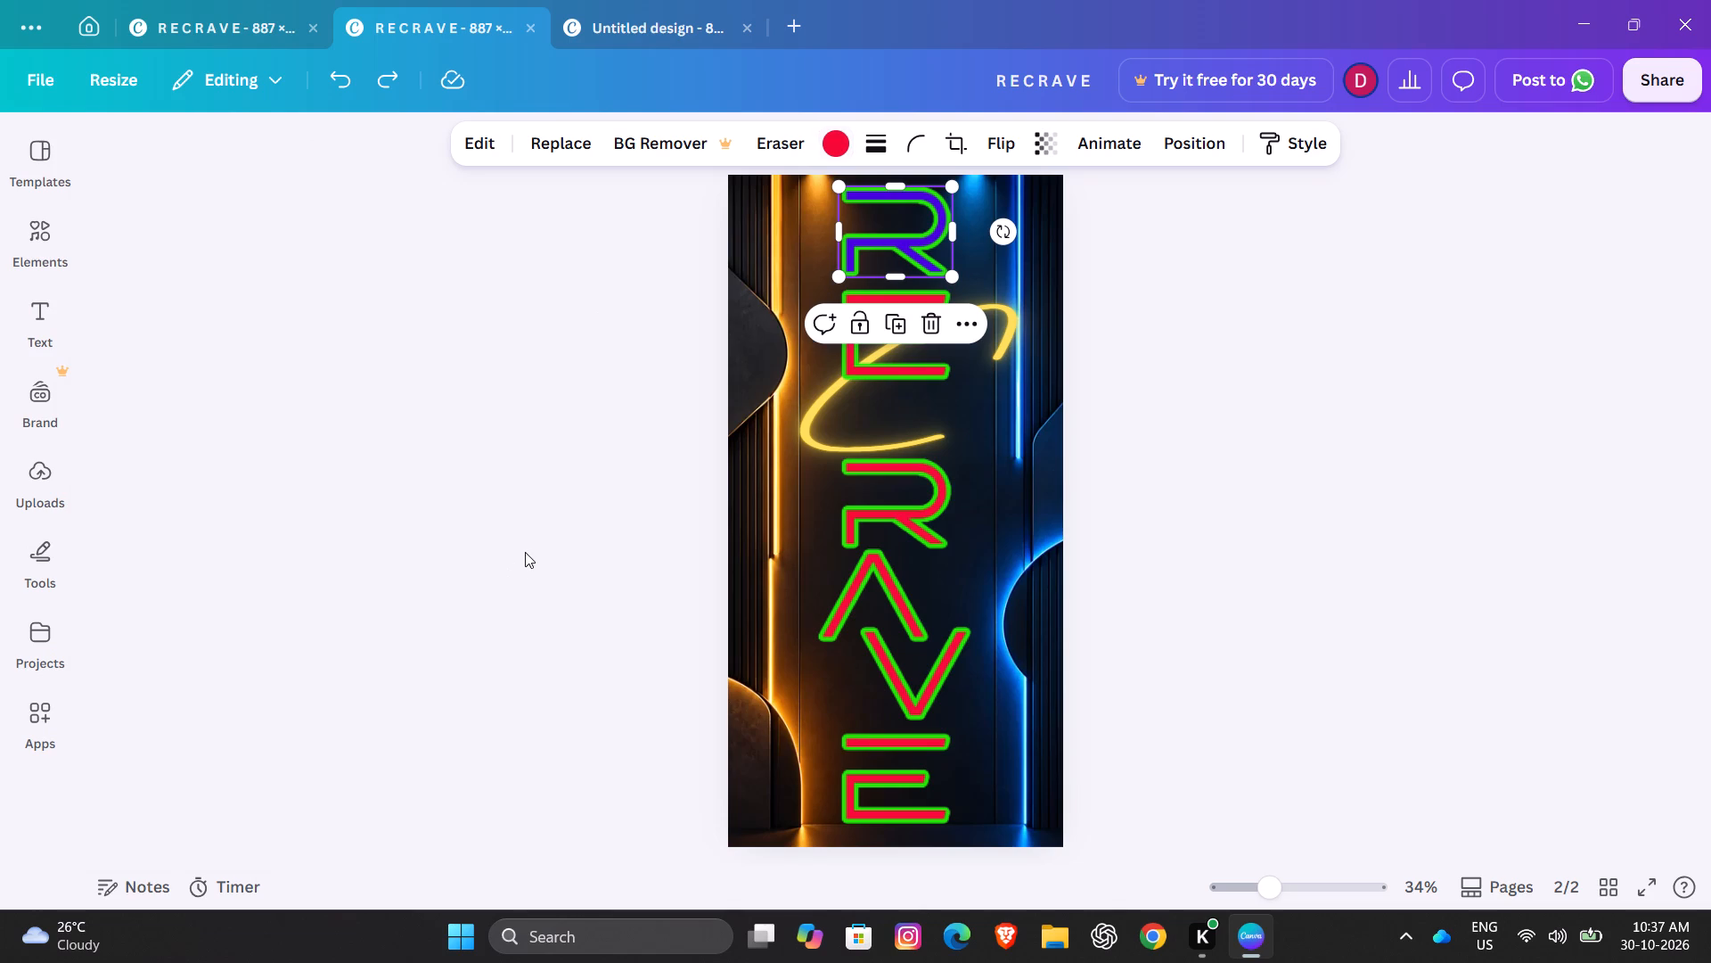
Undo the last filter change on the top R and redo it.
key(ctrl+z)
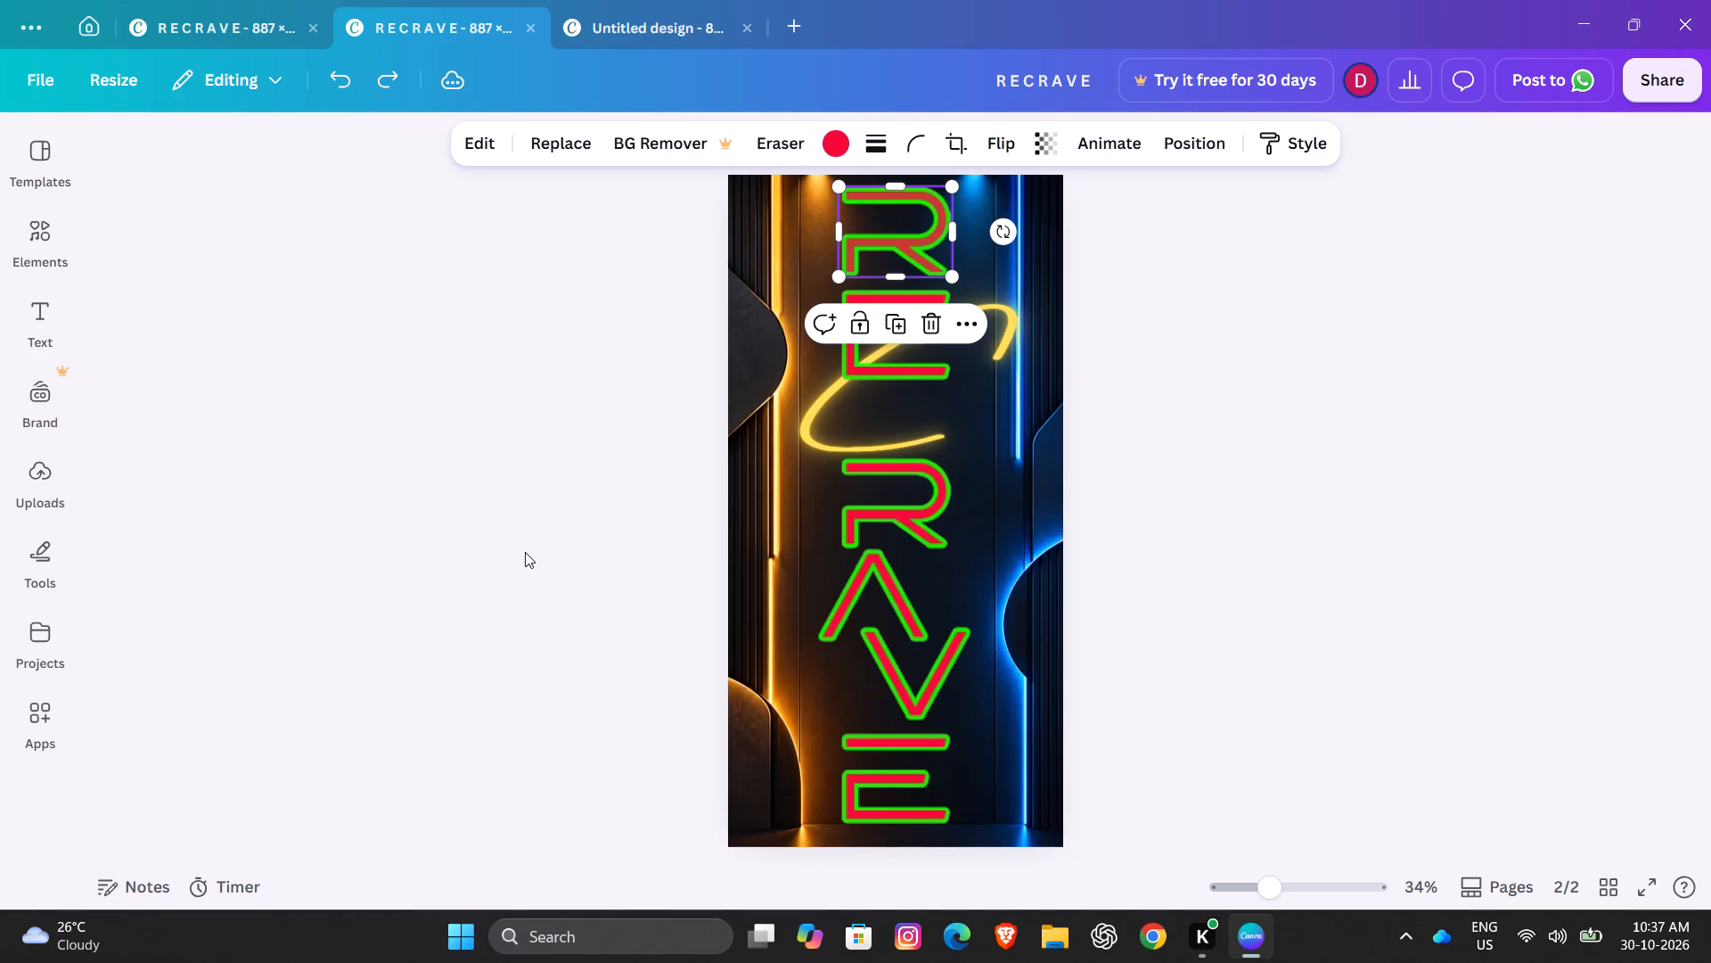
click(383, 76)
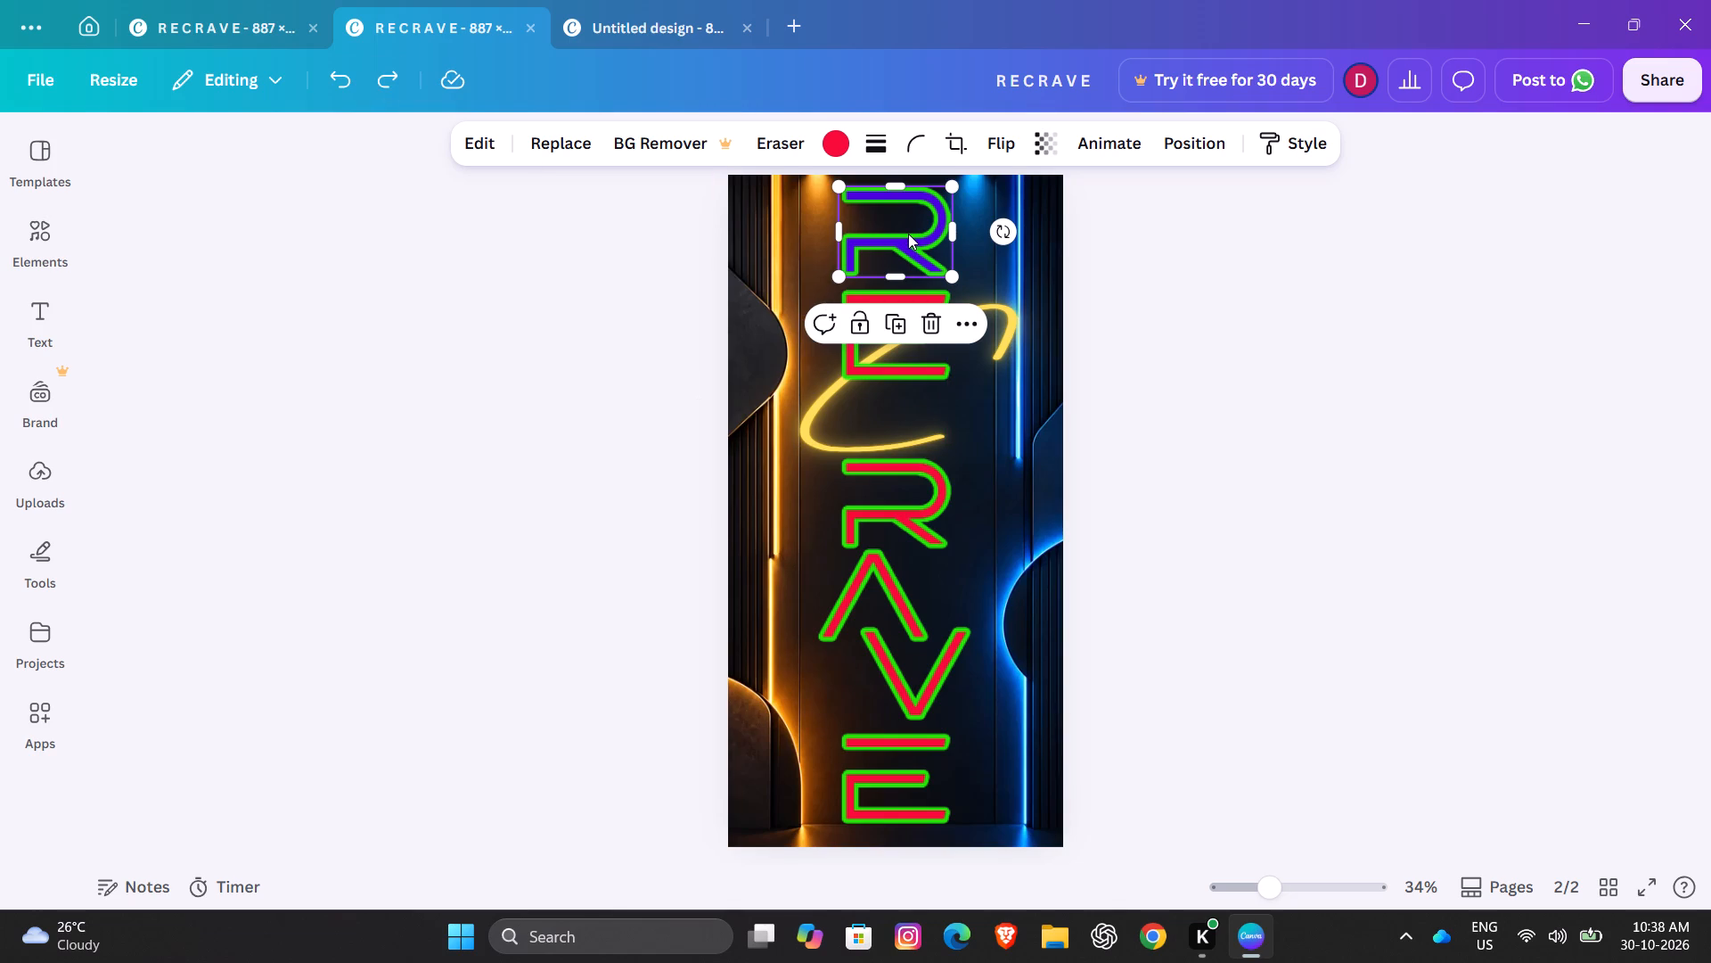
Recolour the Glow shadow outlining the top R to bright yellow, #FFF400, and deselect the letter.
click(495, 149)
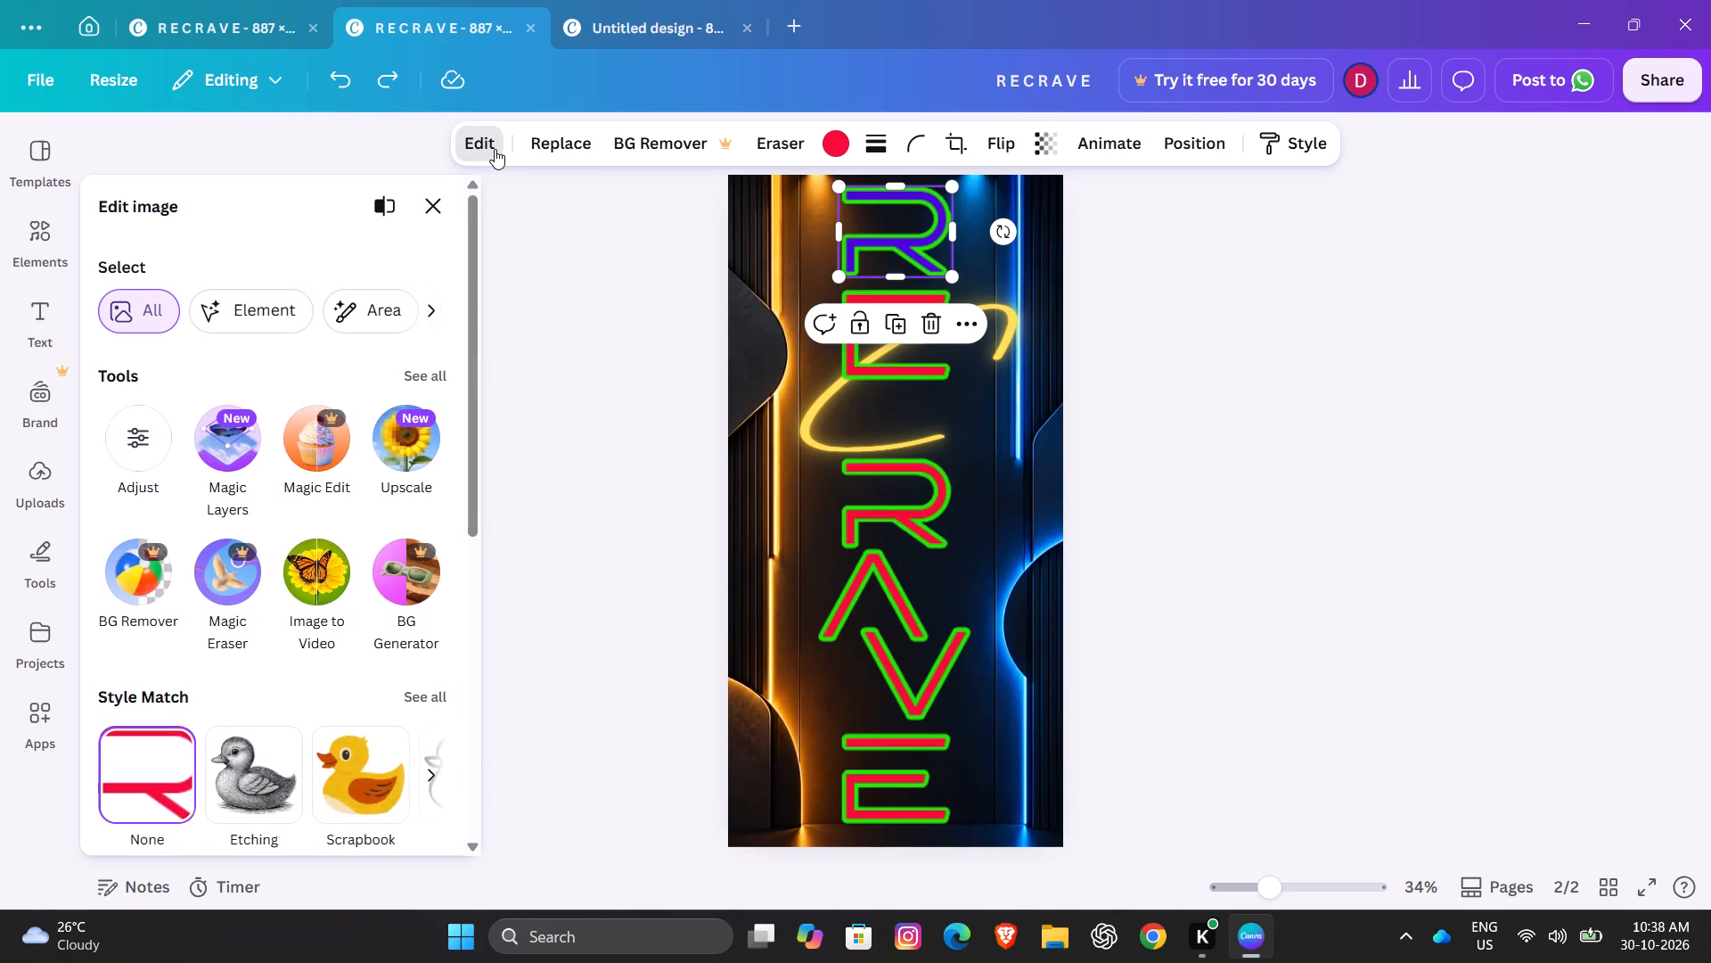
scroll(285, 788, down, 4)
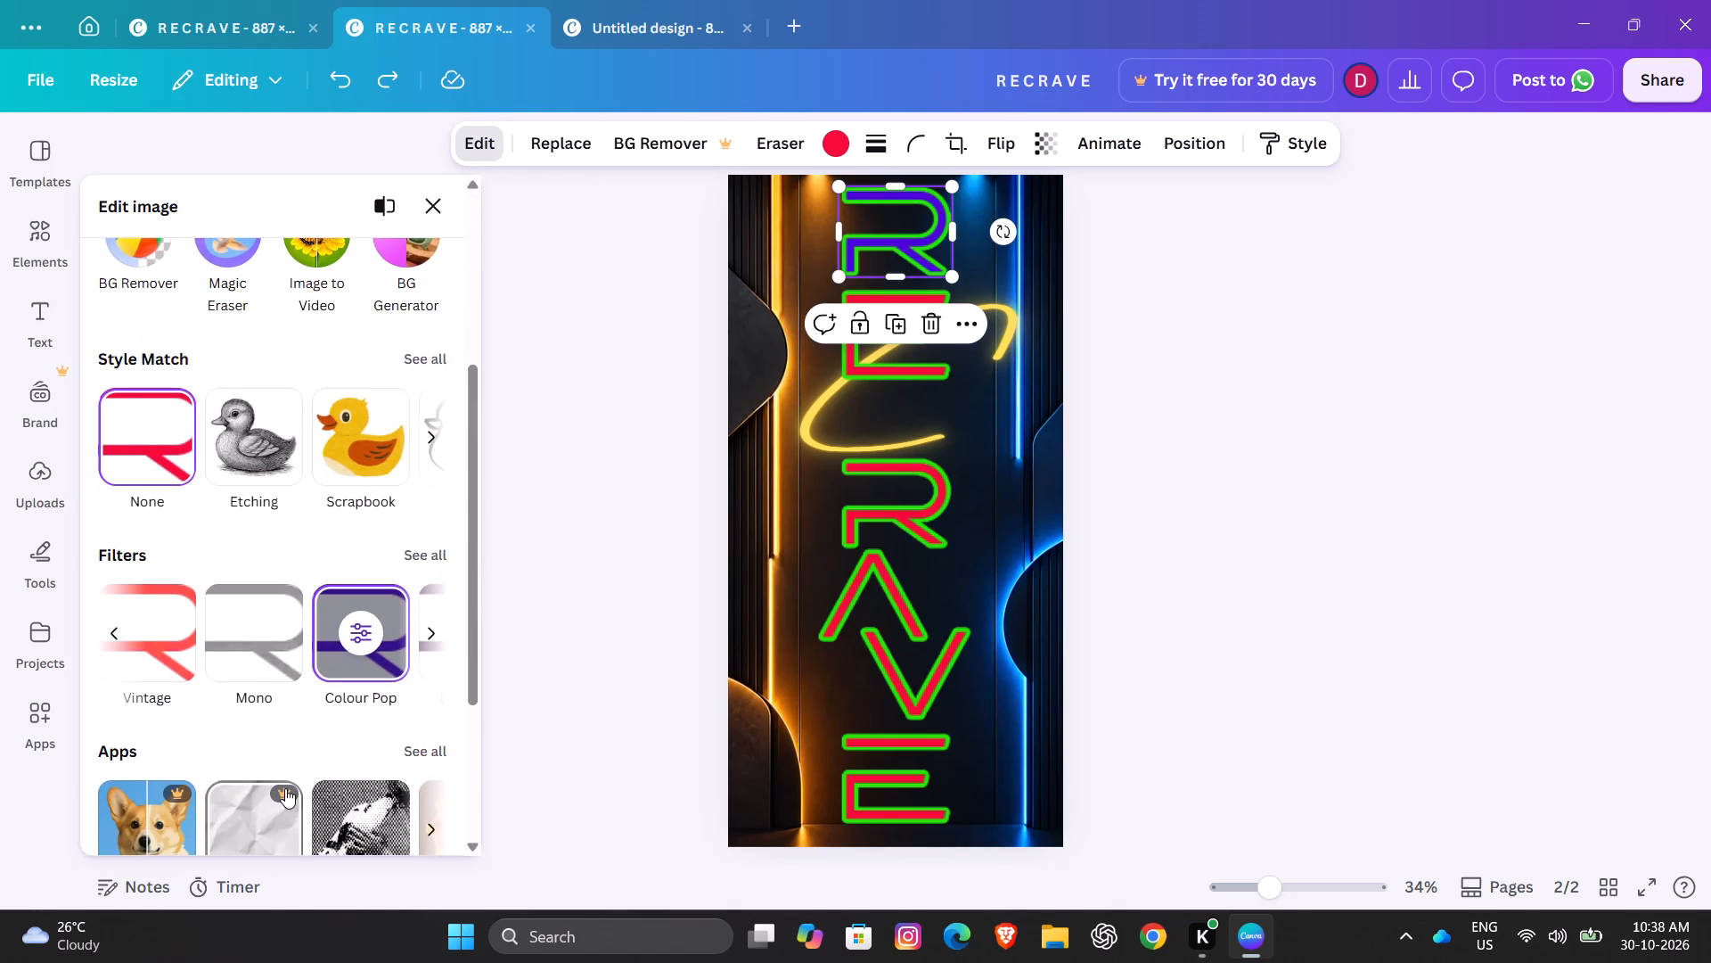
scroll(285, 788, down, 2)
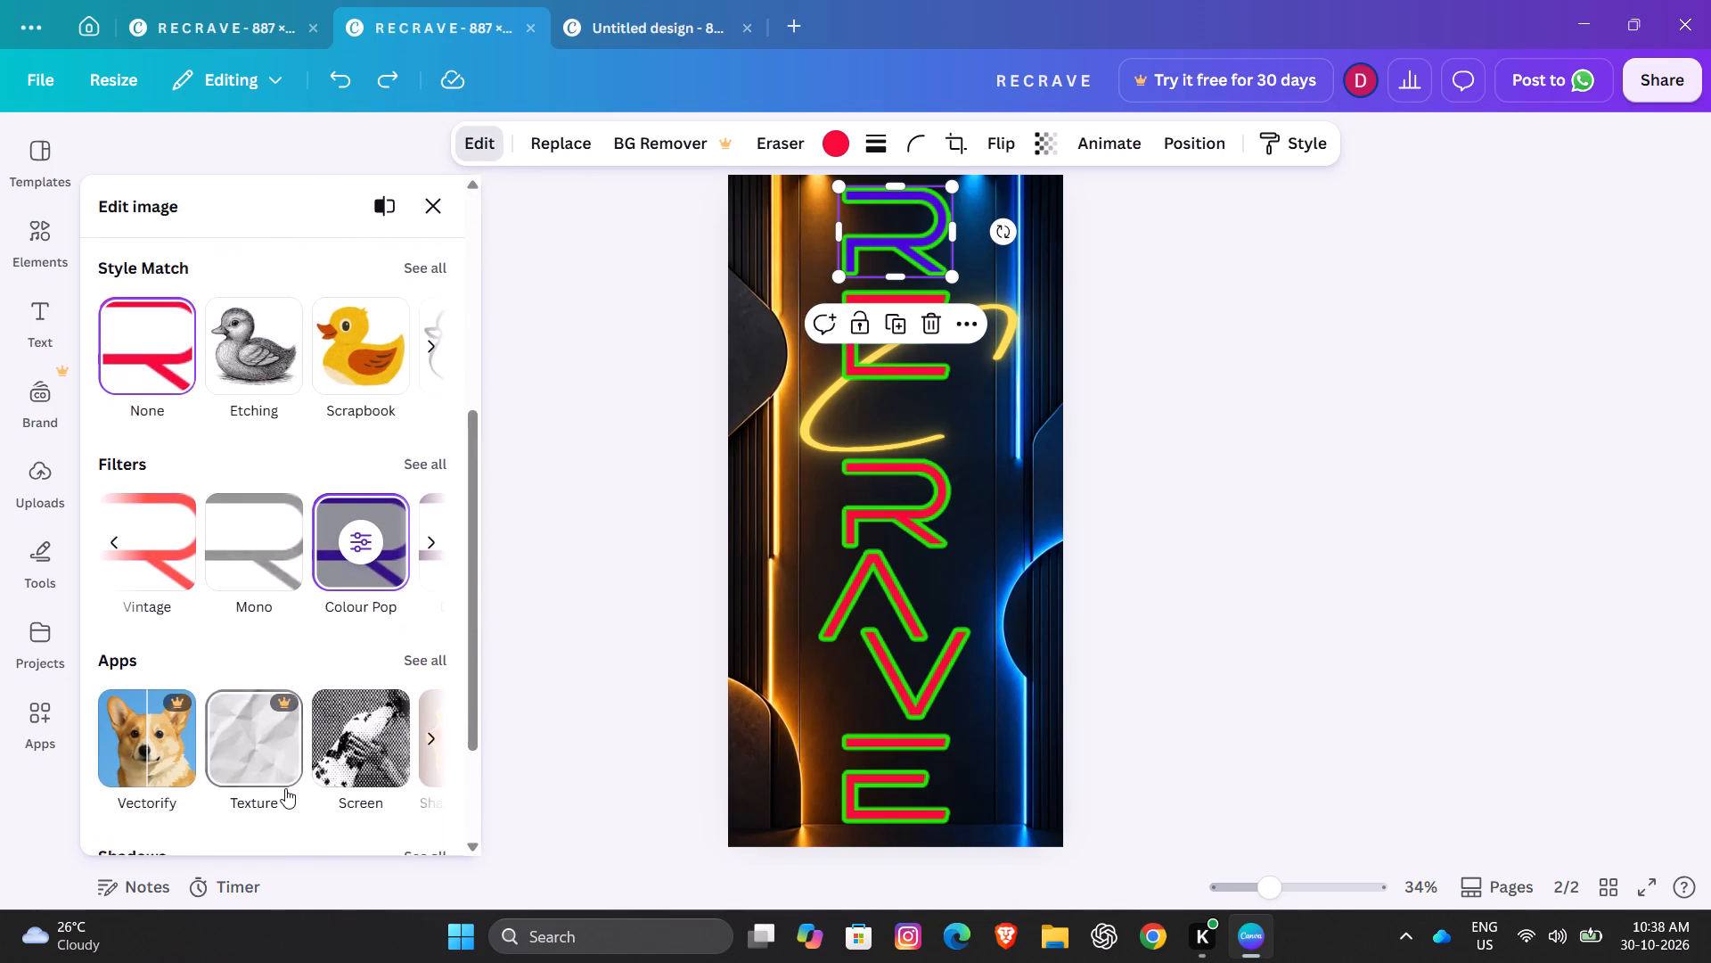
scroll(285, 788, down, 4)
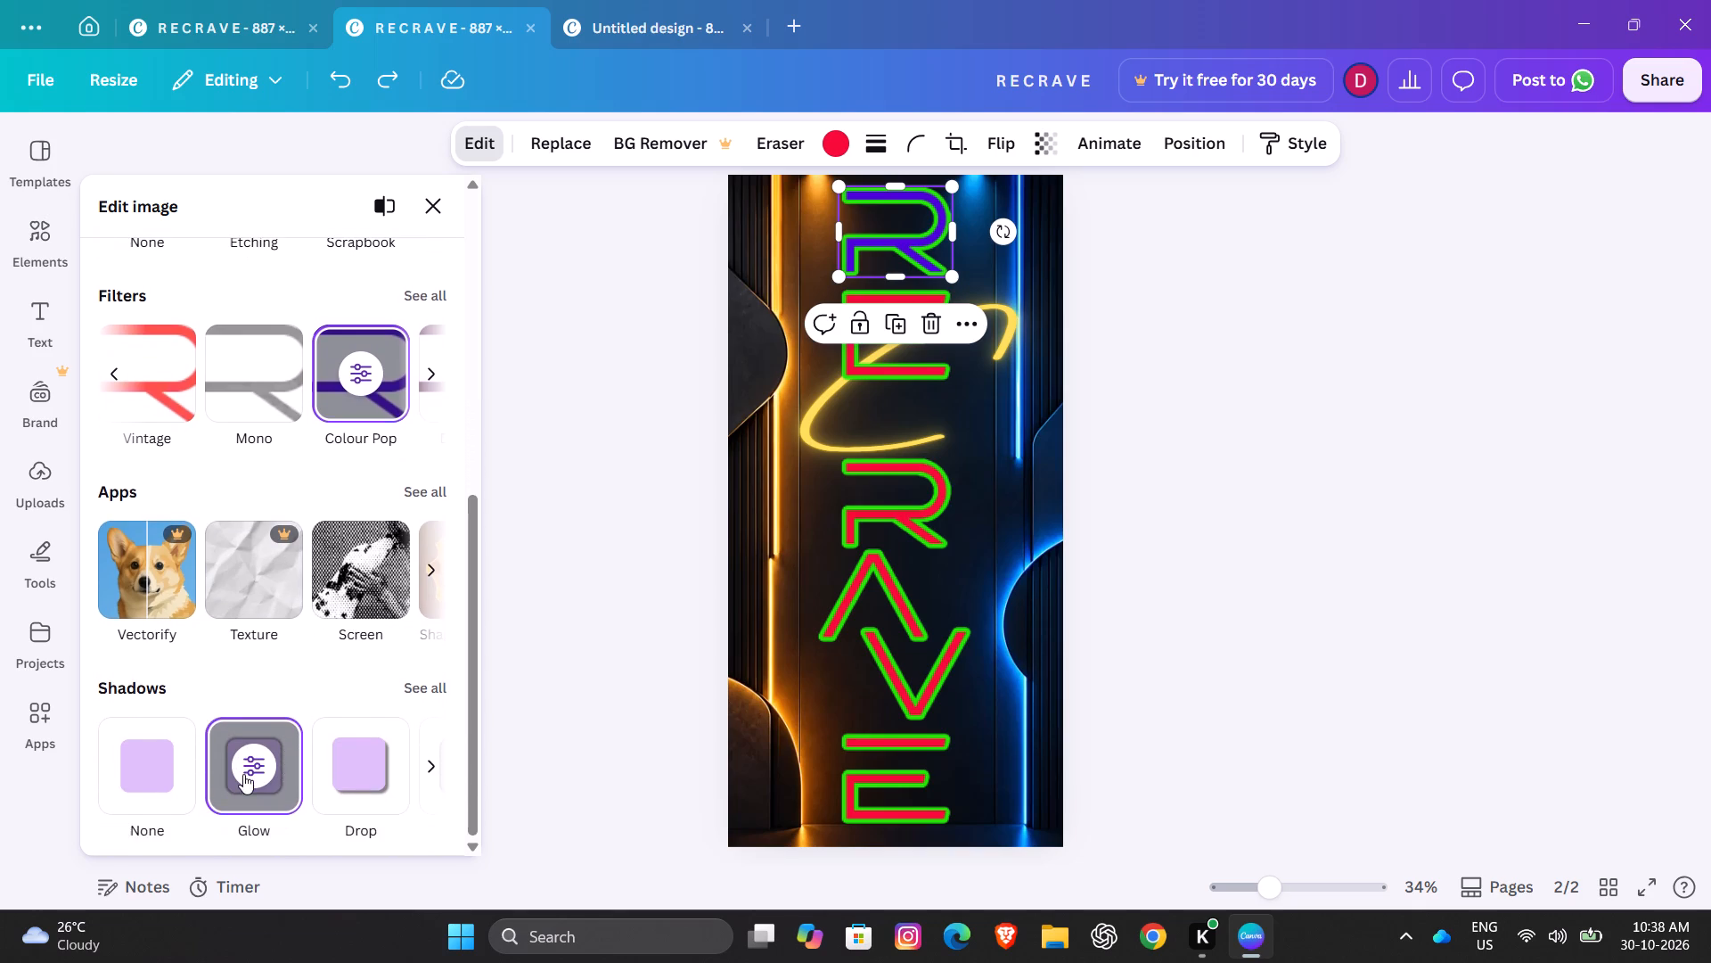
click(243, 774)
click(443, 447)
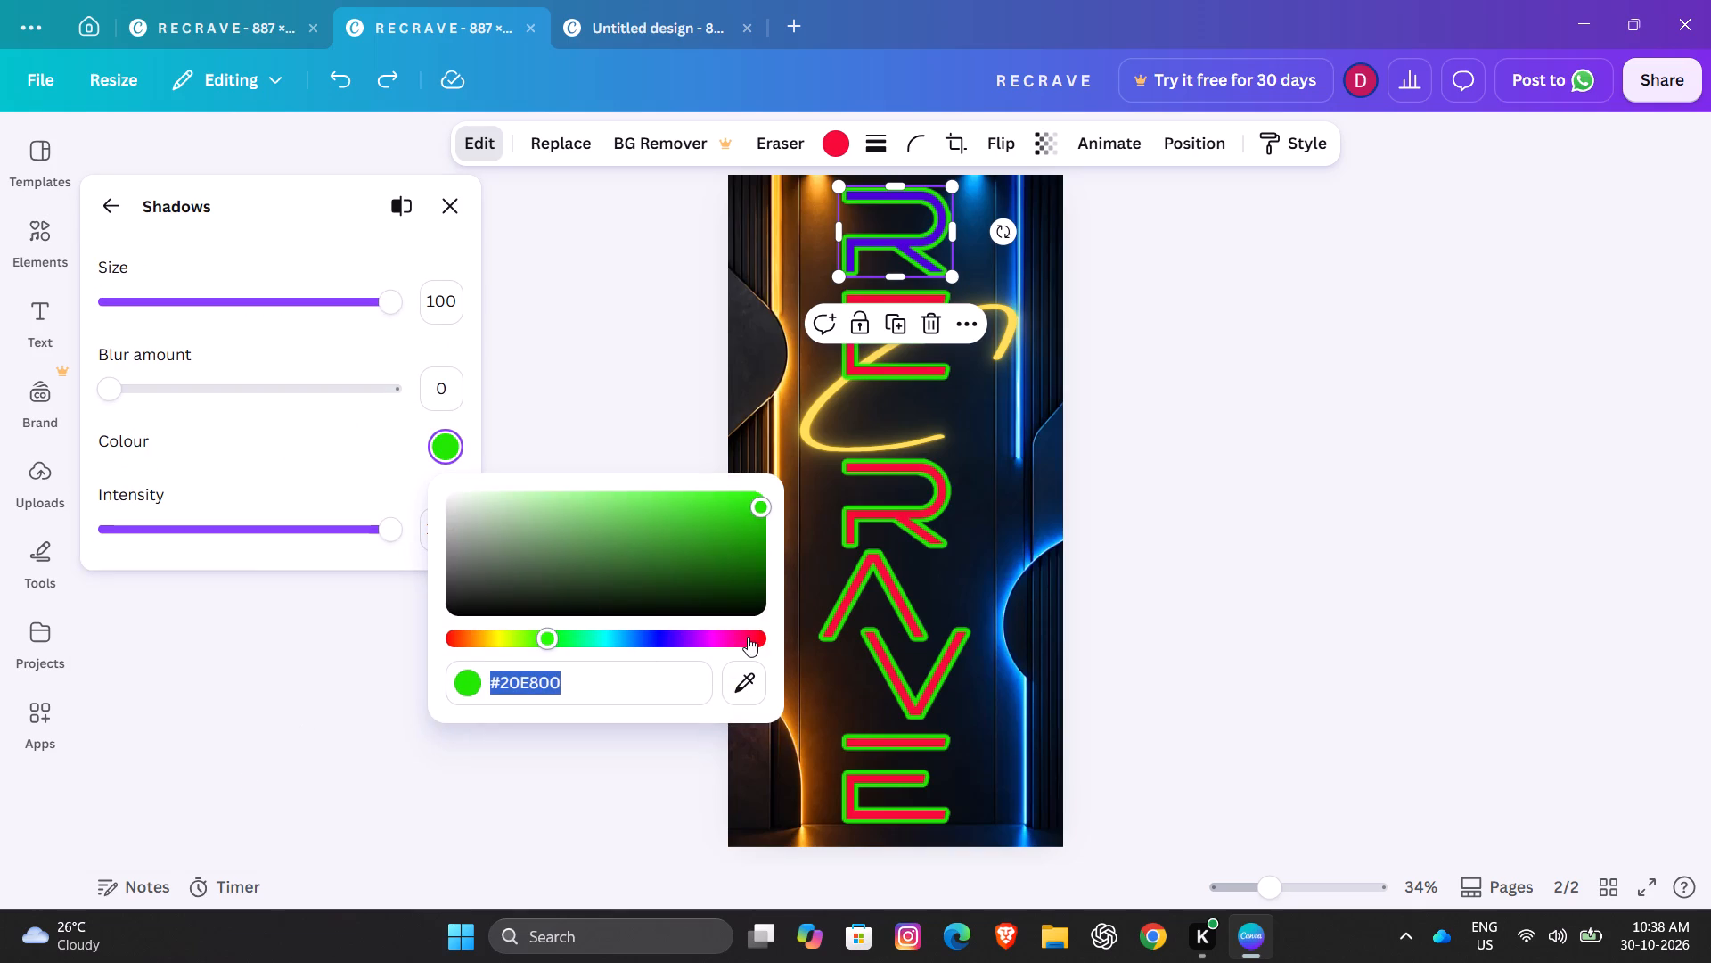
double_click(748, 637)
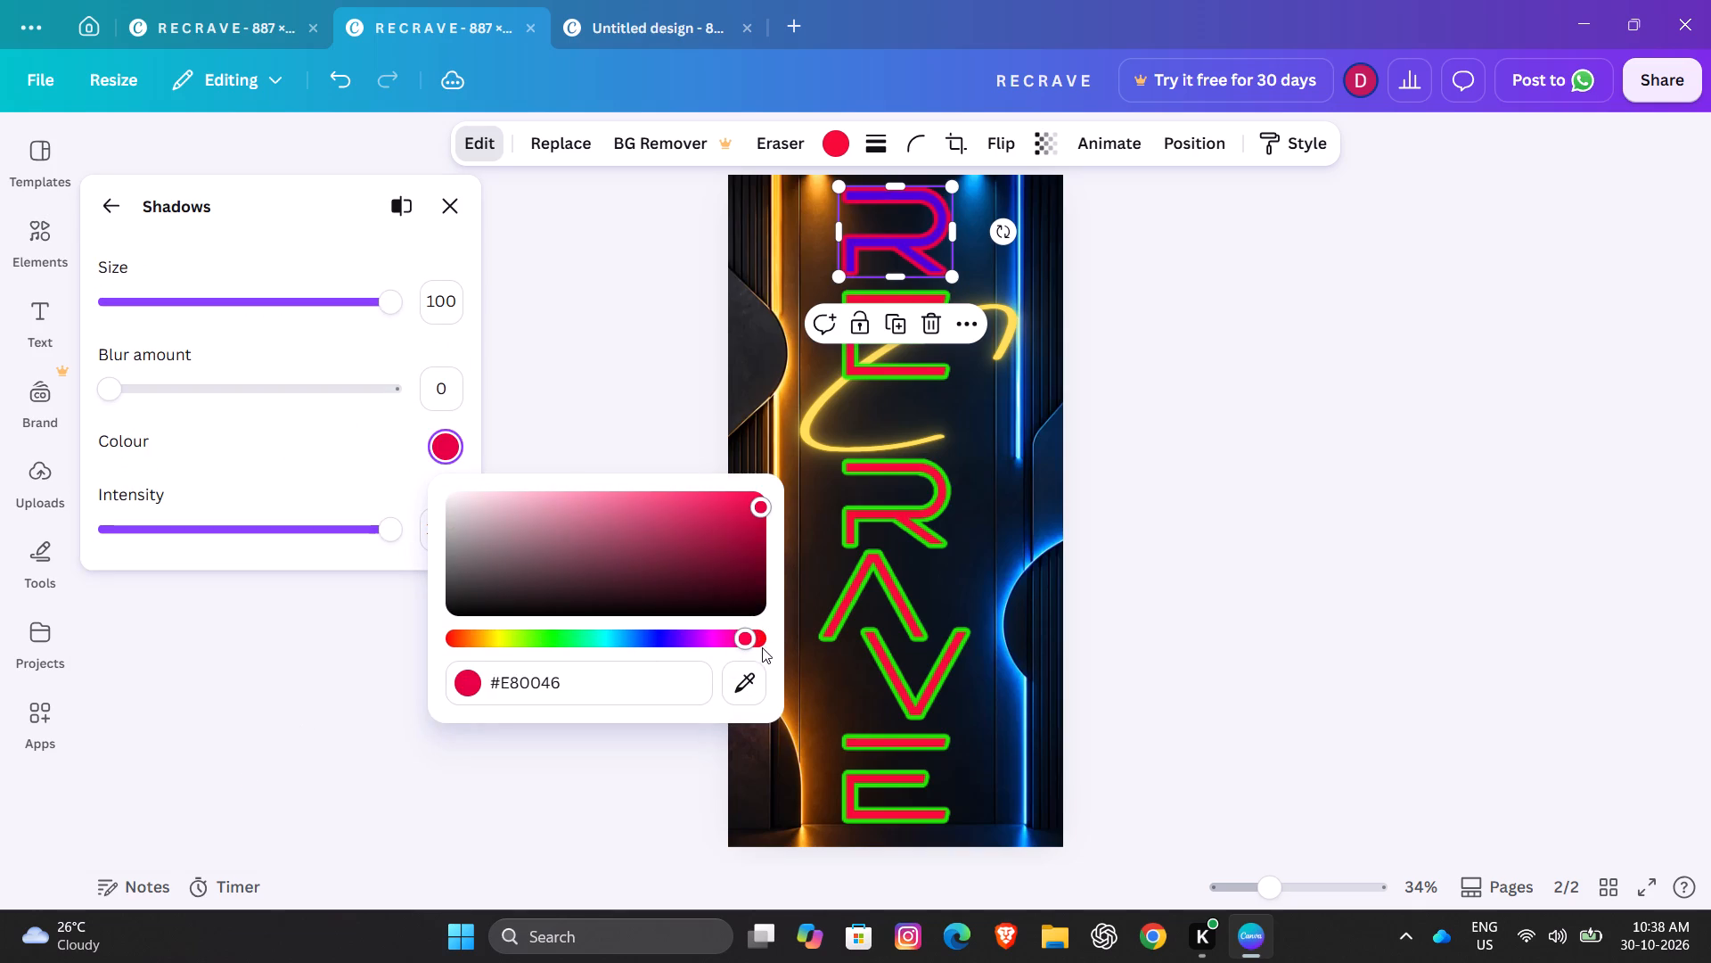
drag(755, 646, 496, 646)
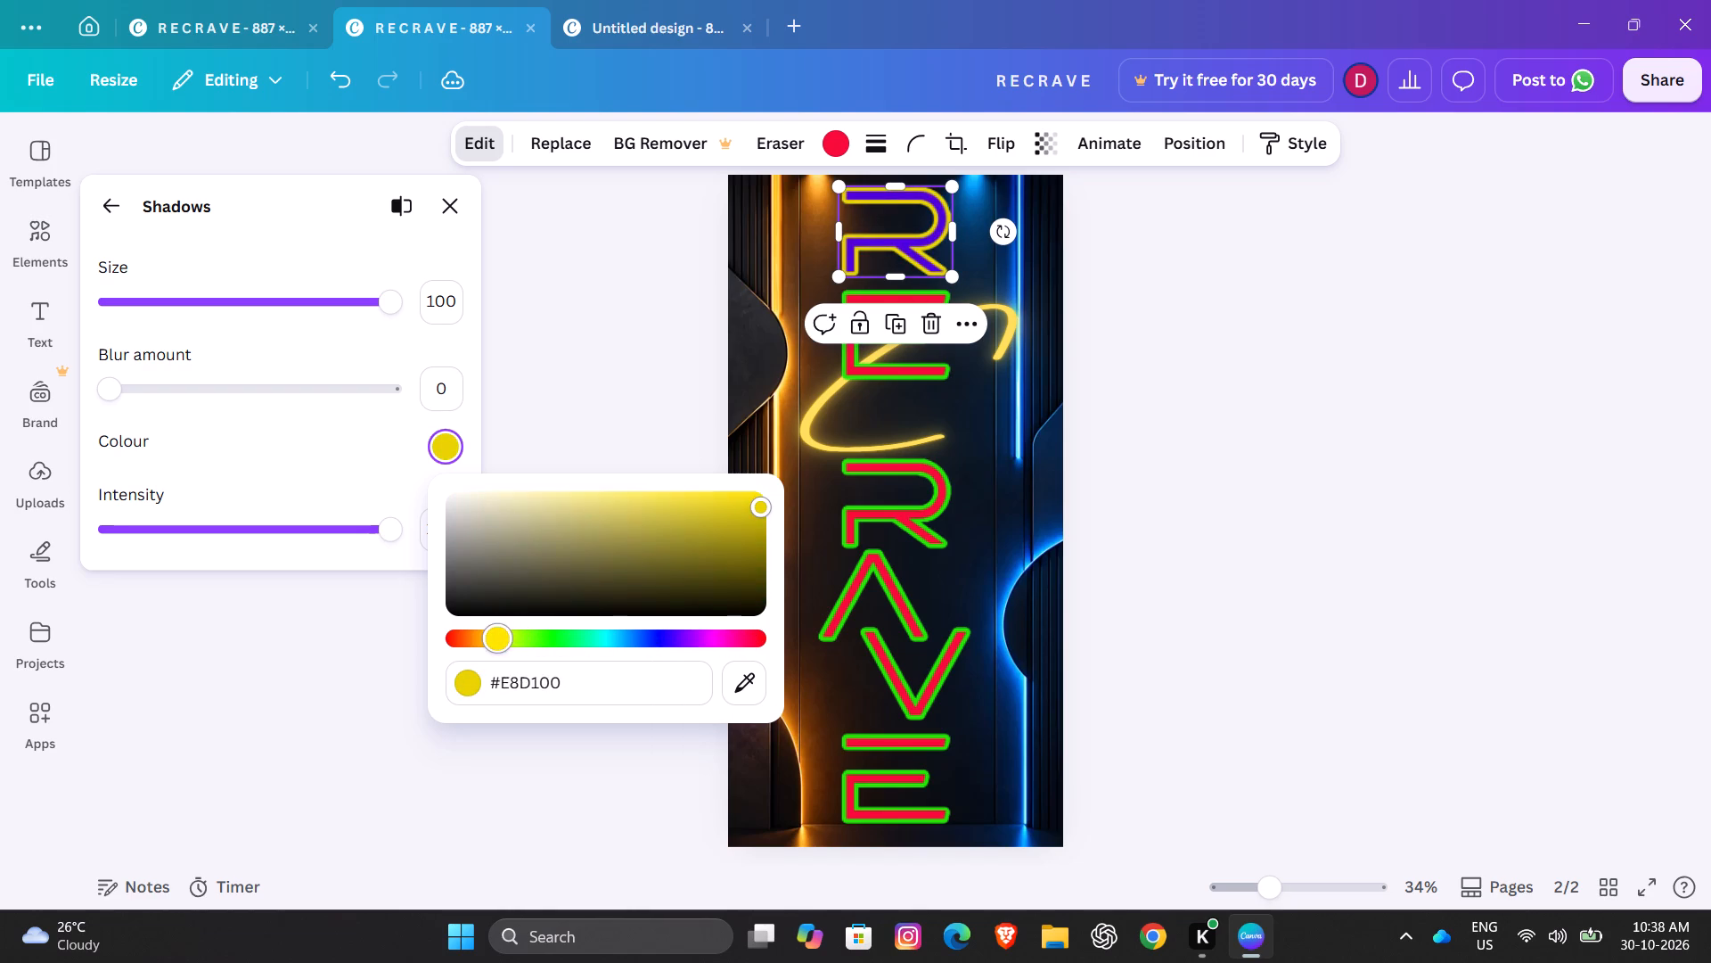
drag(496, 646, 509, 664)
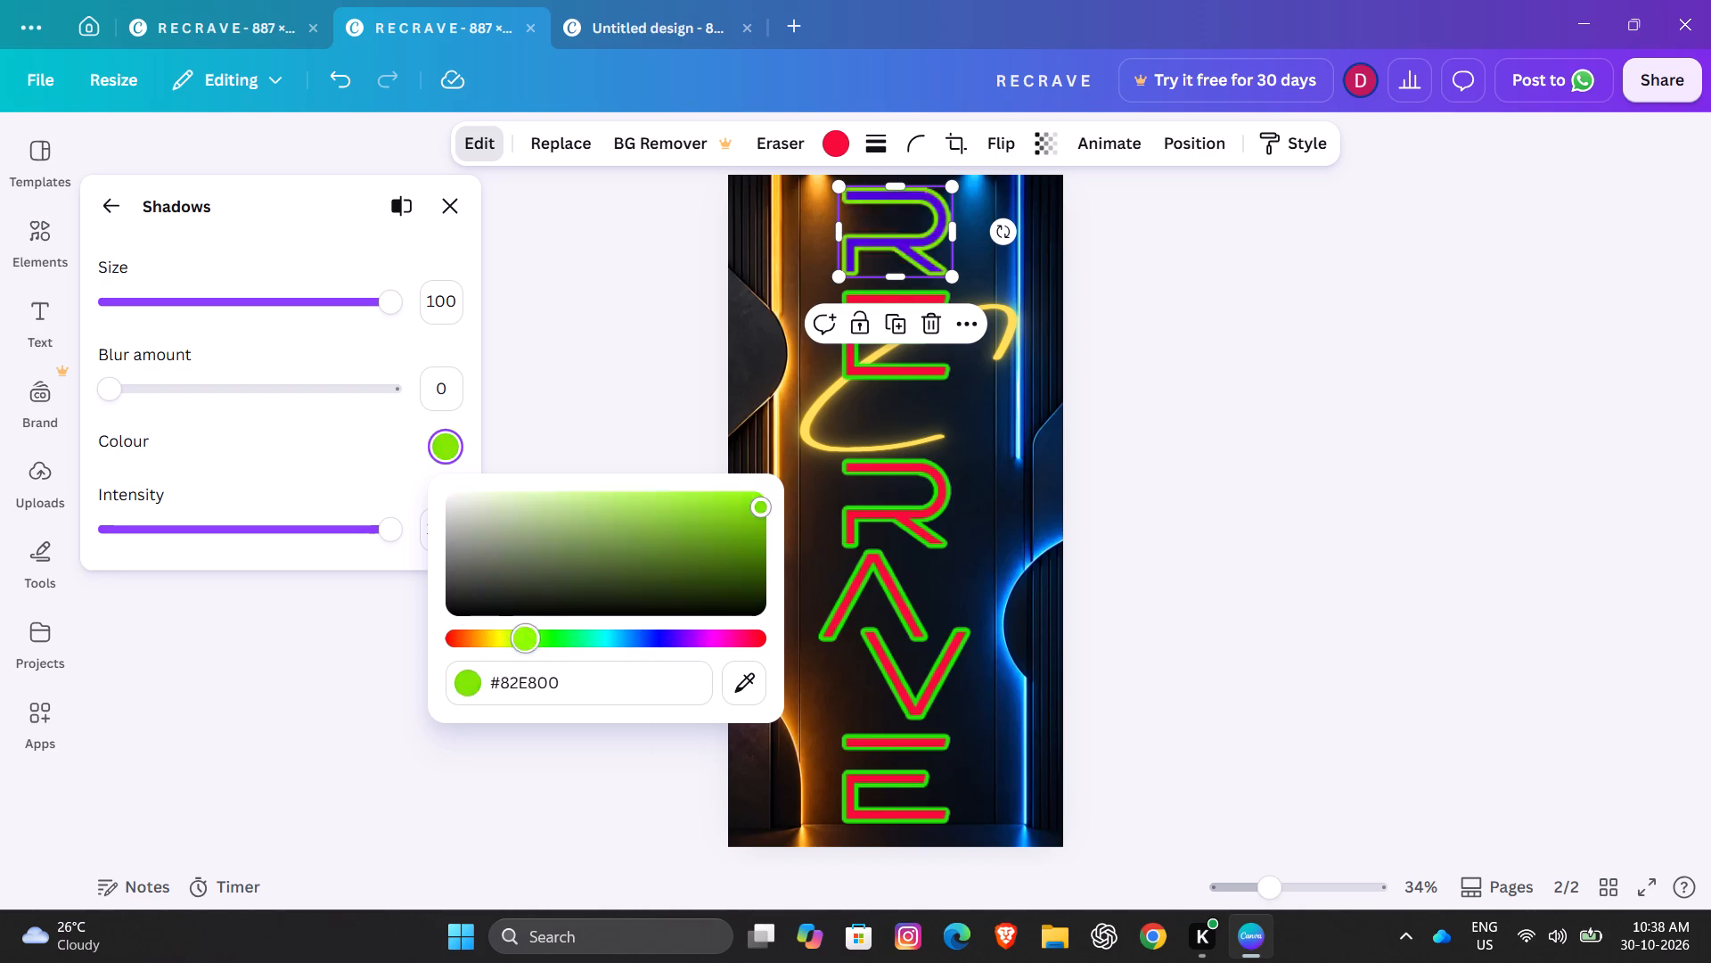
drag(509, 664, 708, 623)
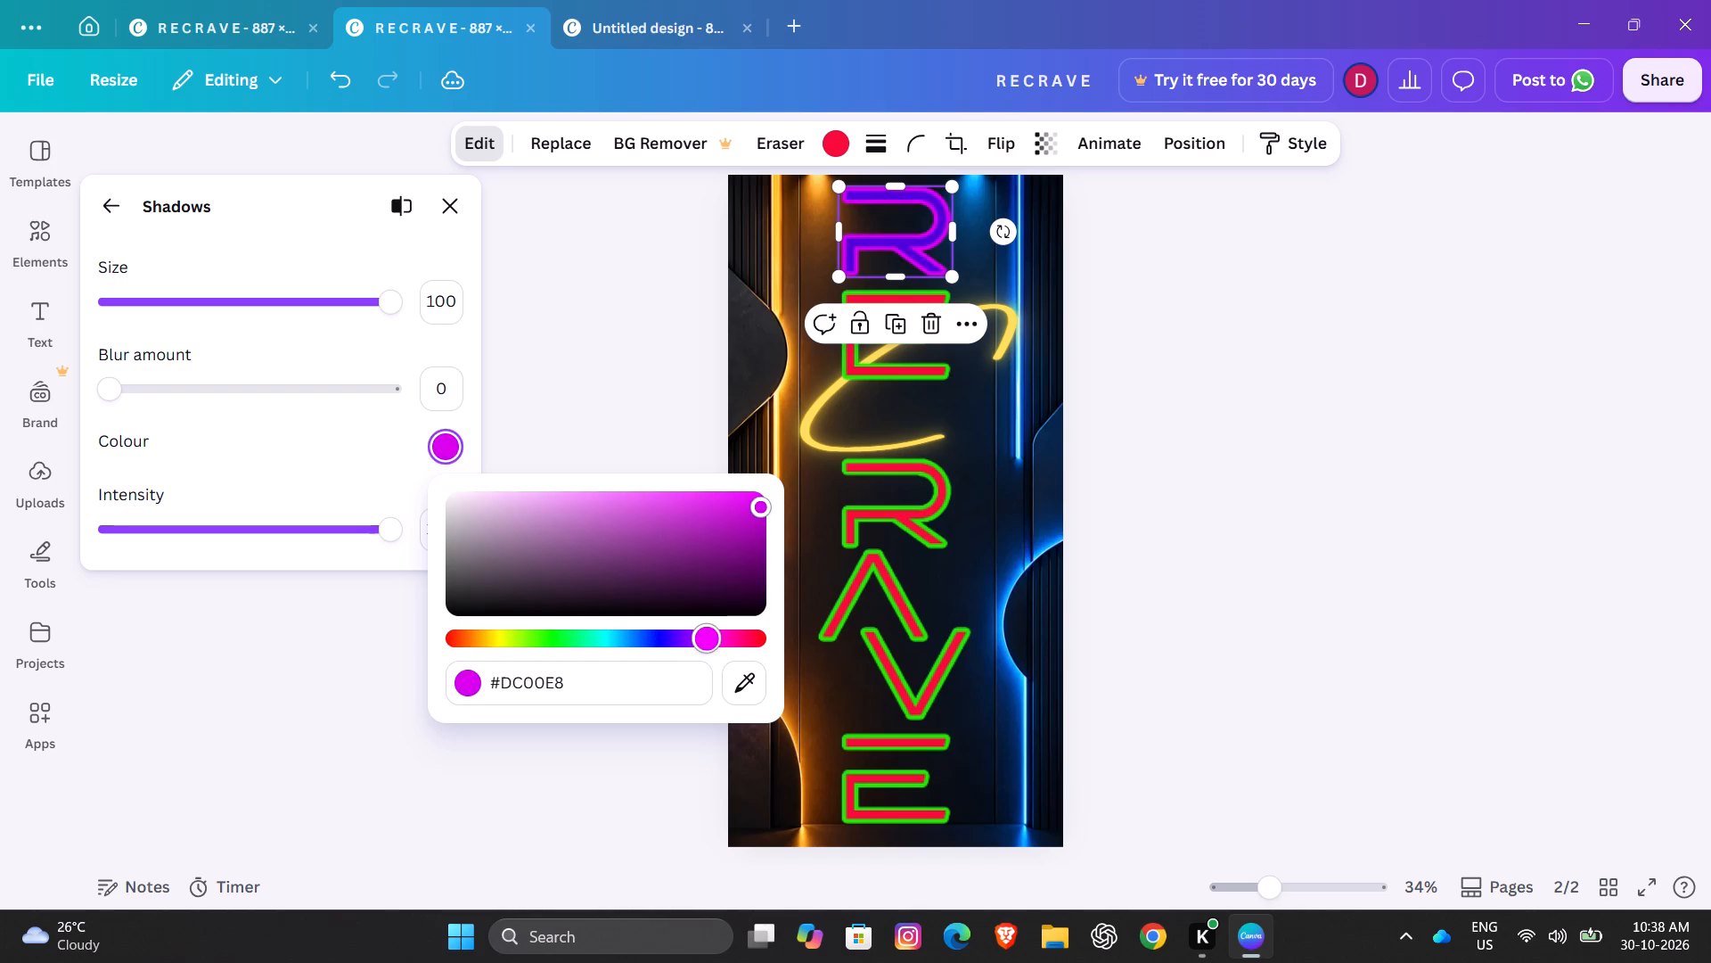
drag(708, 623, 522, 654)
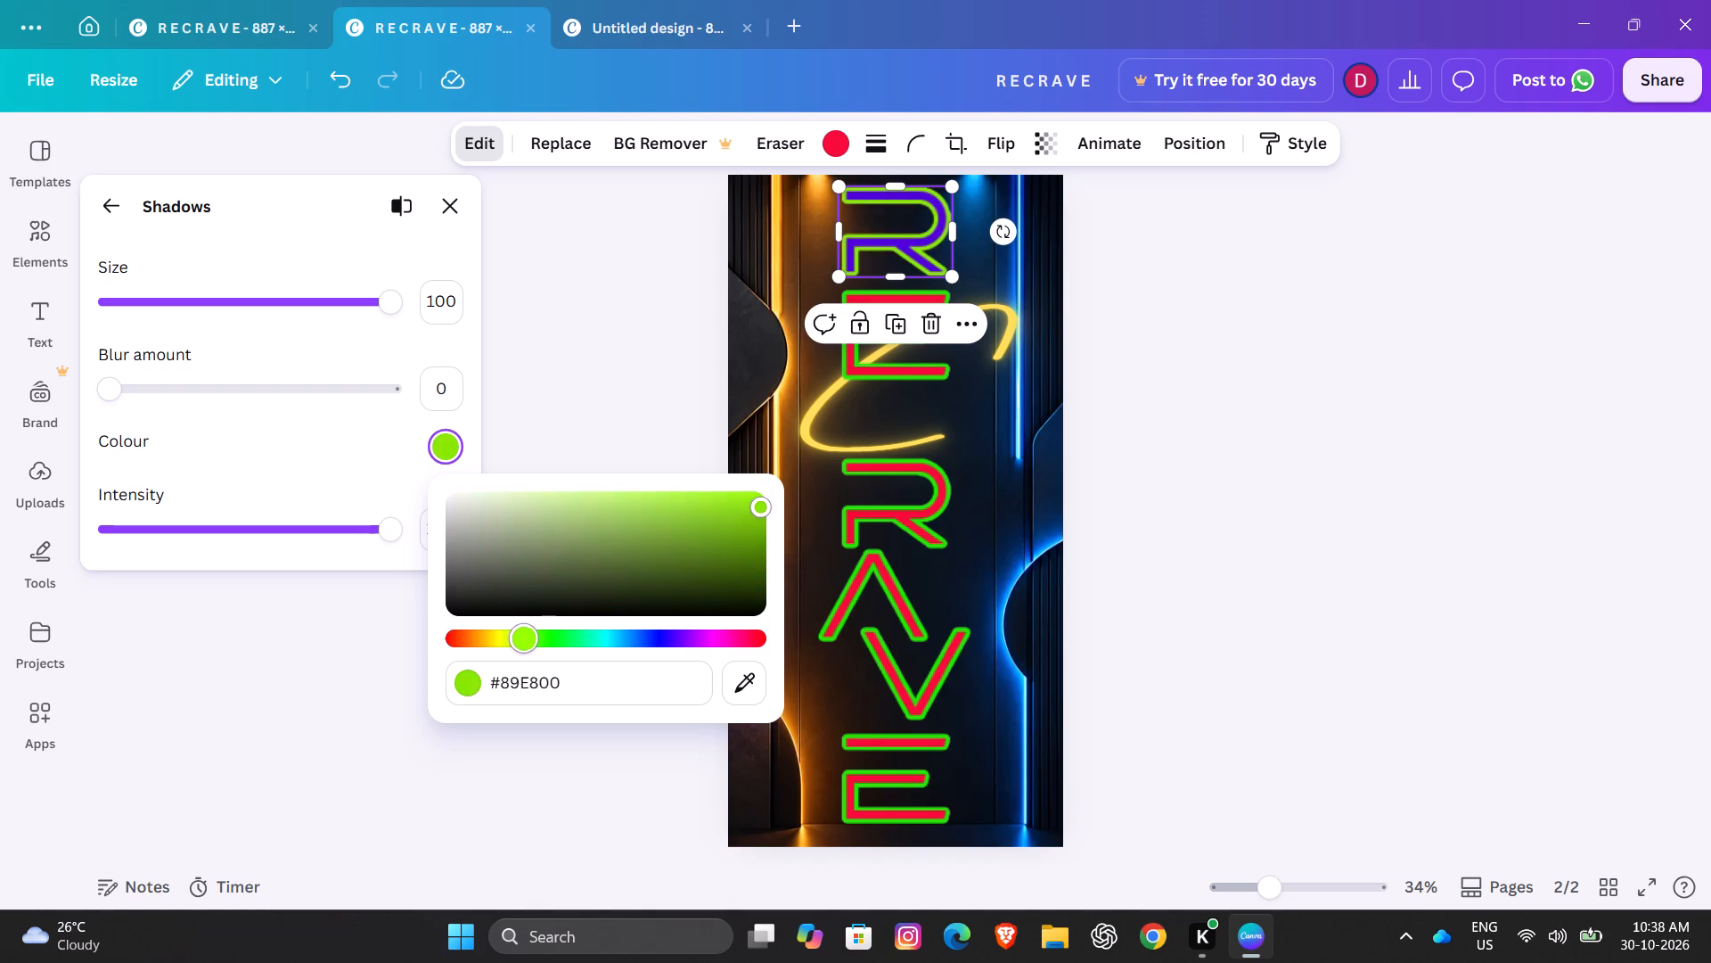
drag(522, 654, 500, 657)
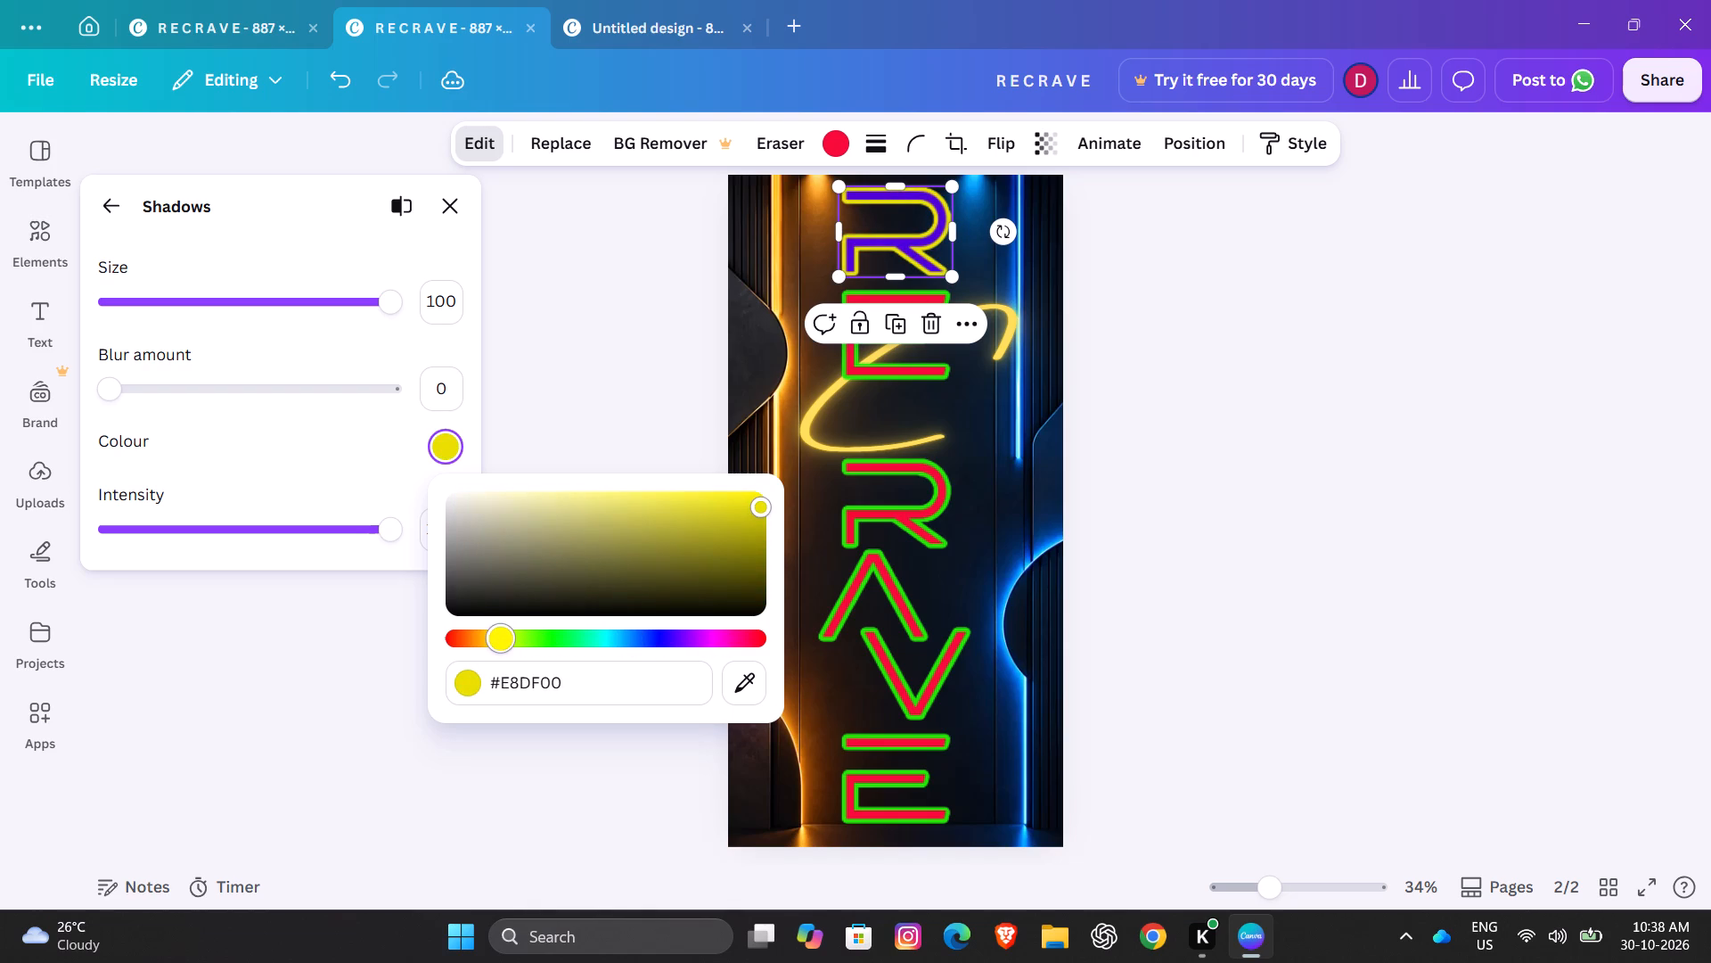
drag(500, 657, 489, 657)
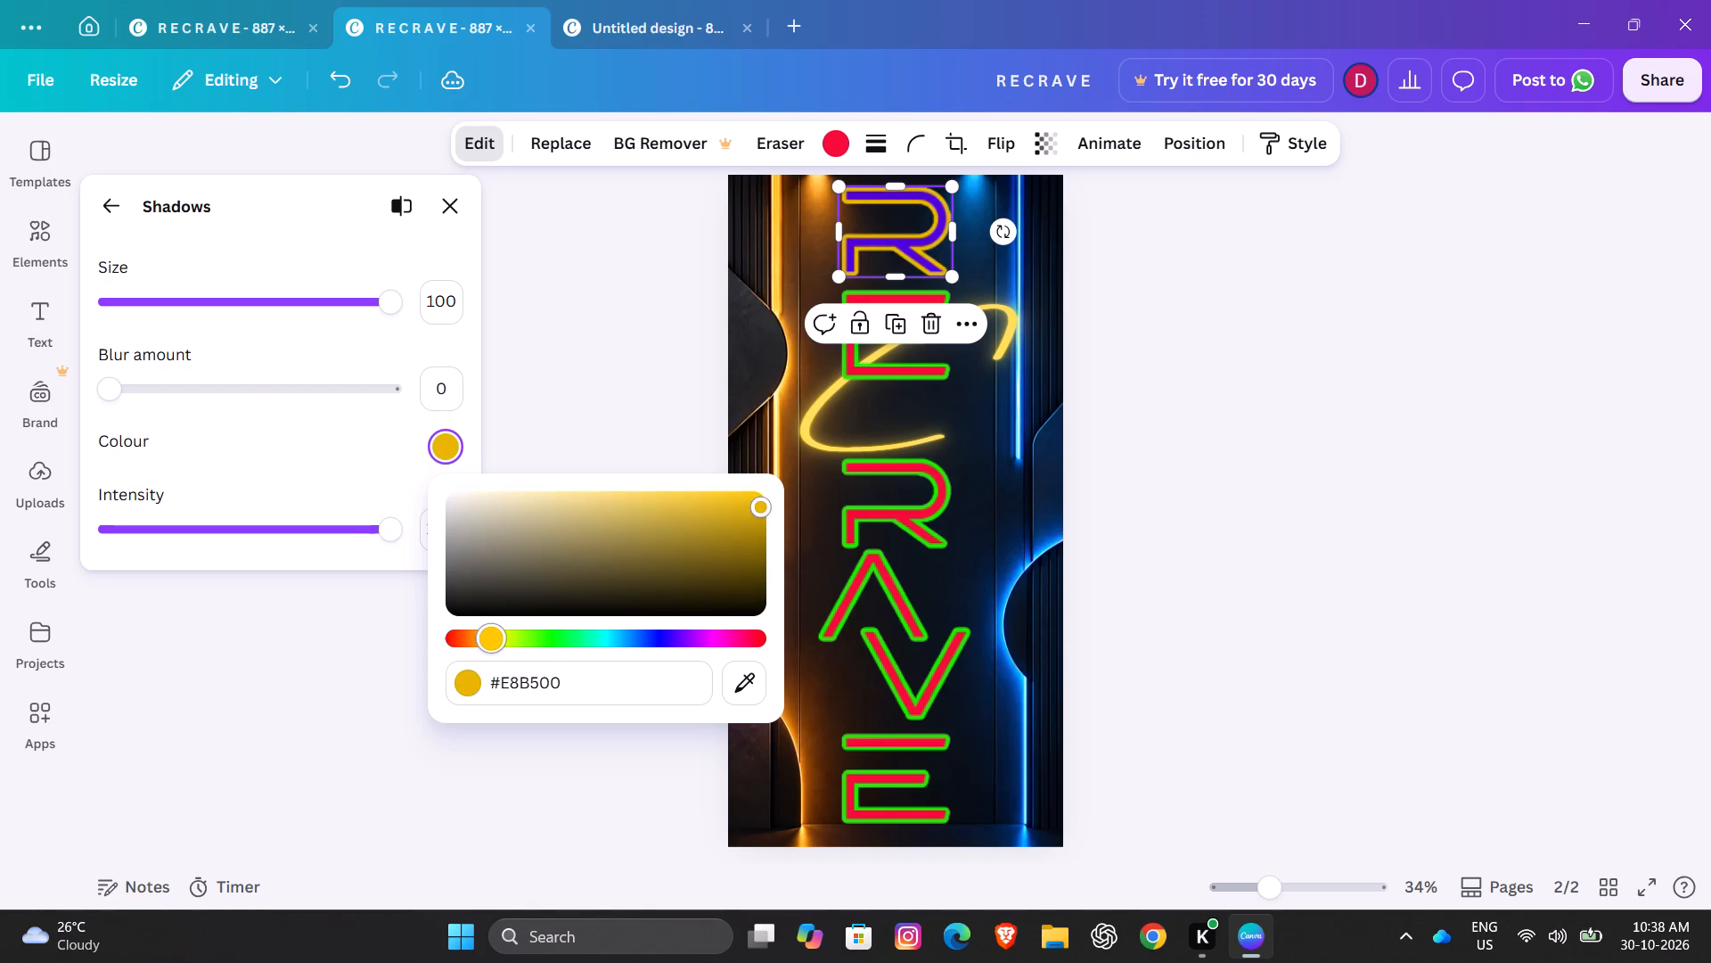
drag(489, 657, 510, 658)
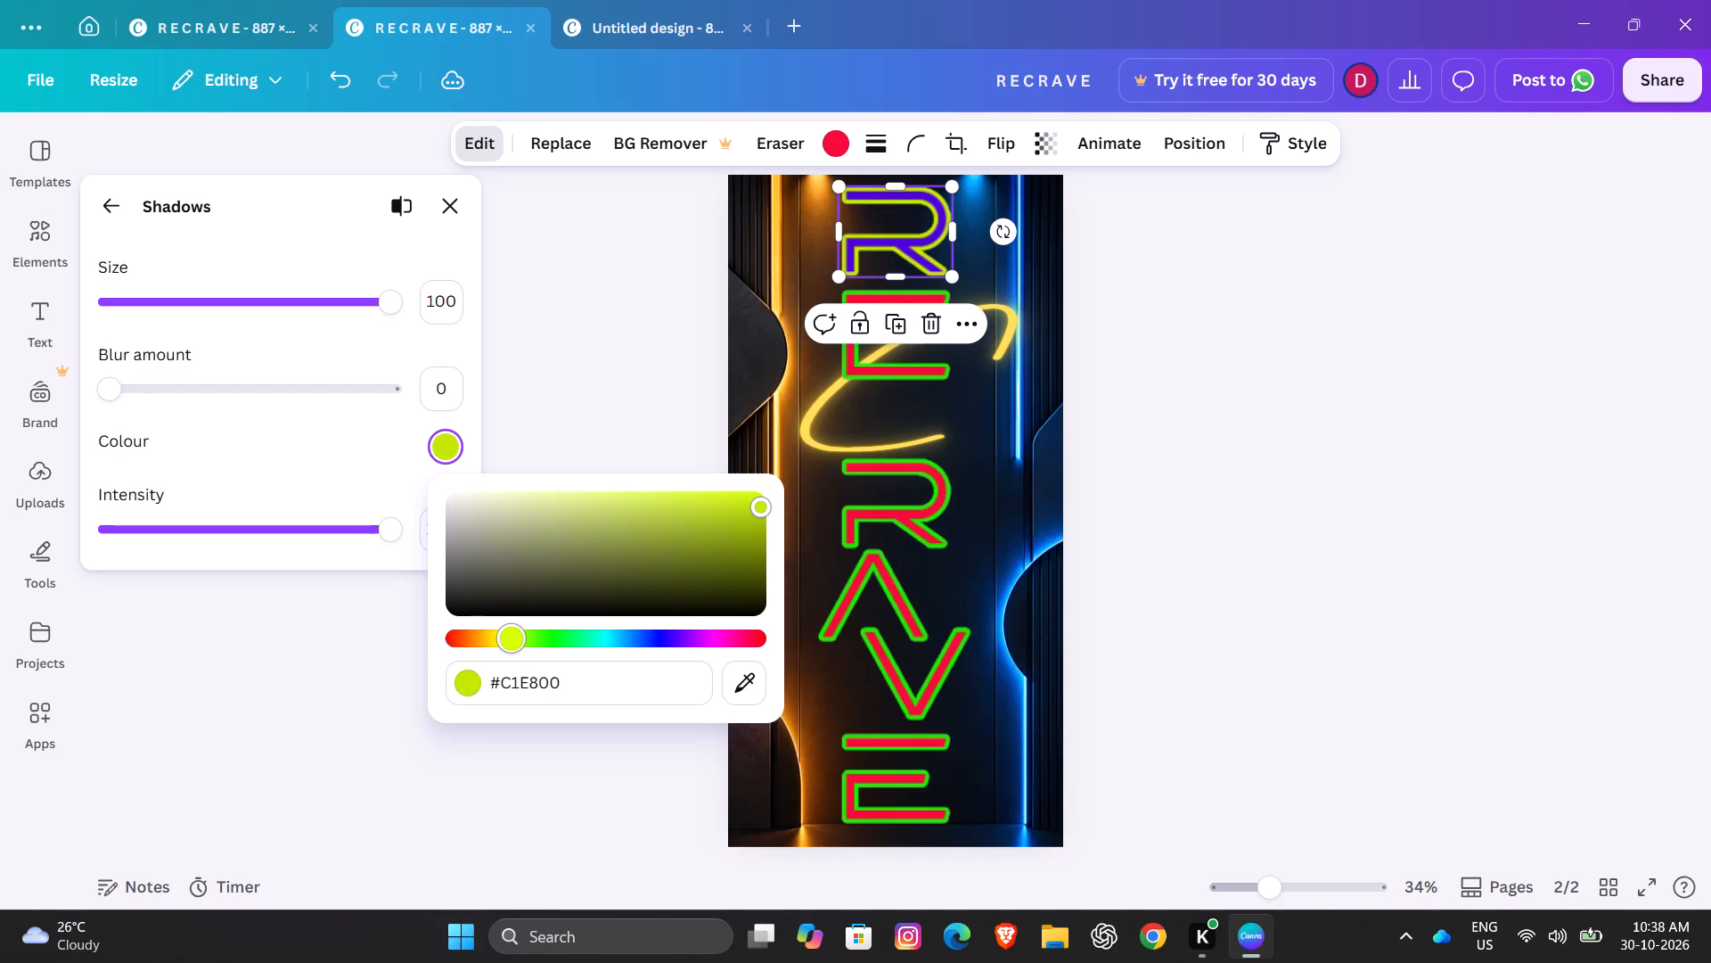
drag(510, 658, 500, 657)
drag(759, 502, 746, 502)
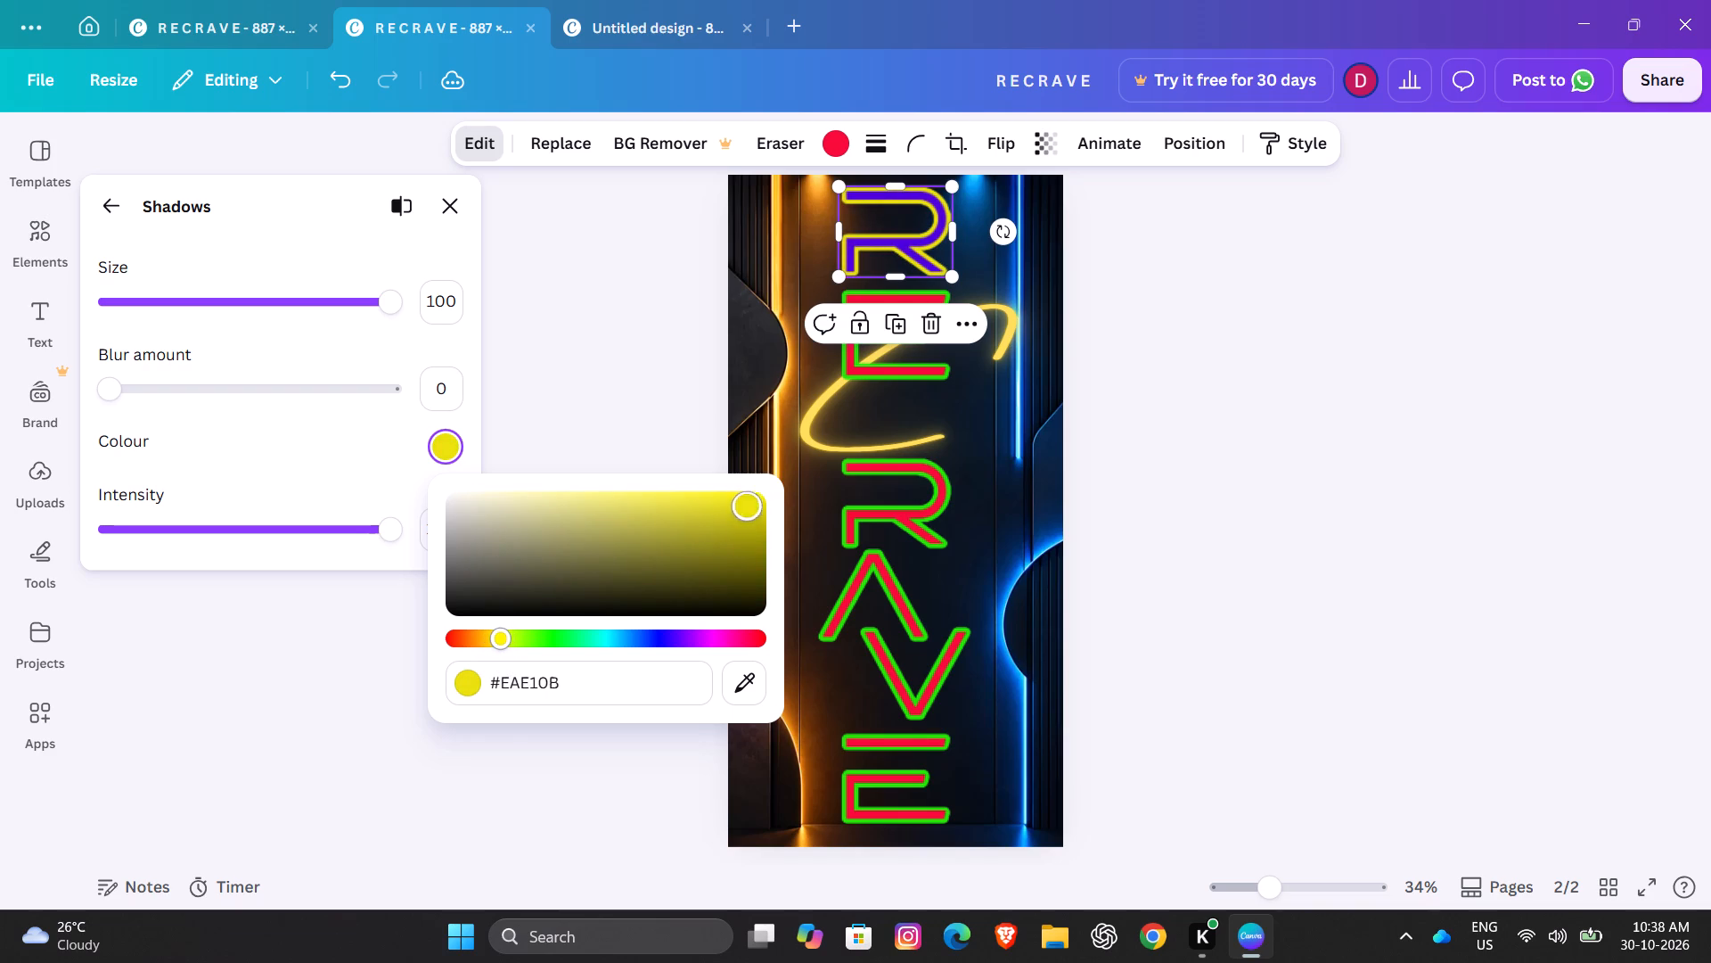
drag(746, 502, 770, 487)
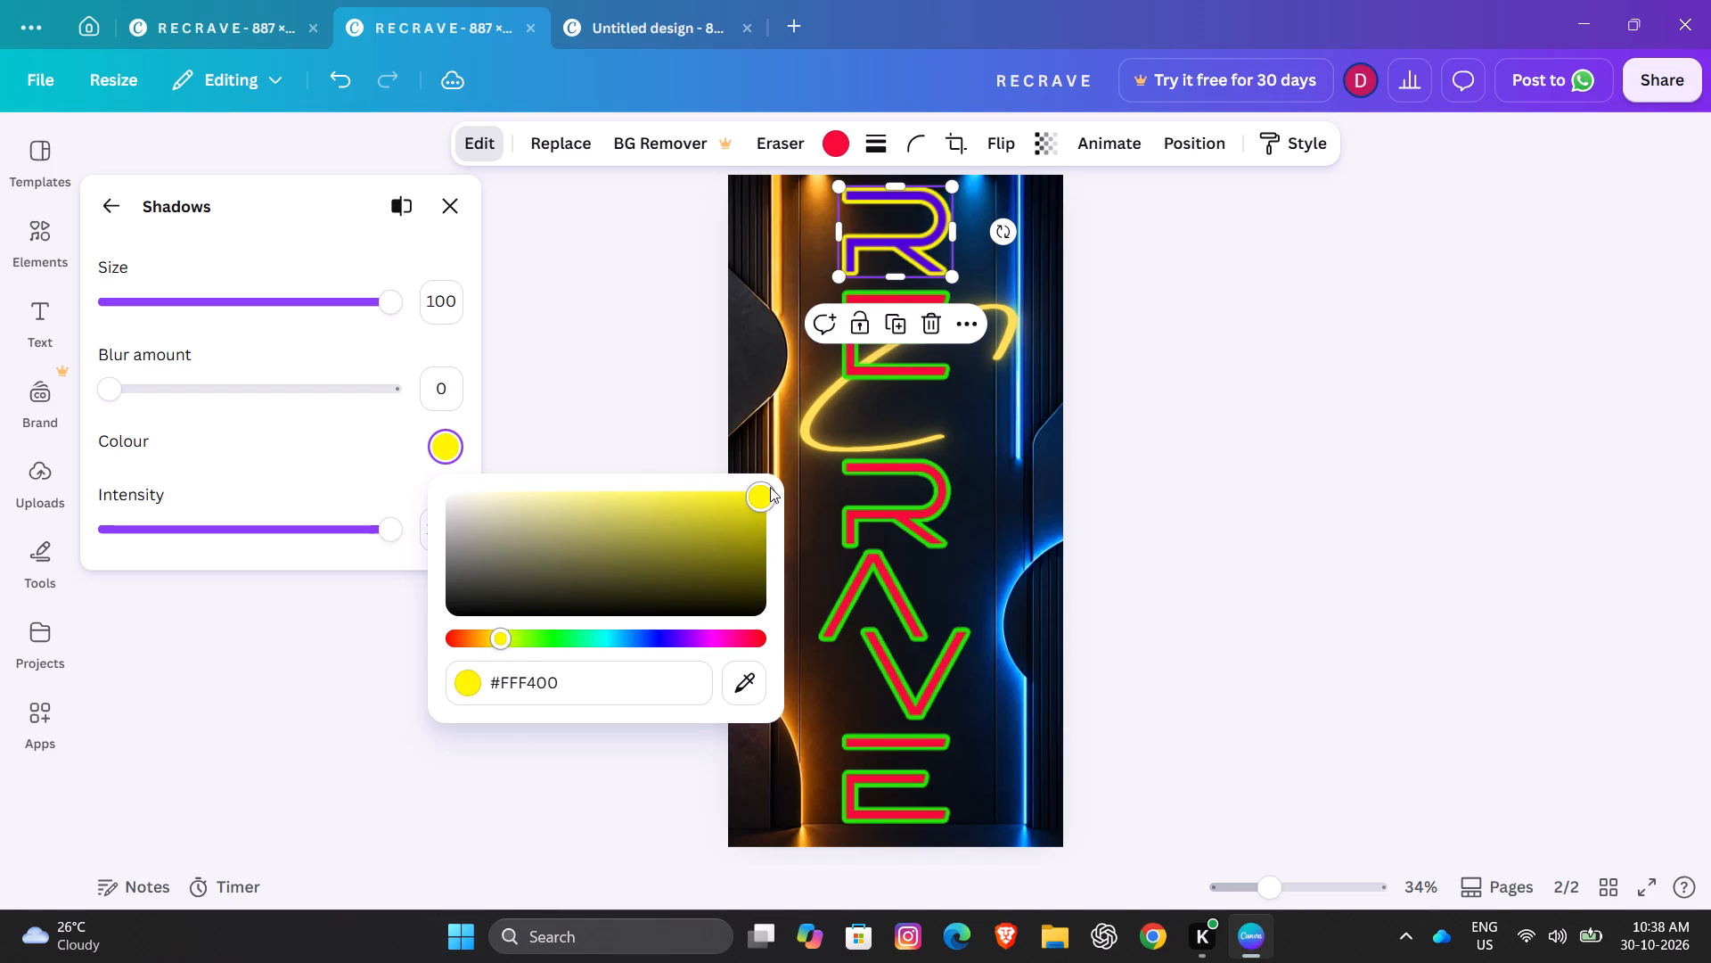
drag(770, 487, 772, 464)
click(1281, 354)
click(1281, 354)
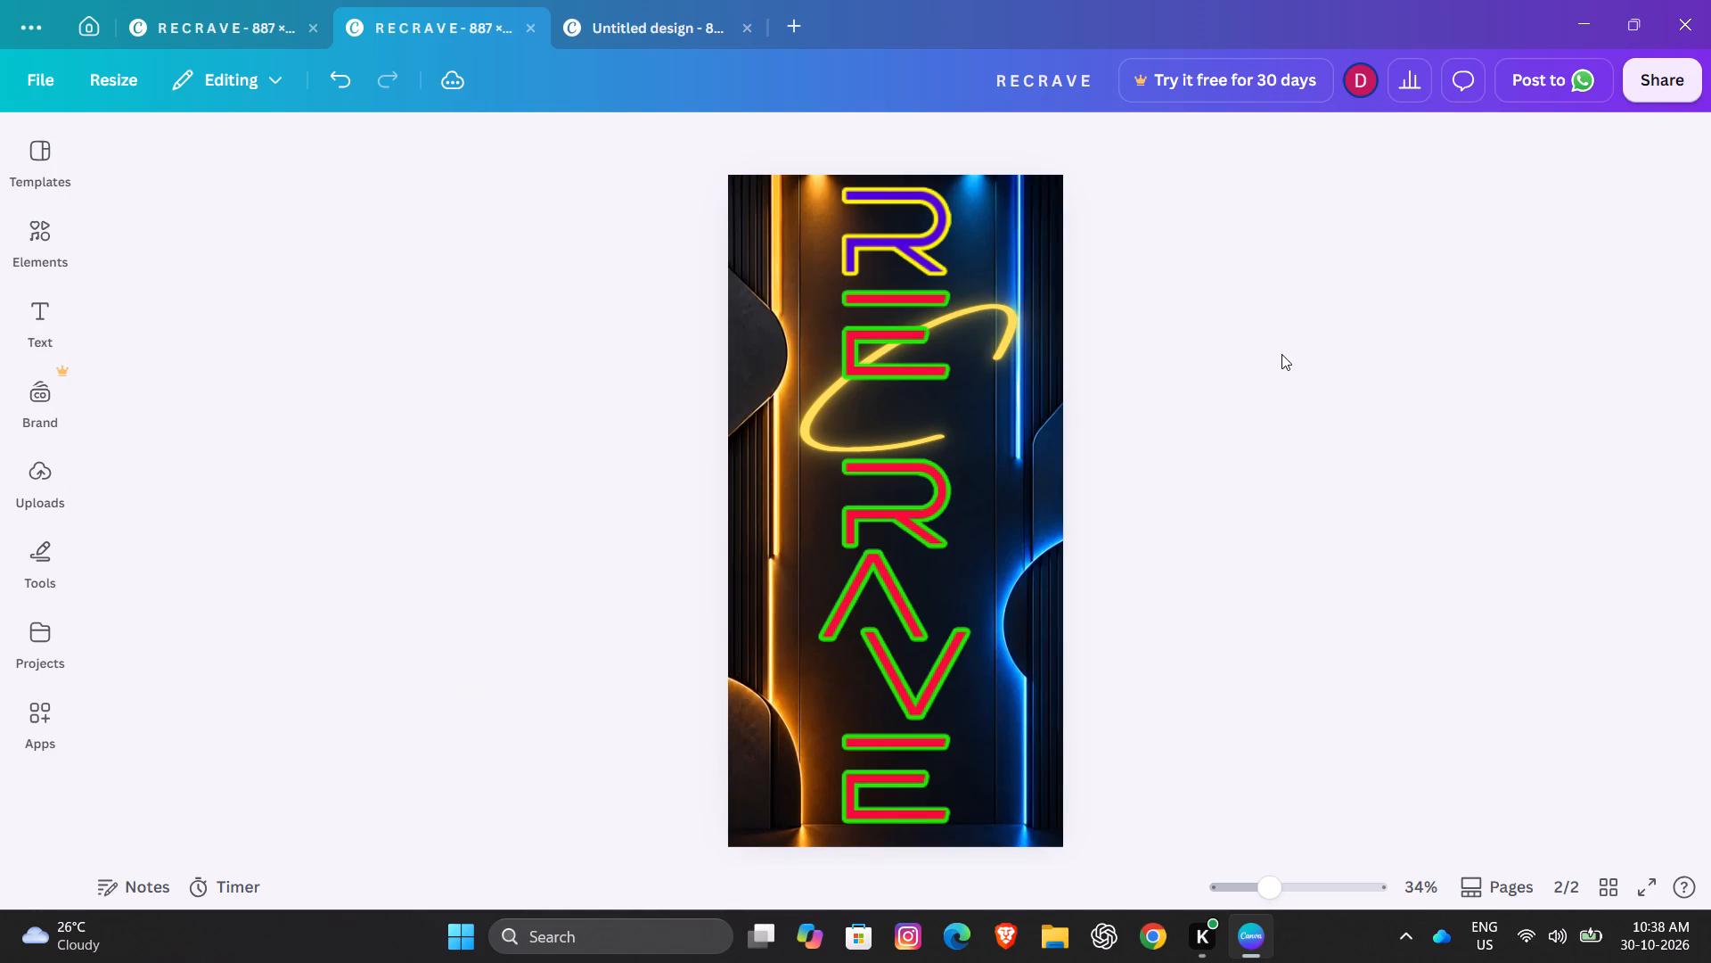
Apply the Outrun filter from the Colour Pop group to the upper E.
click(871, 322)
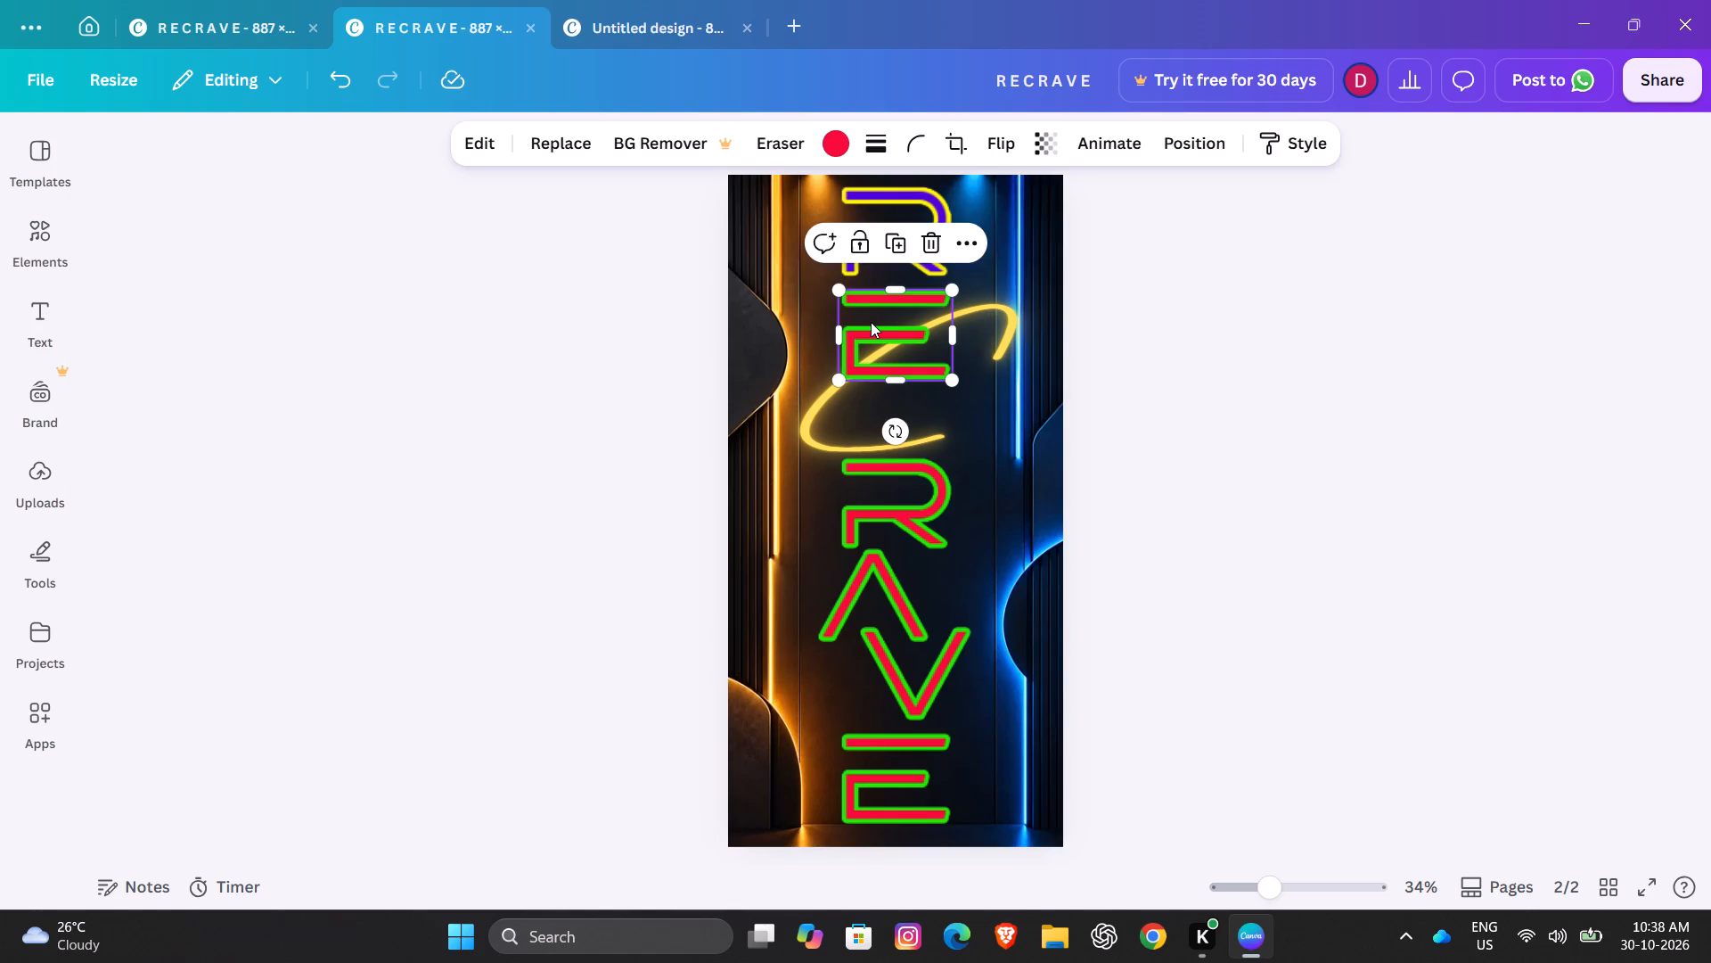
click(493, 150)
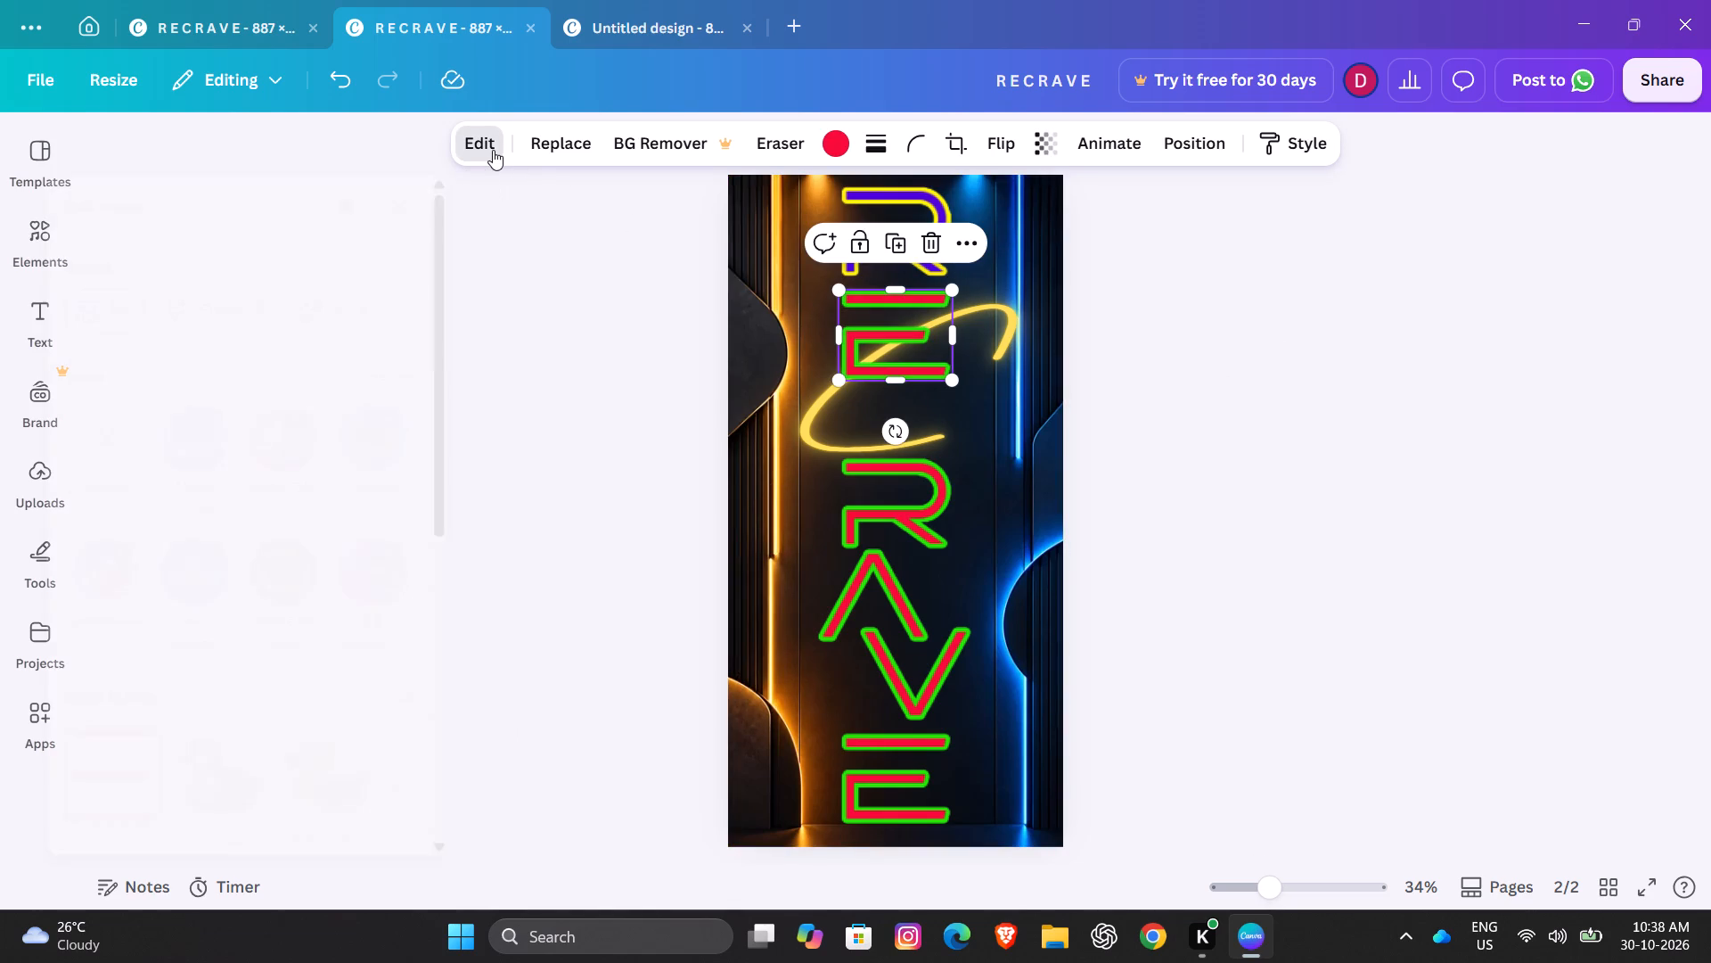
scroll(269, 650, down, 2)
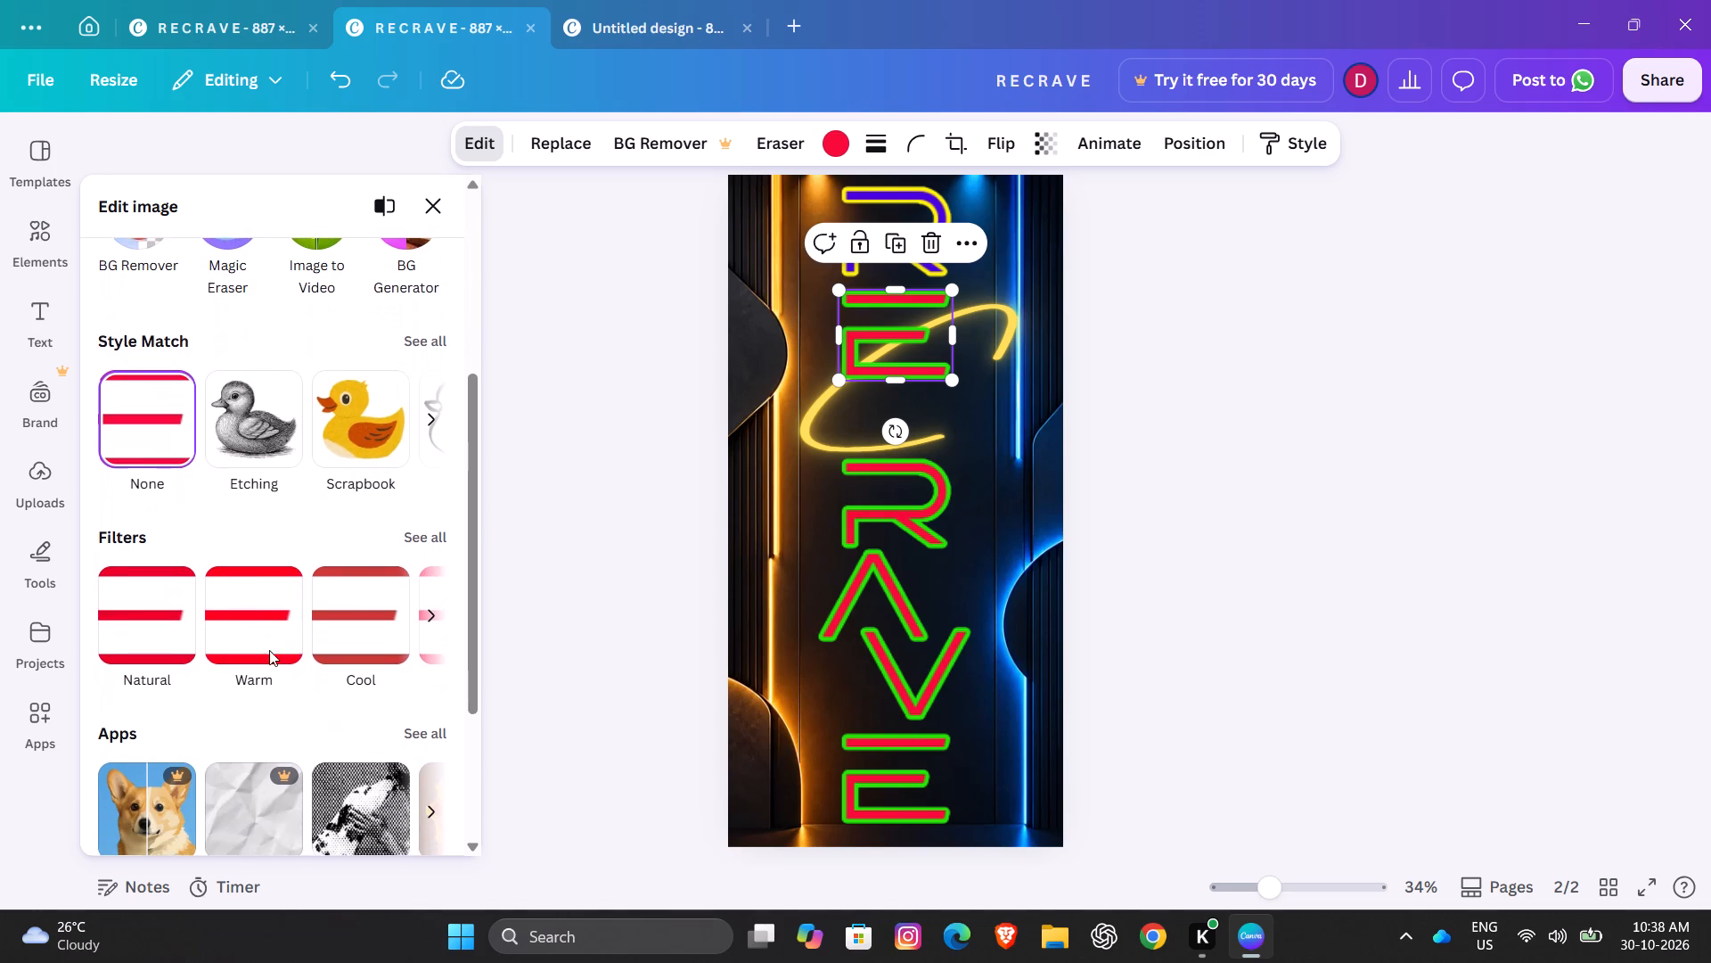
scroll(269, 650, down, 1)
click(381, 623)
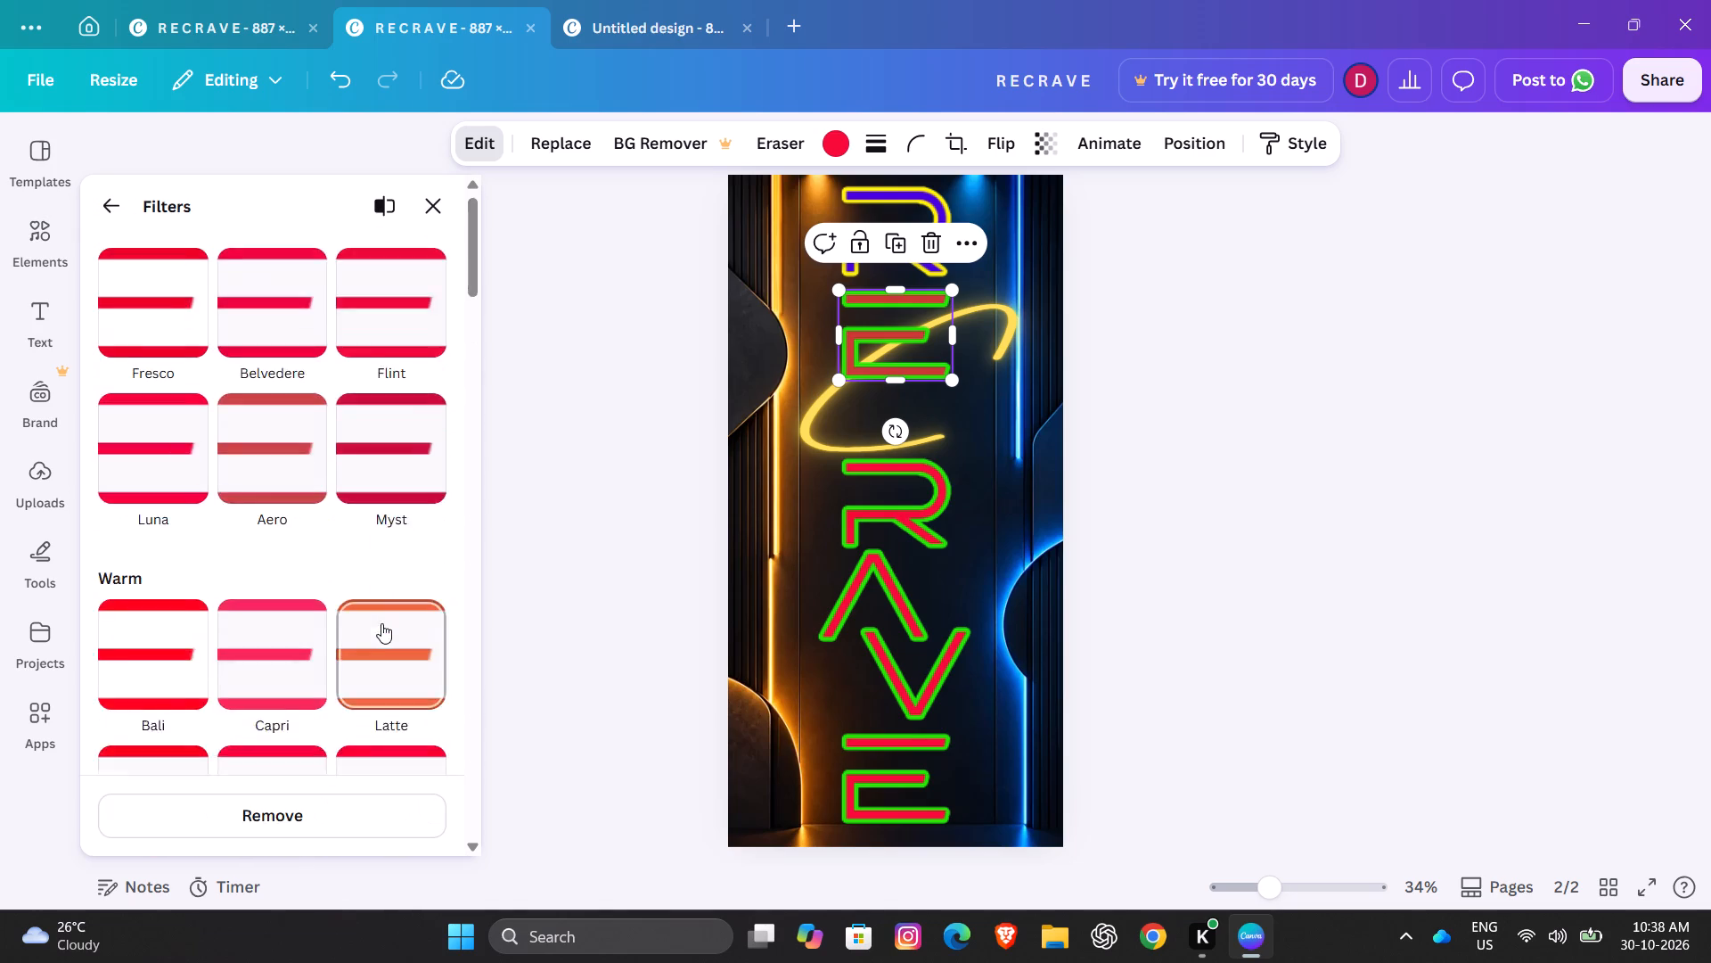
scroll(381, 623, down, 5)
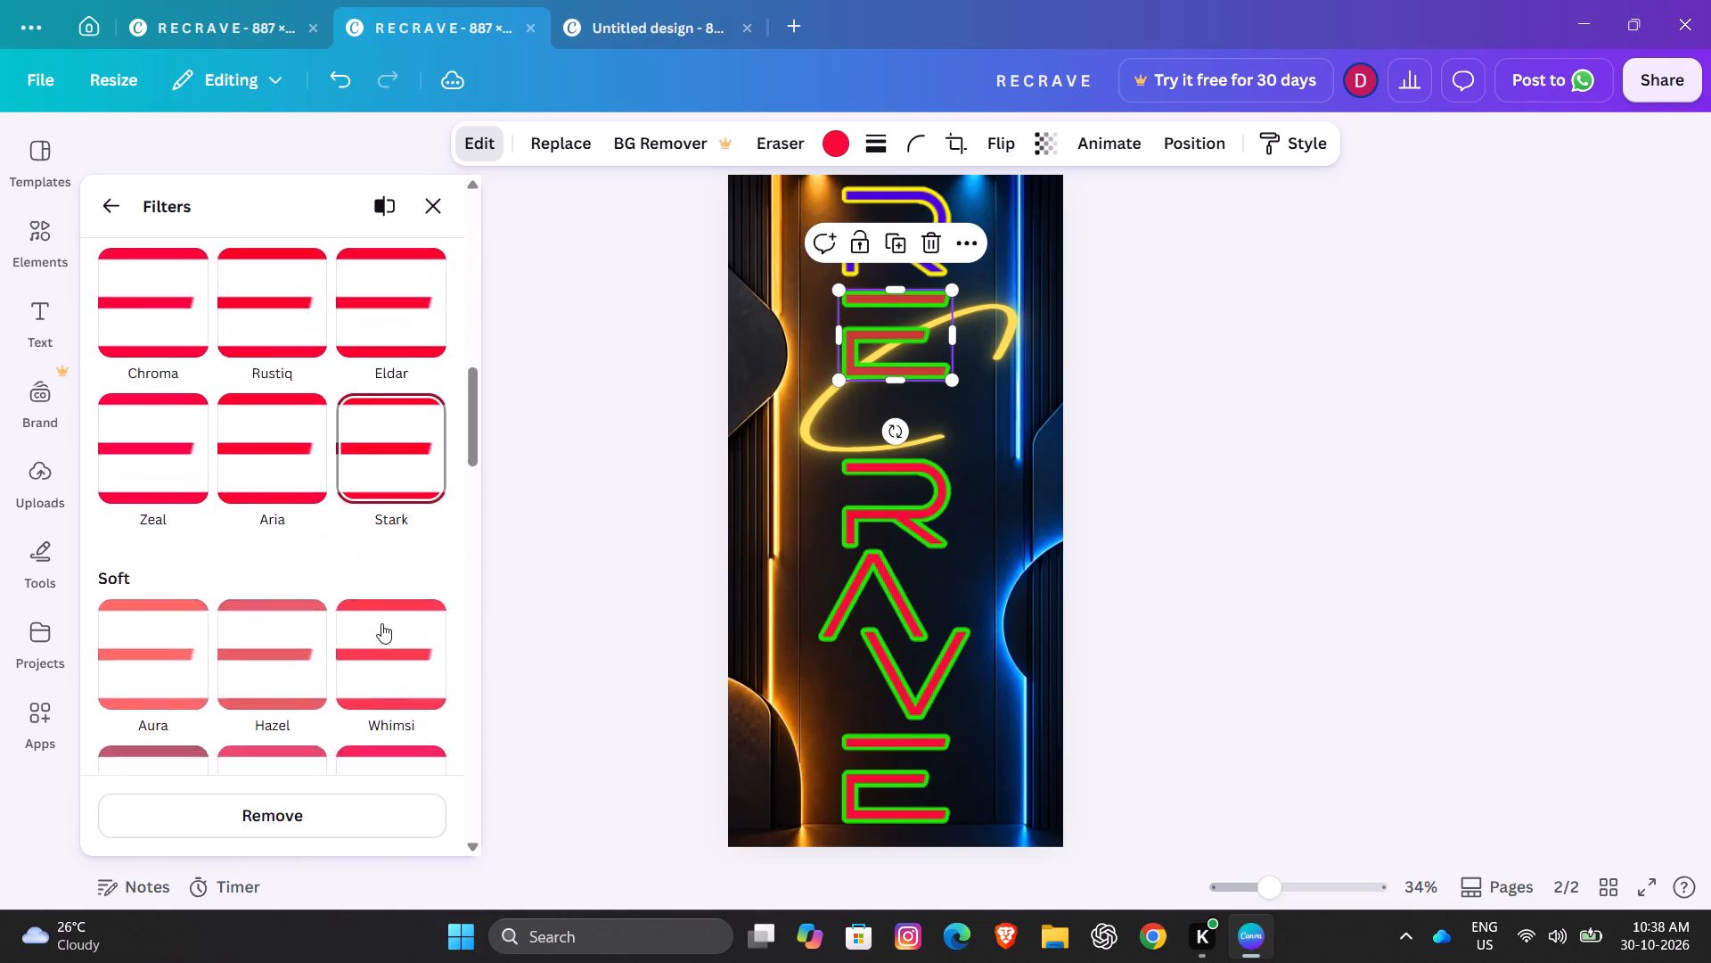
scroll(381, 623, down, 9)
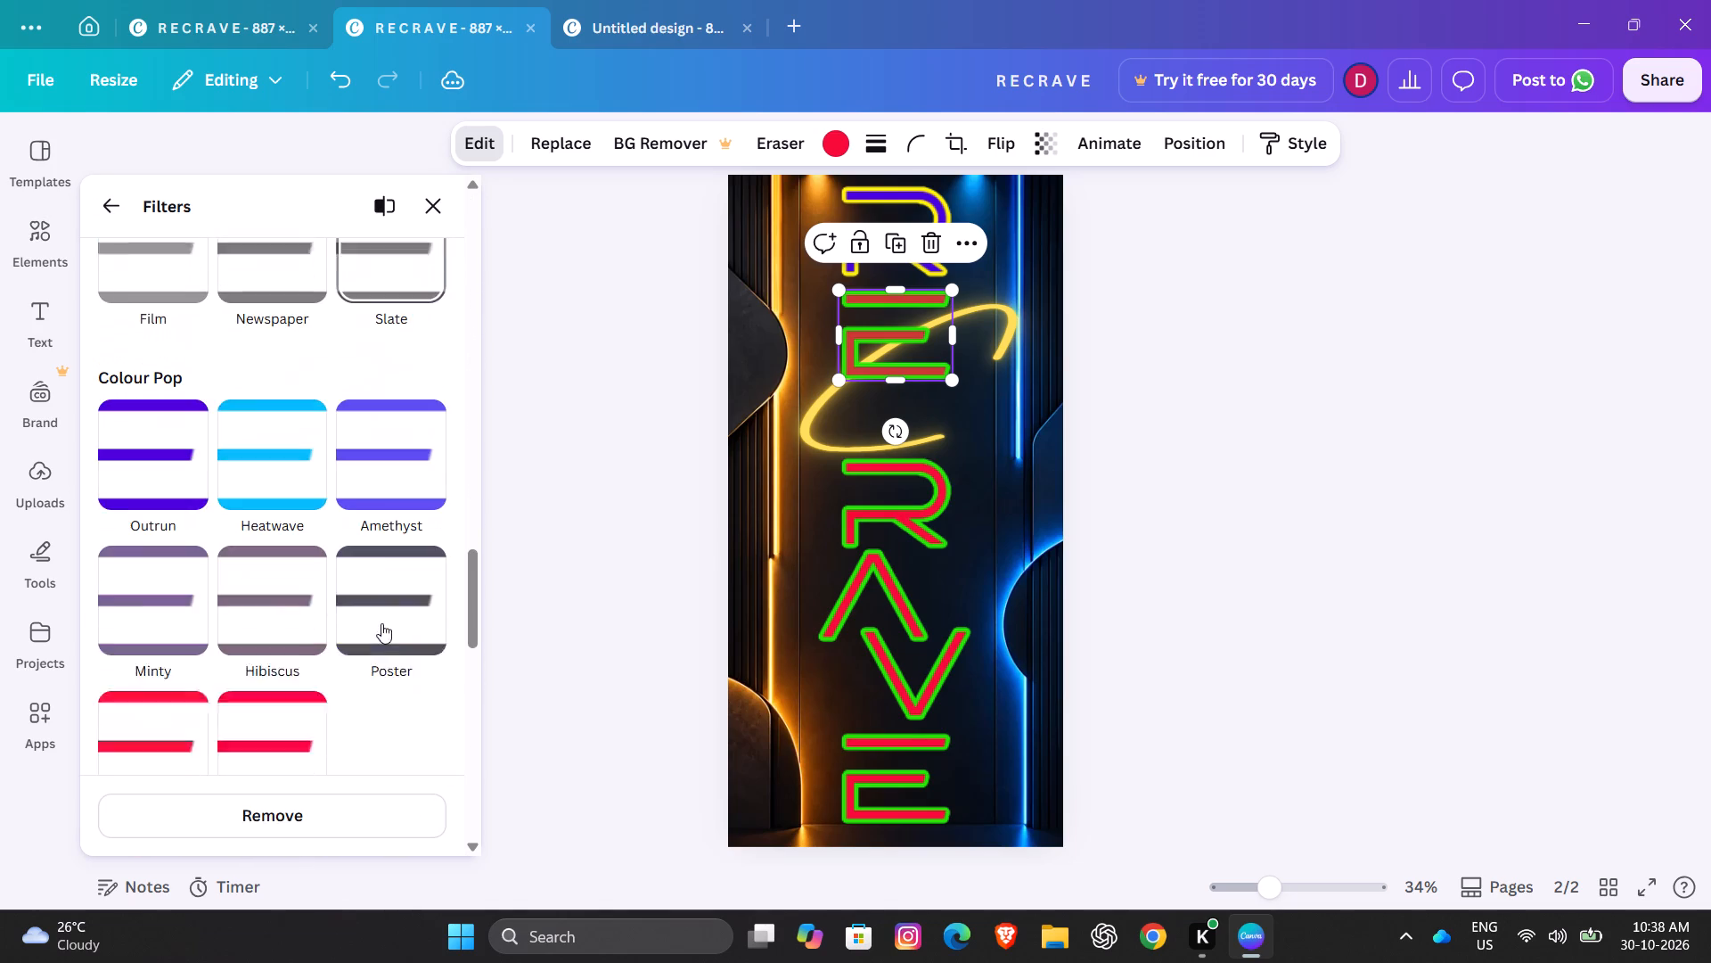
scroll(381, 623, down, 2)
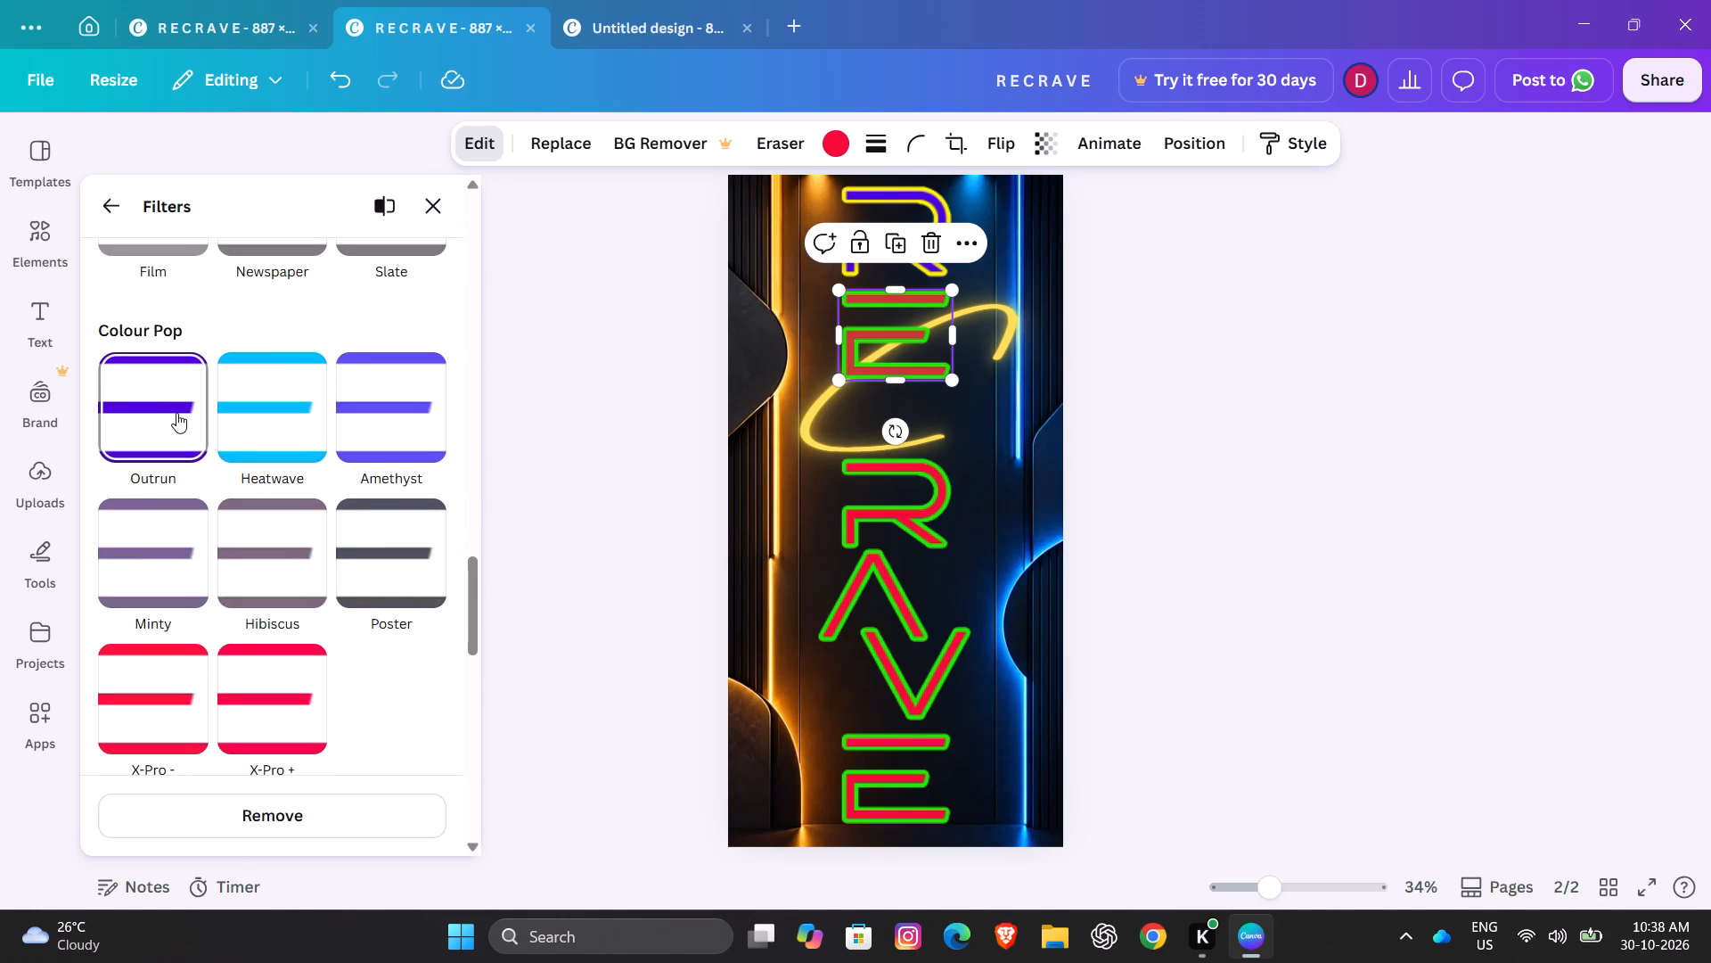
click(176, 413)
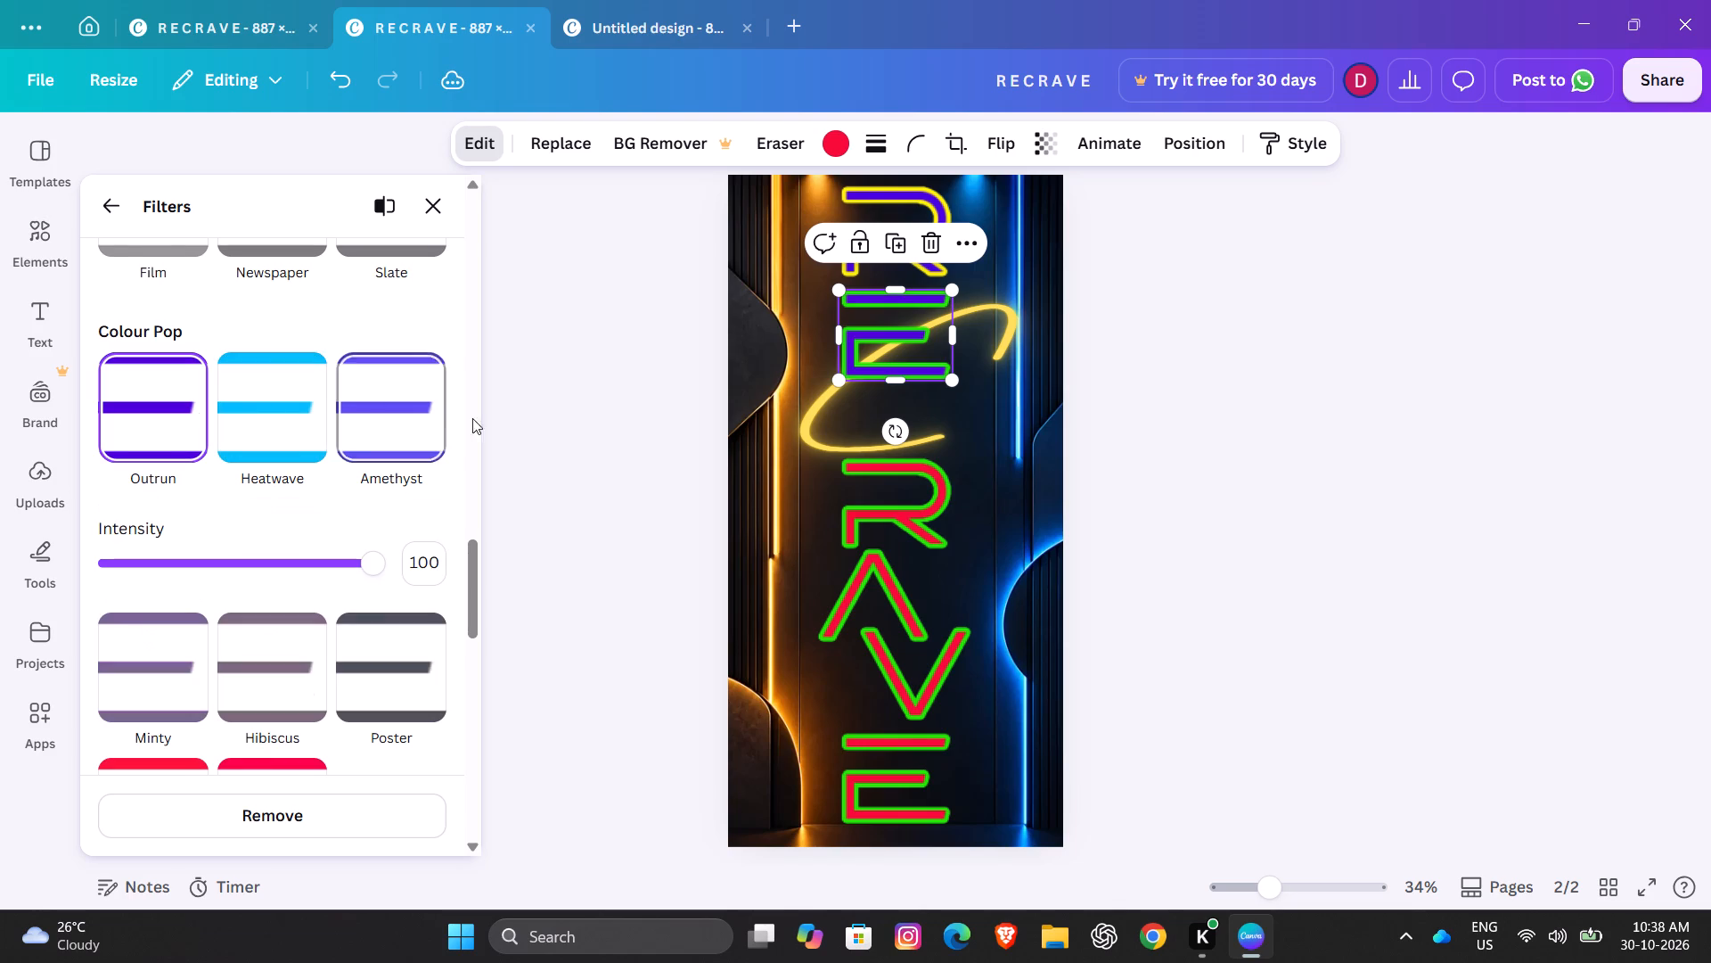
Apply the Outrun filter at intensity 100 to the lower R, the A, the V and the bottom E.
click(930, 488)
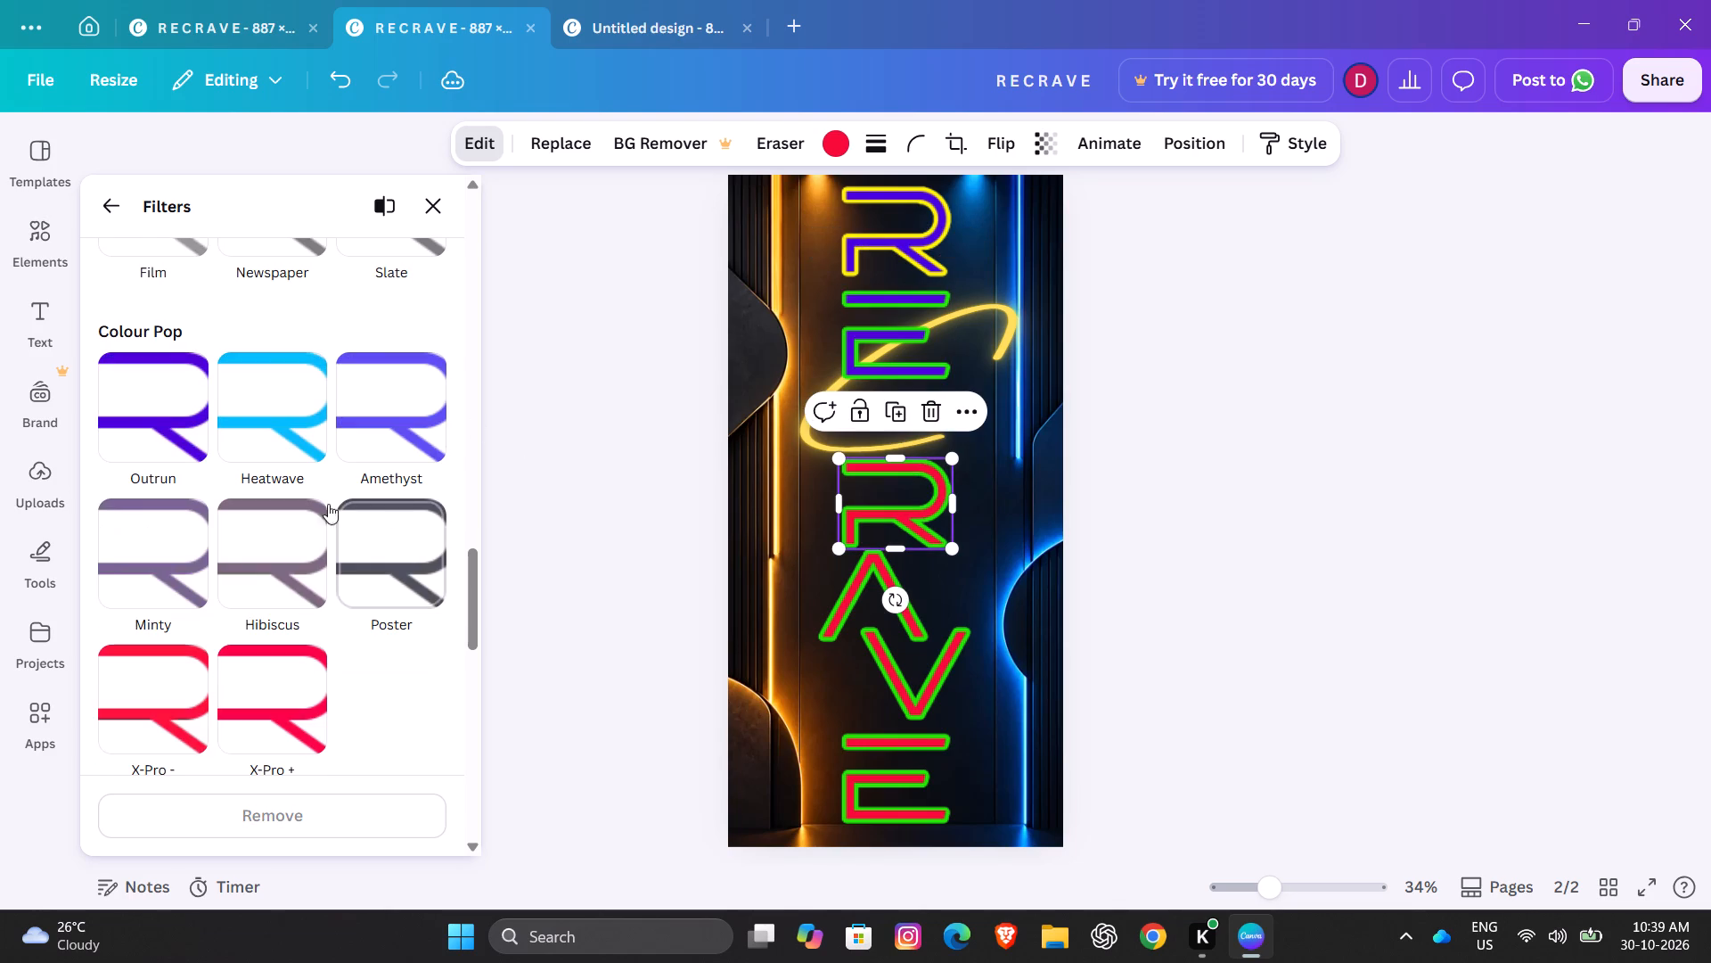
click(176, 433)
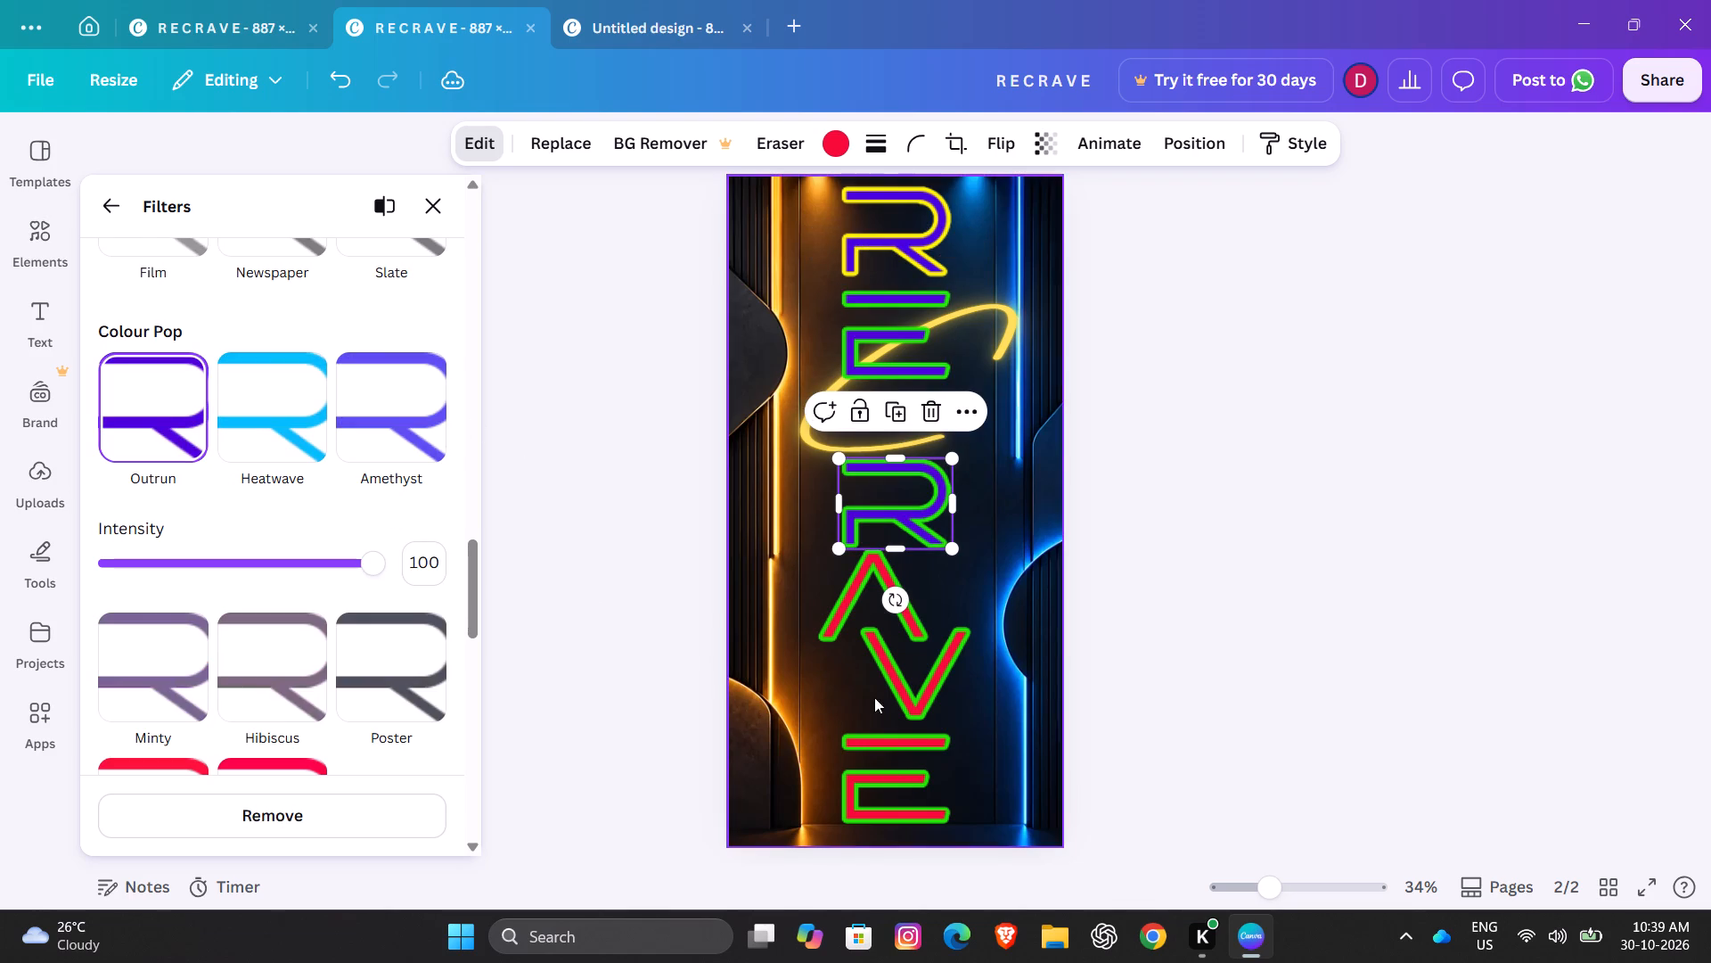
click(847, 595)
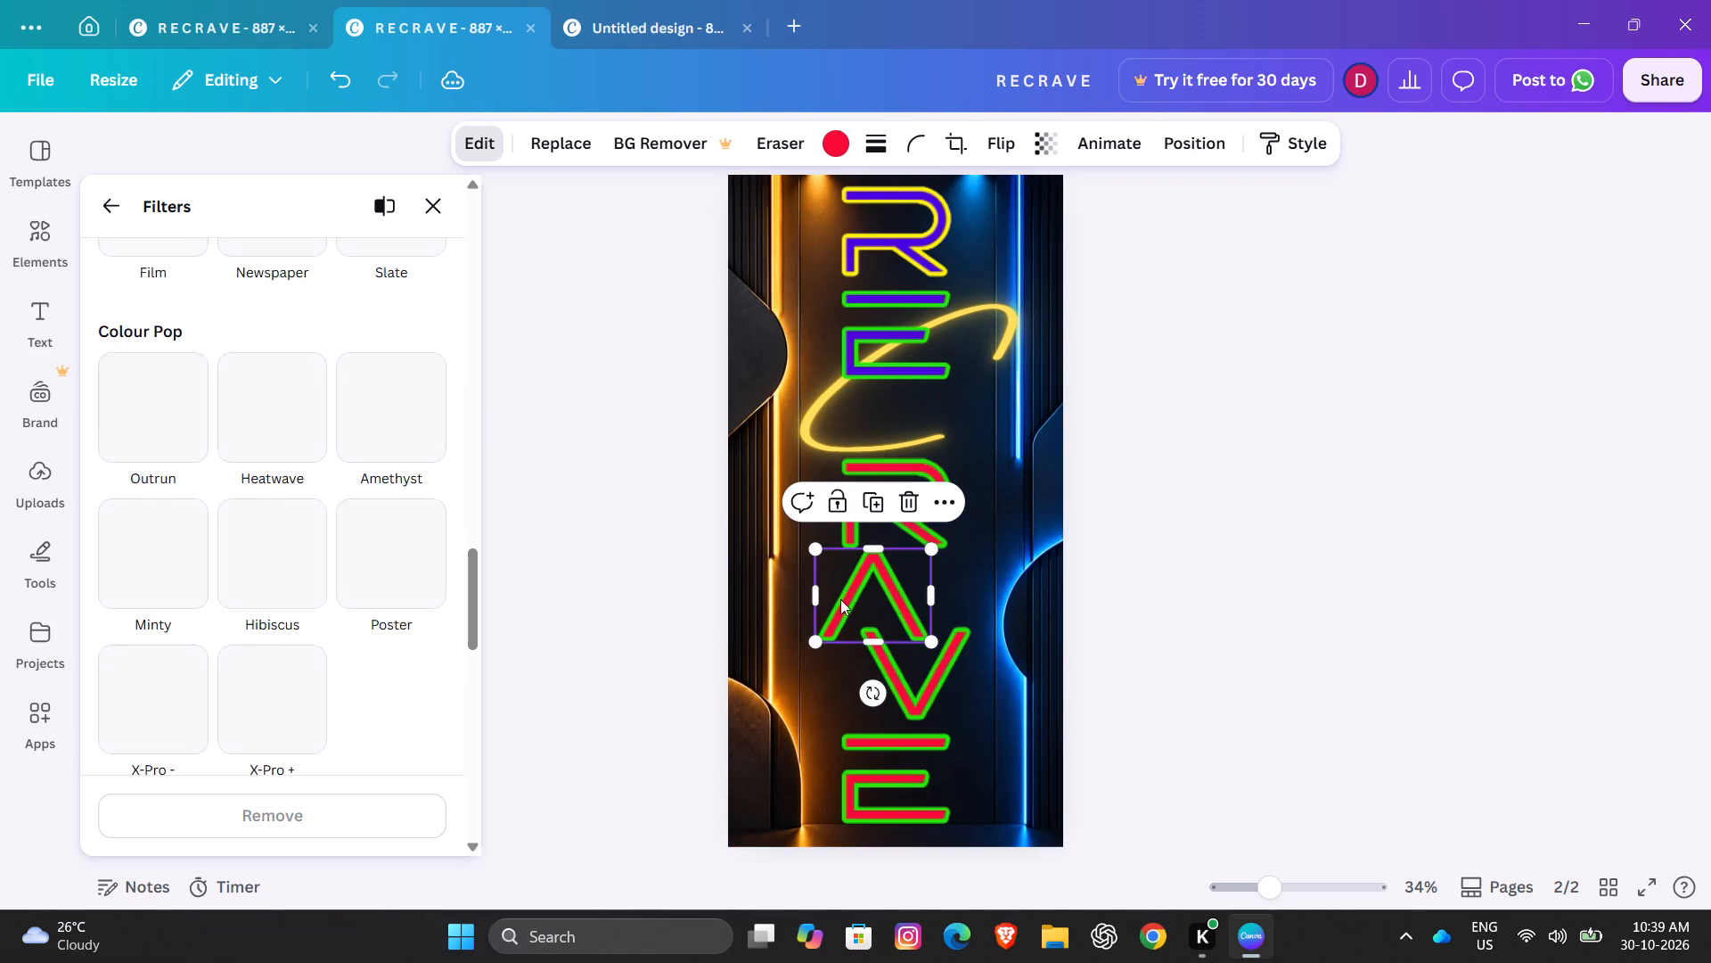
click(175, 393)
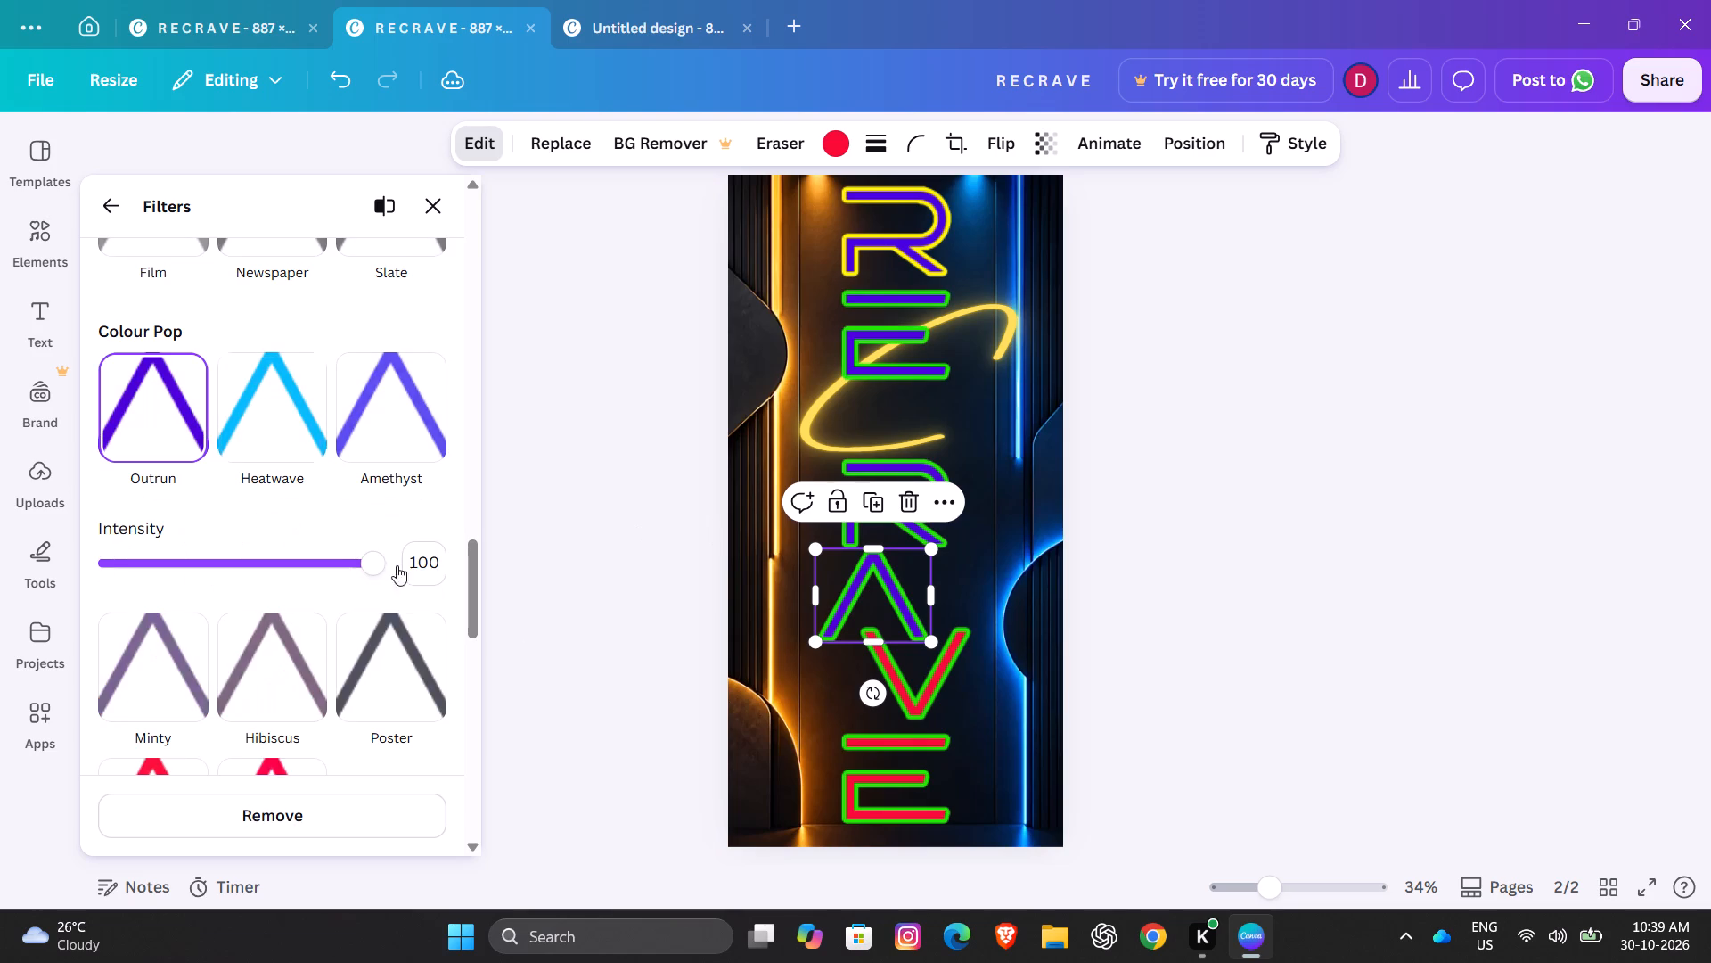
click(913, 674)
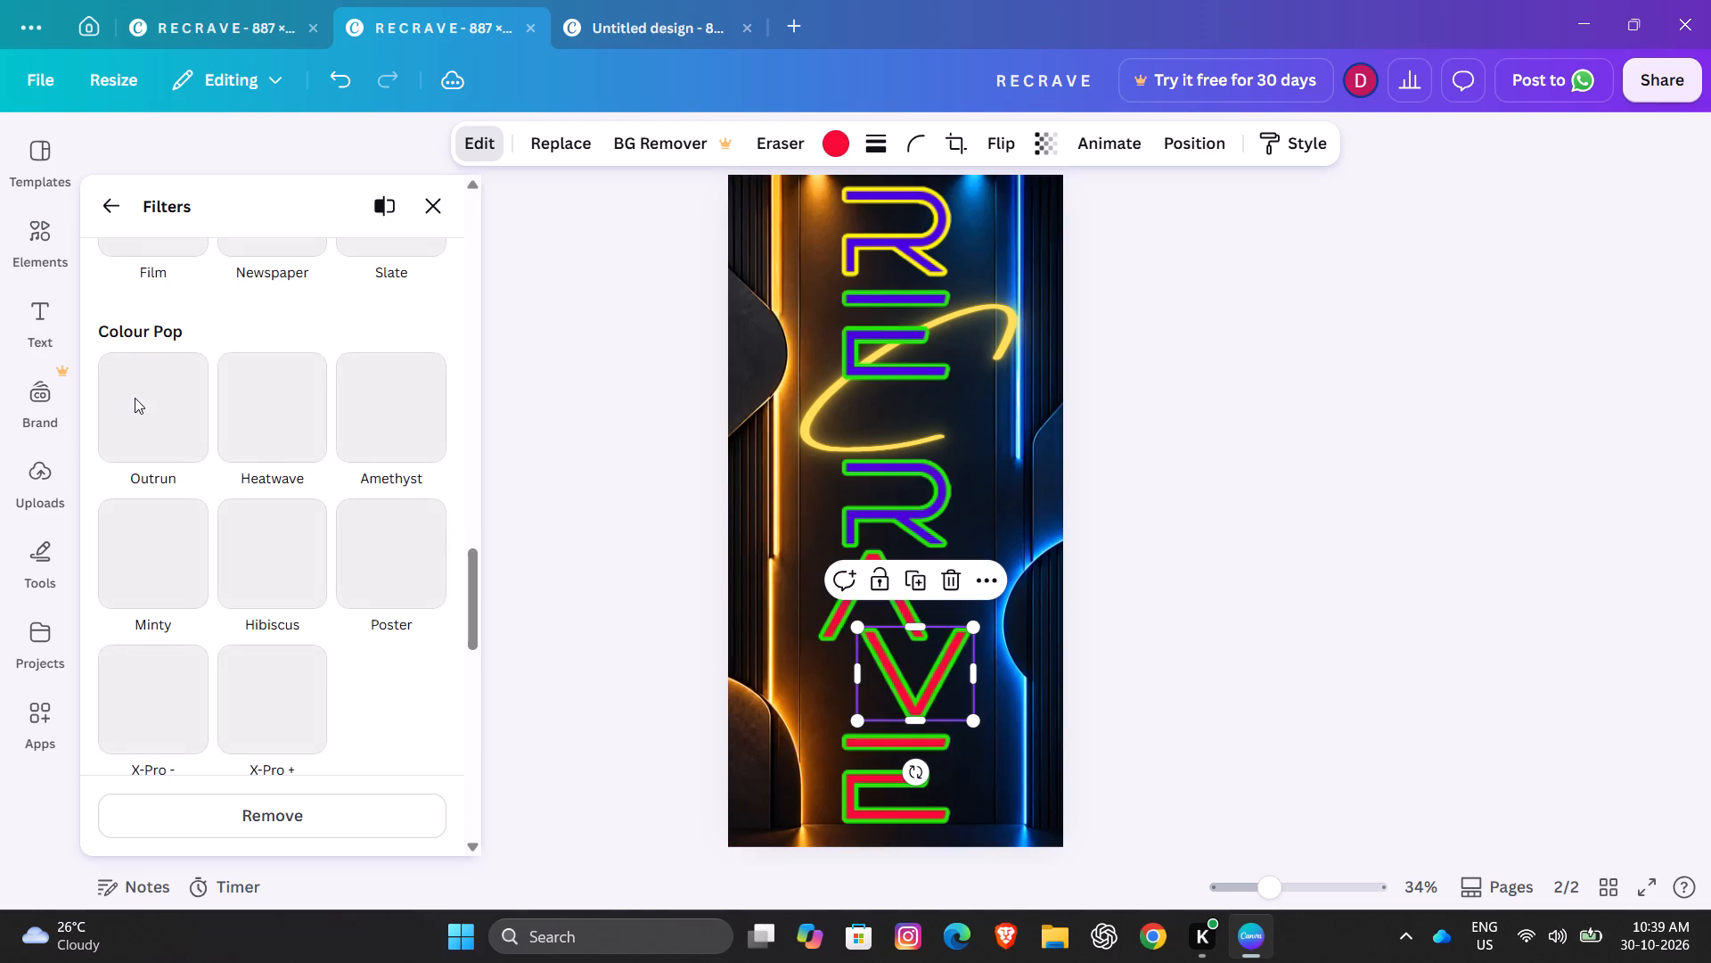
click(135, 398)
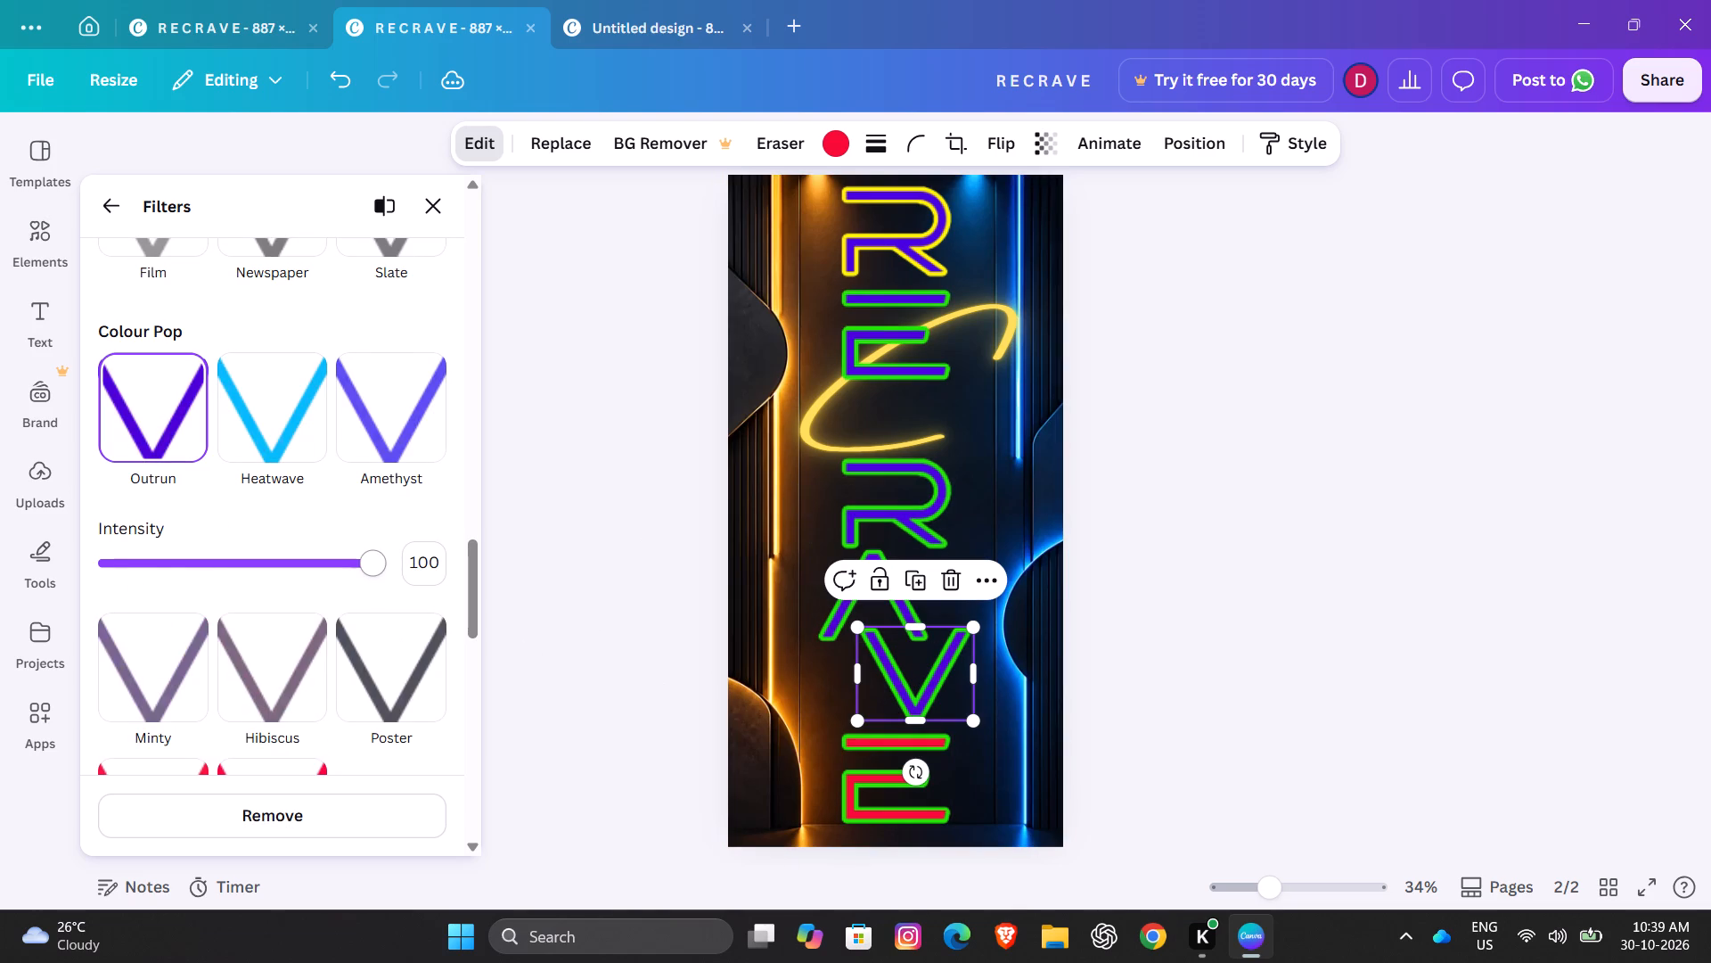
drag(372, 561, 406, 549)
drag(406, 549, 444, 550)
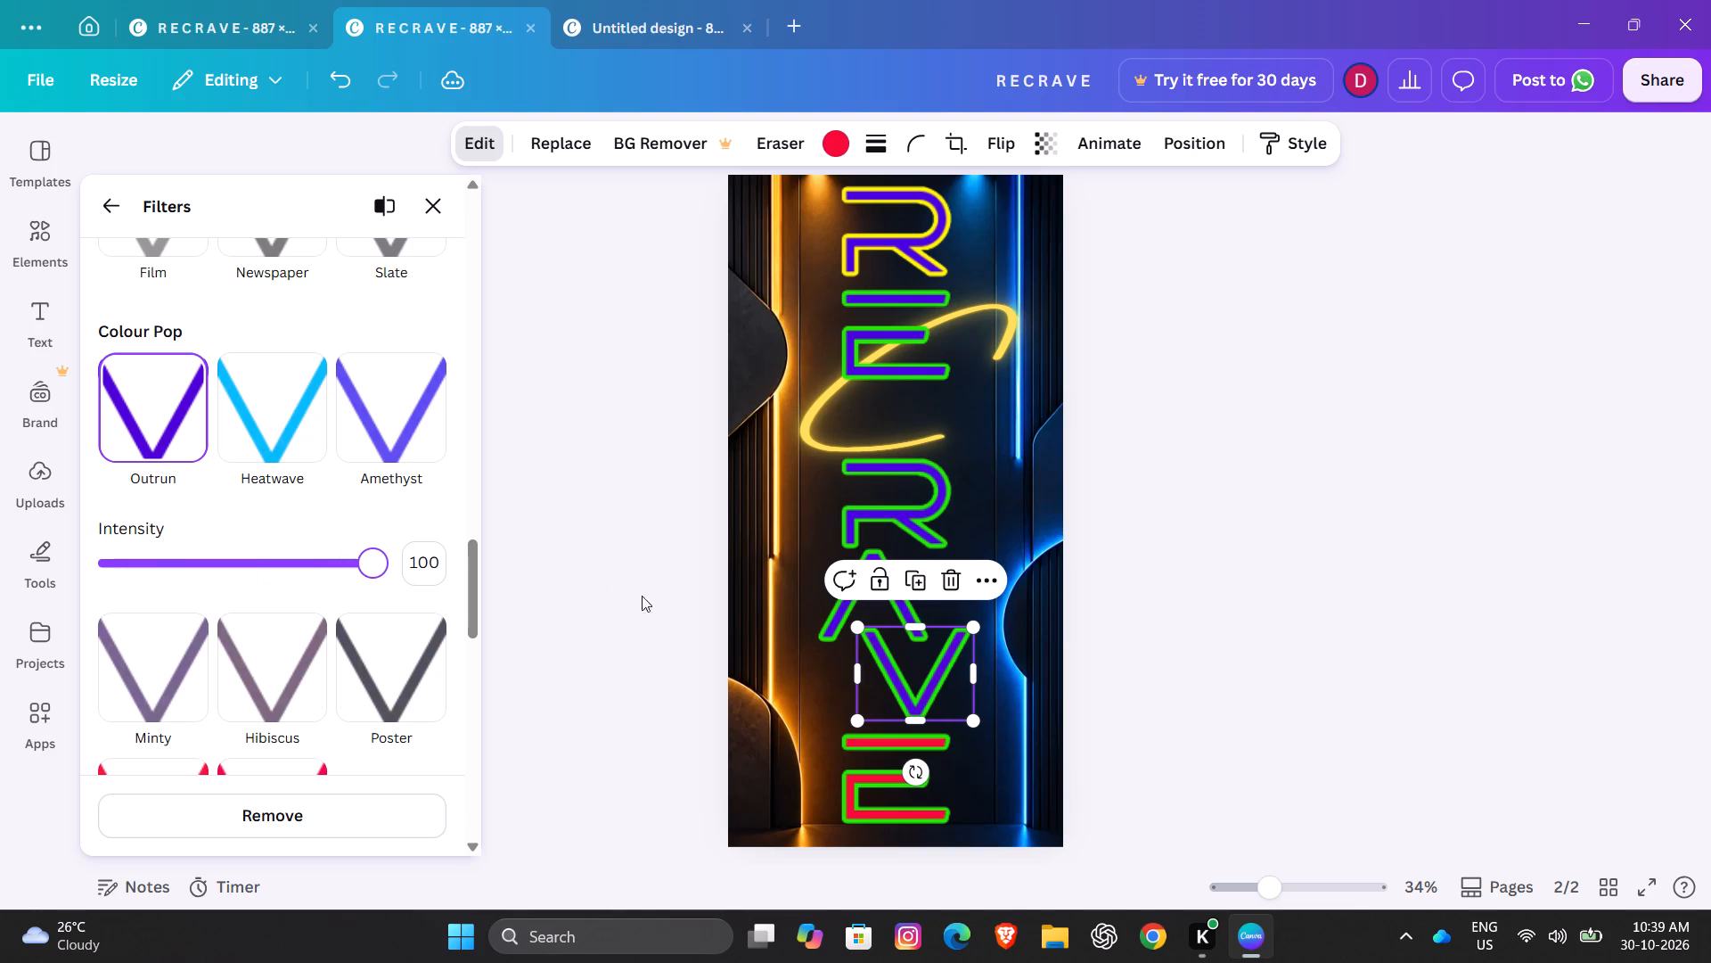
click(884, 768)
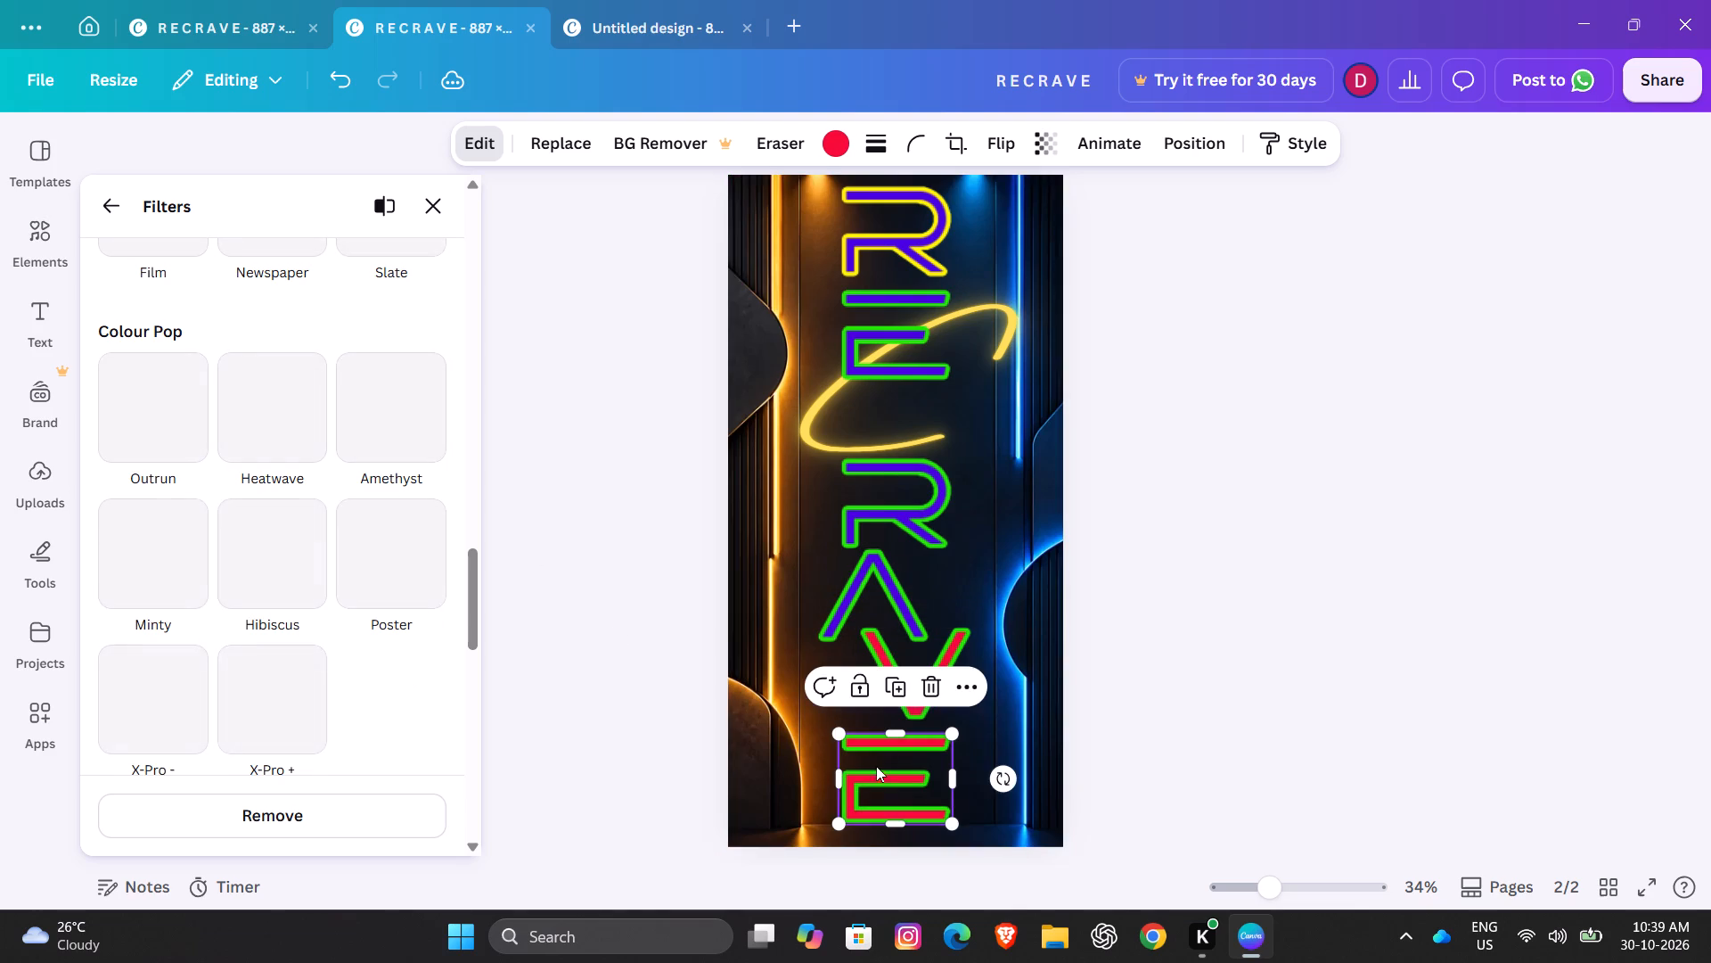
click(163, 433)
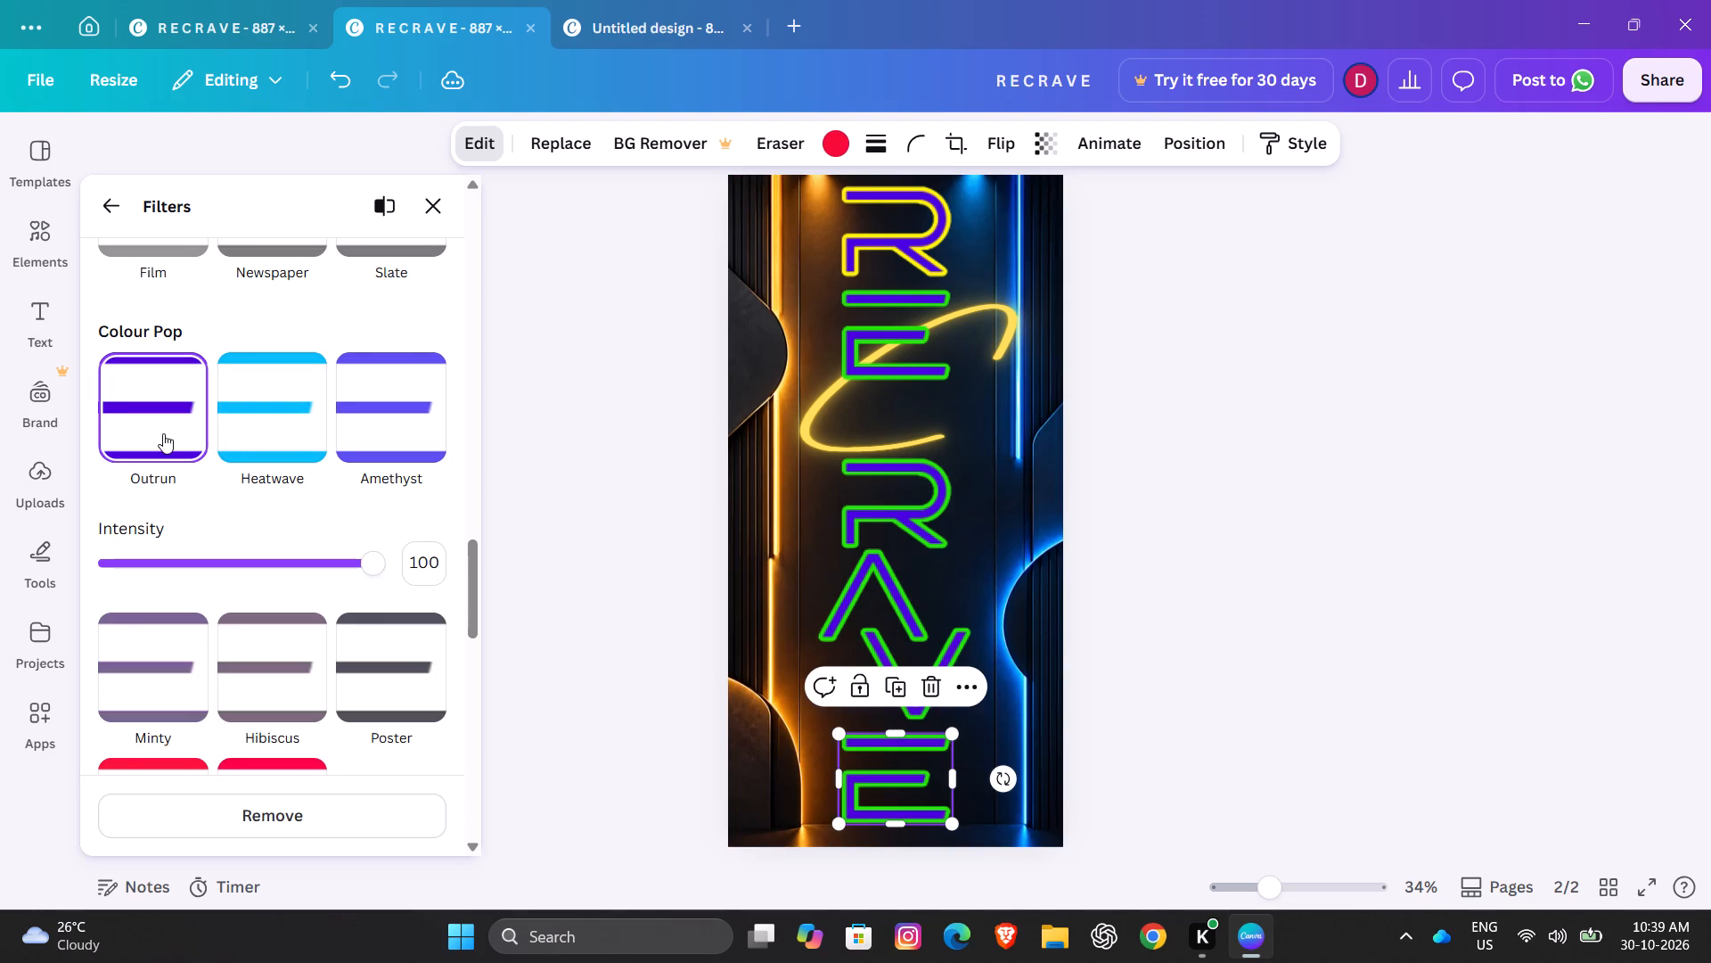
Open the Glow shadow settings and copy the top R's yellow colour code, #FFF500.
click(872, 343)
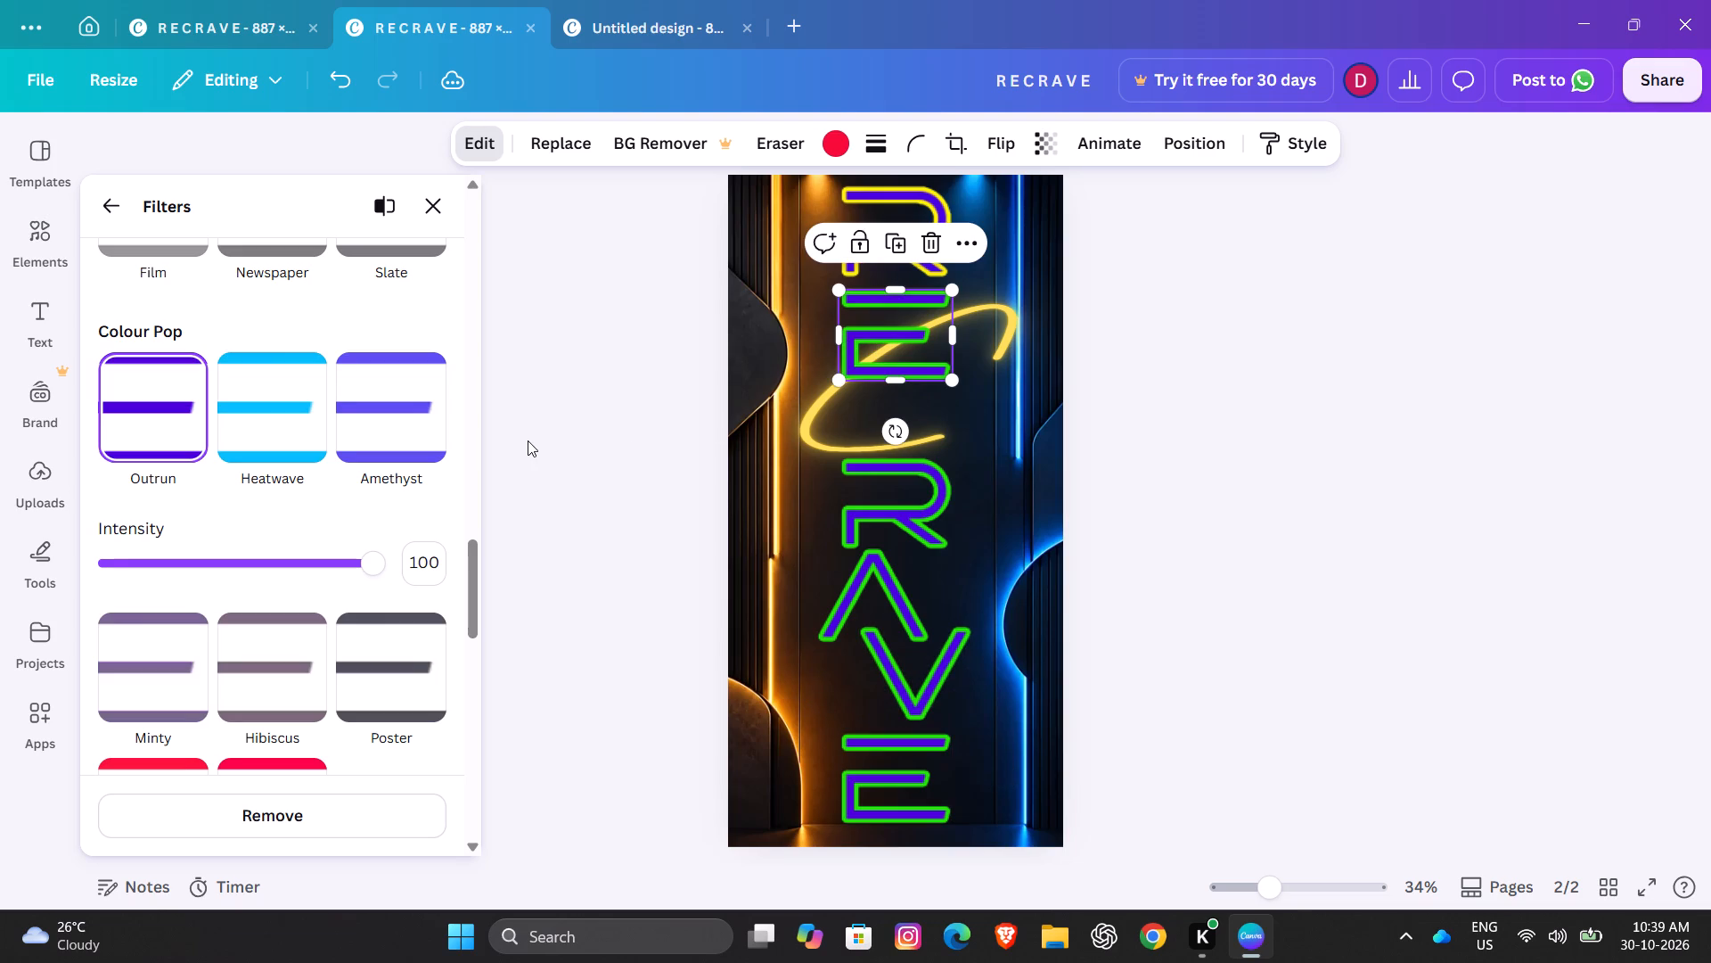
click(100, 207)
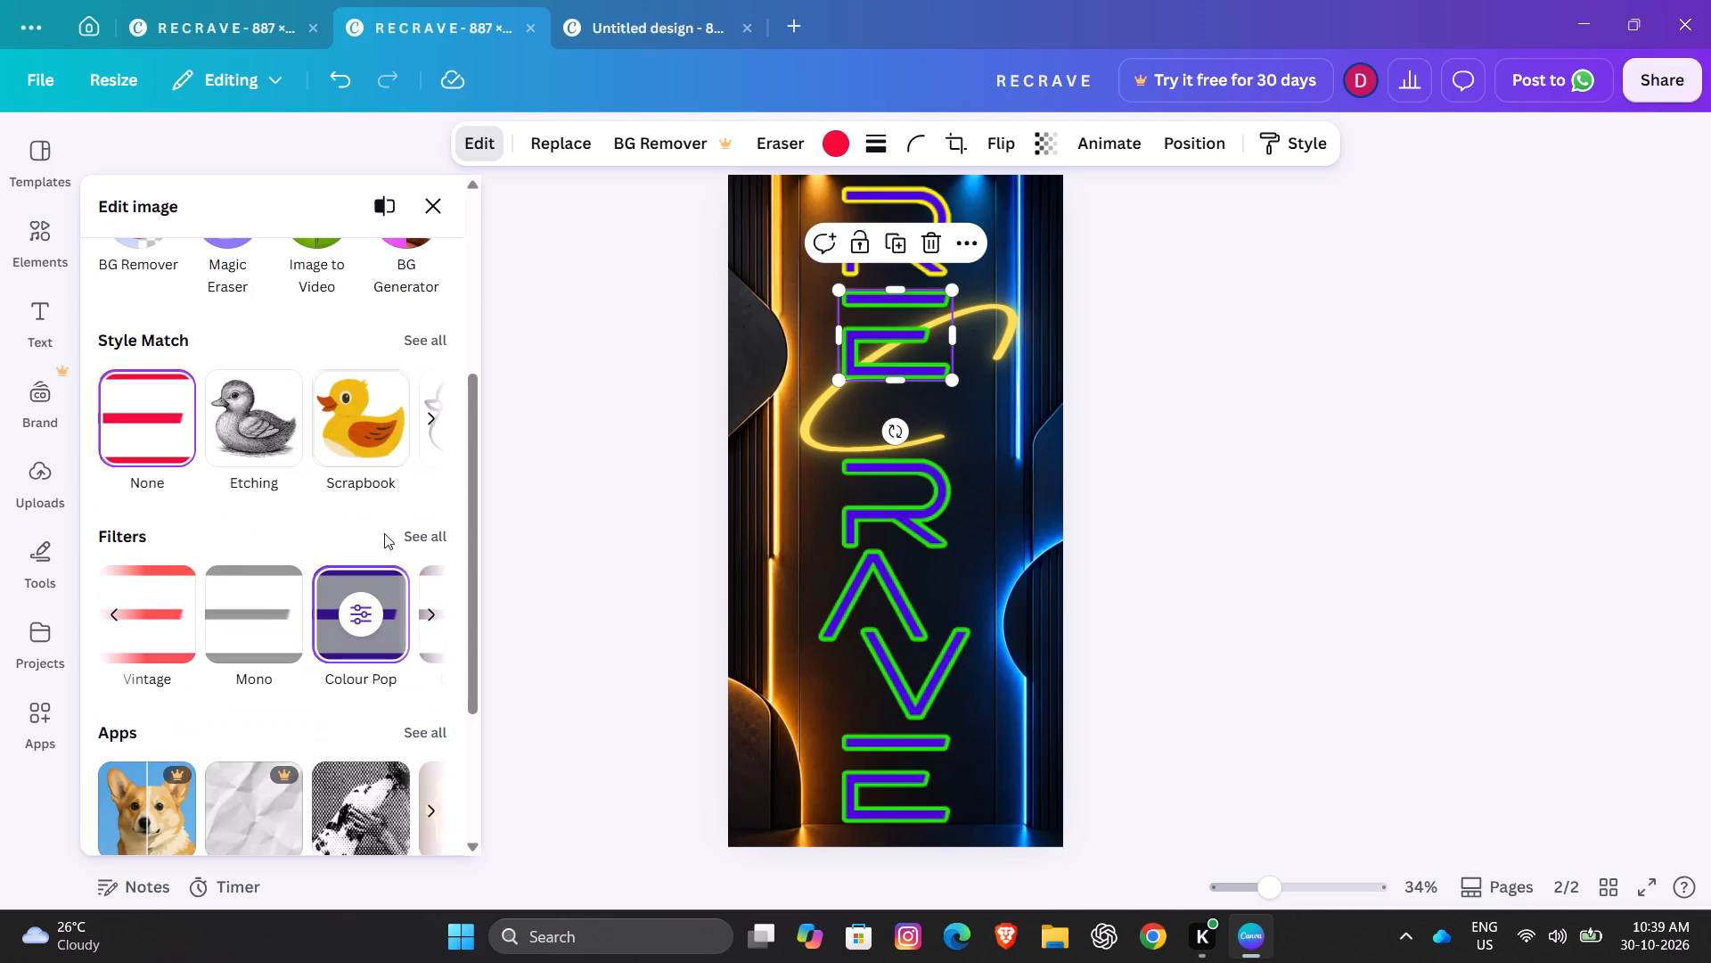
scroll(328, 563, down, 2)
click(258, 761)
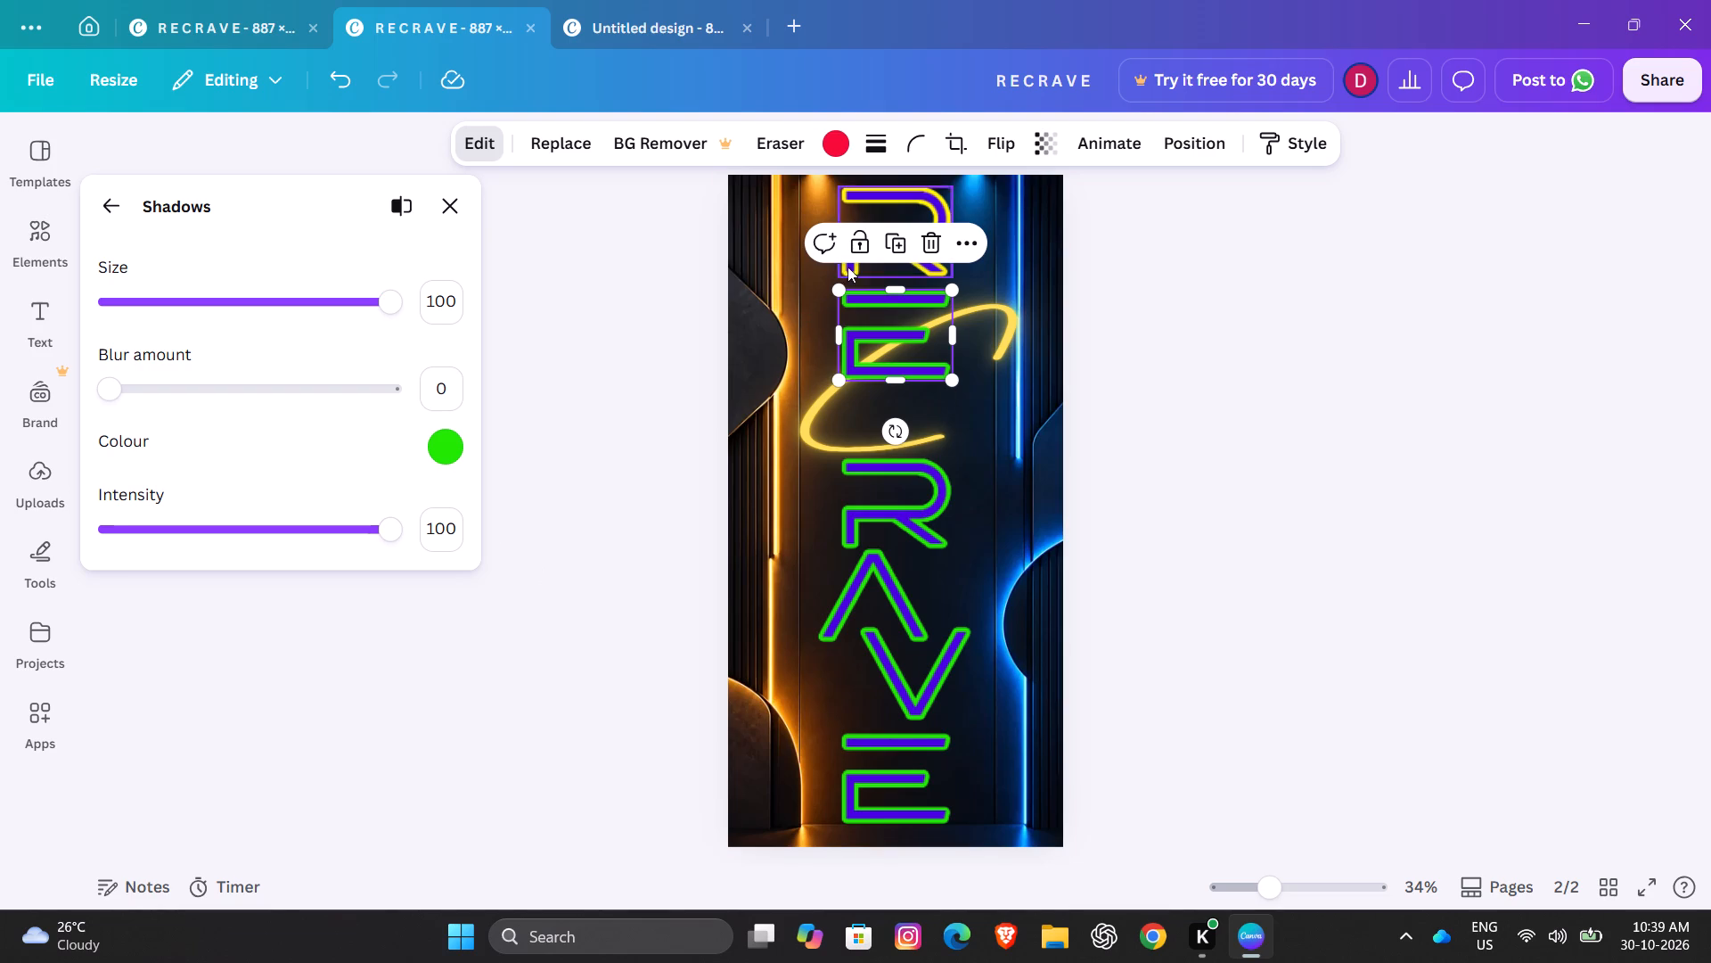
click(885, 197)
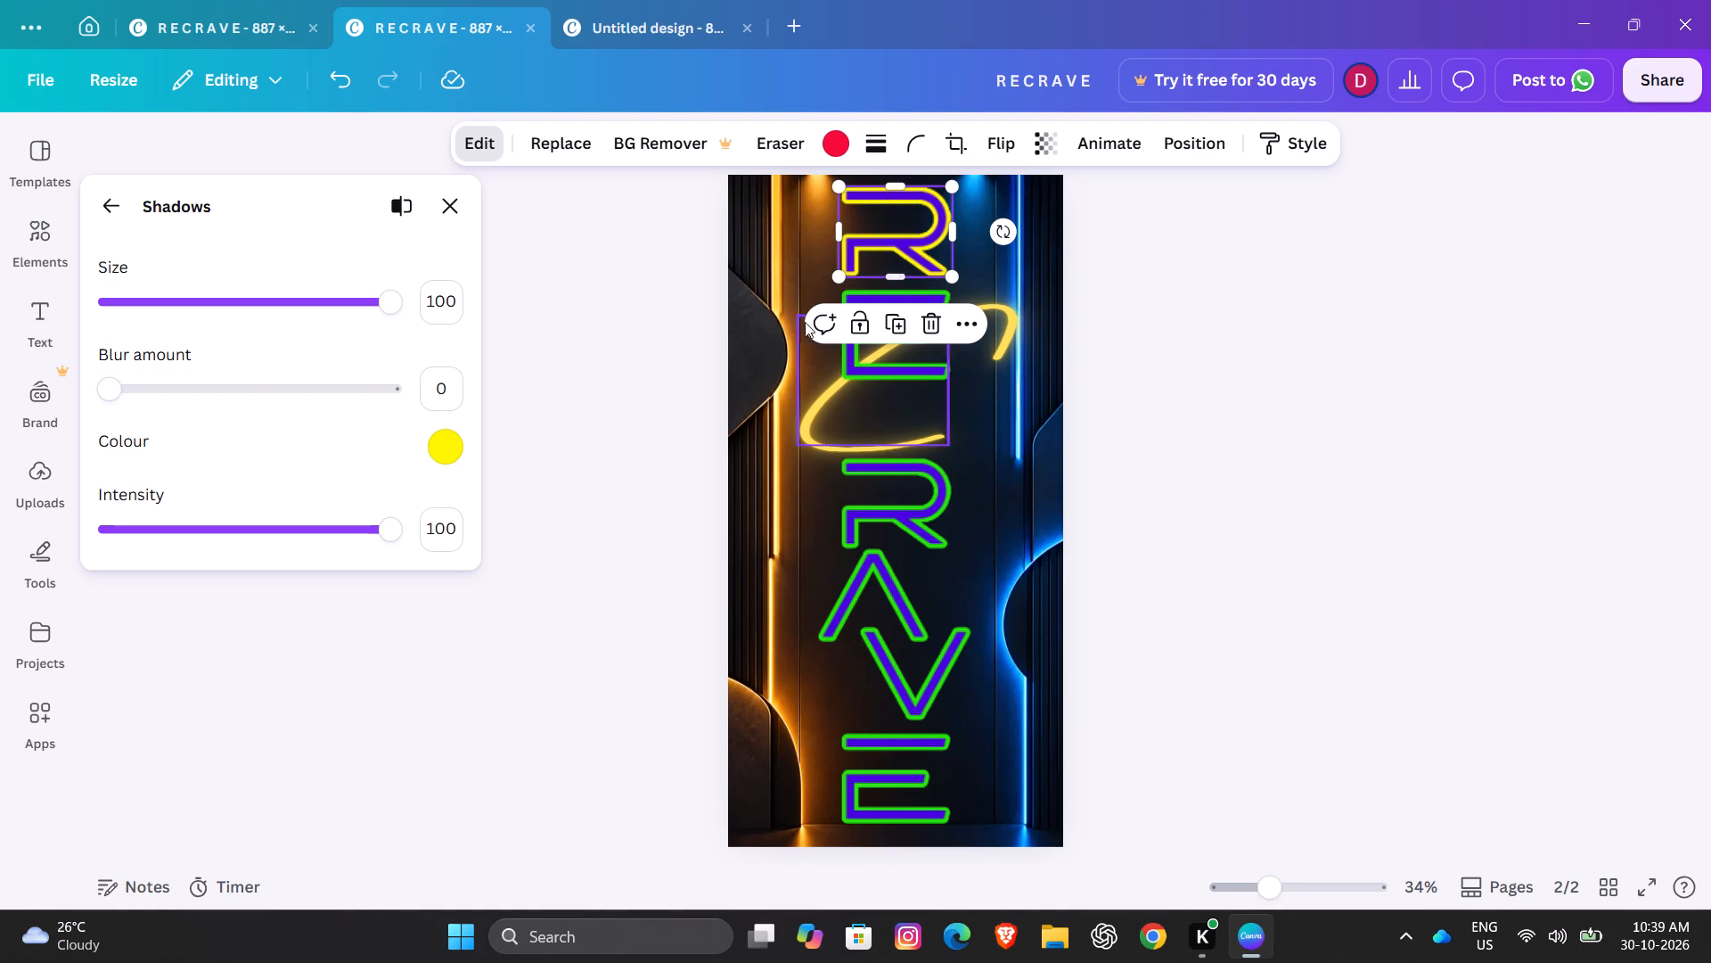
click(436, 452)
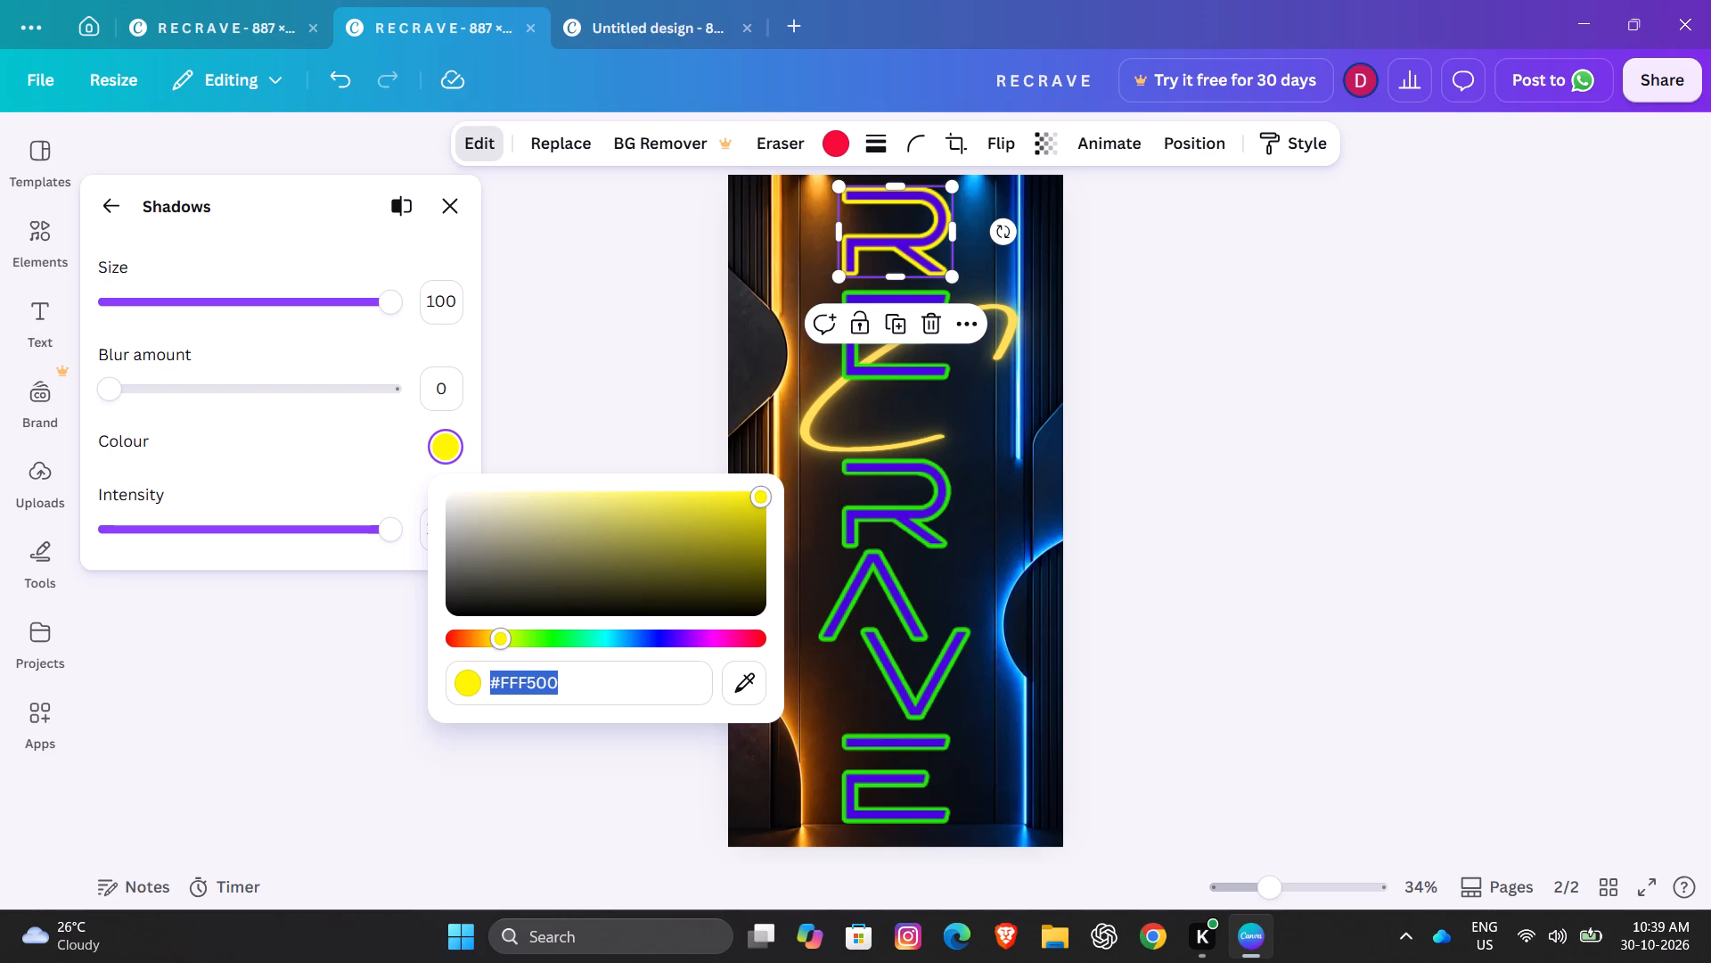
drag(495, 683, 579, 679)
drag(579, 679, 580, 679)
drag(580, 679, 454, 681)
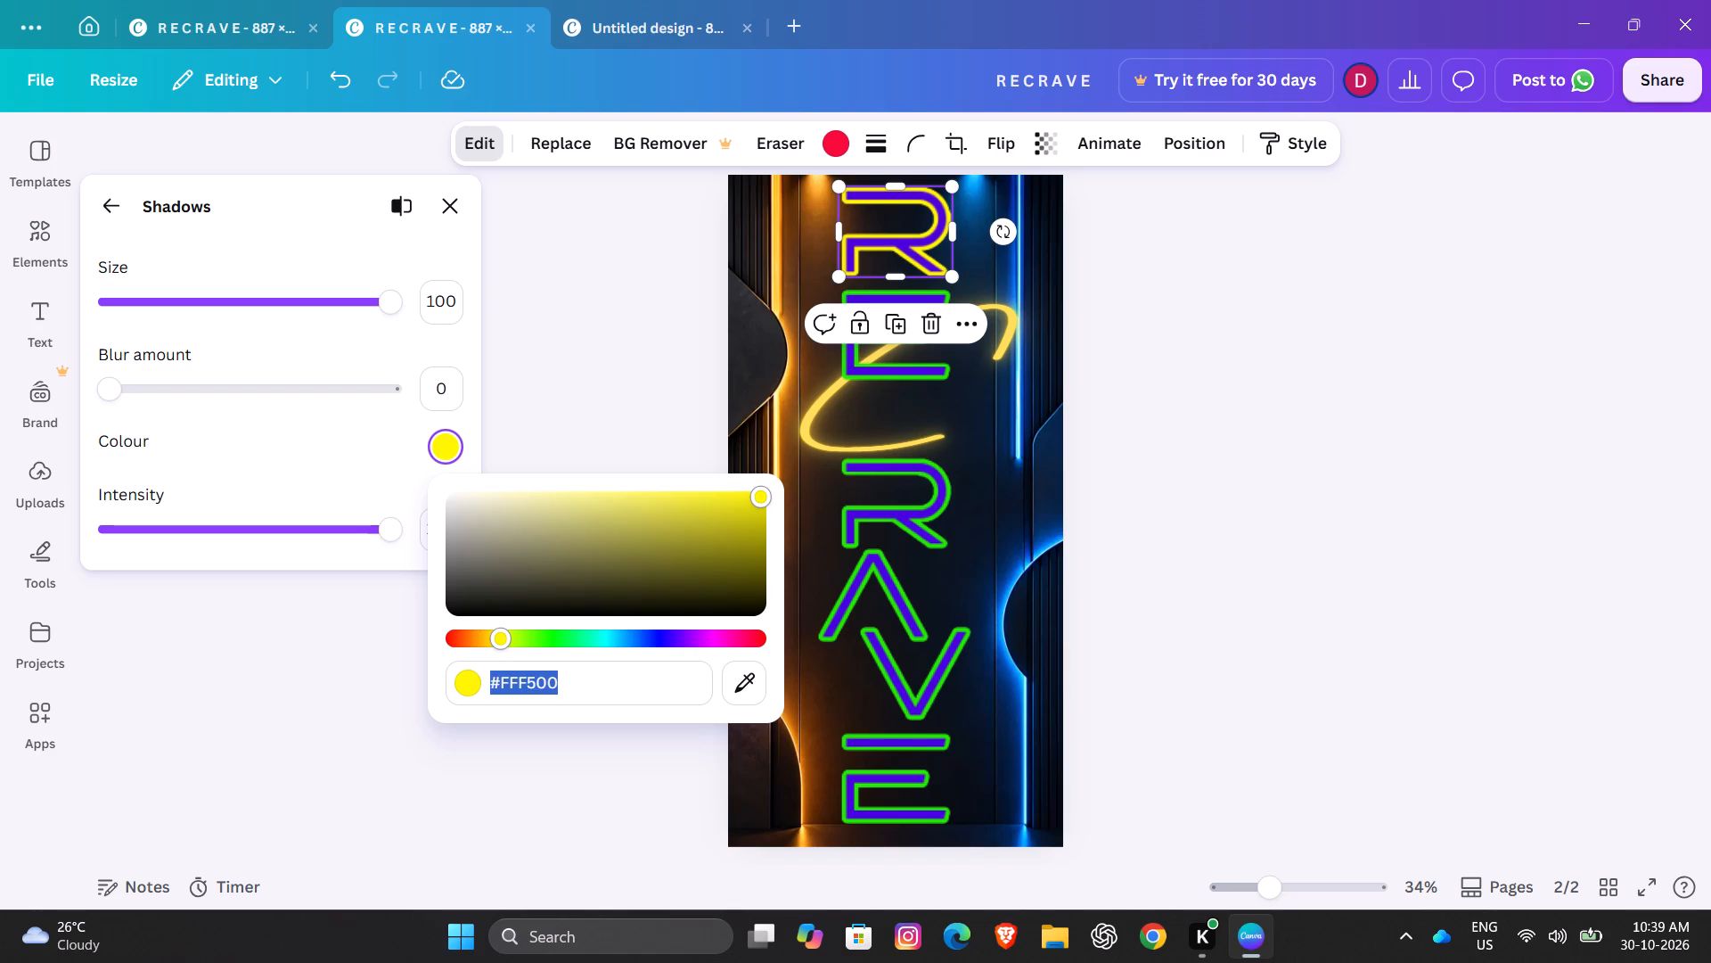
right_click(522, 691)
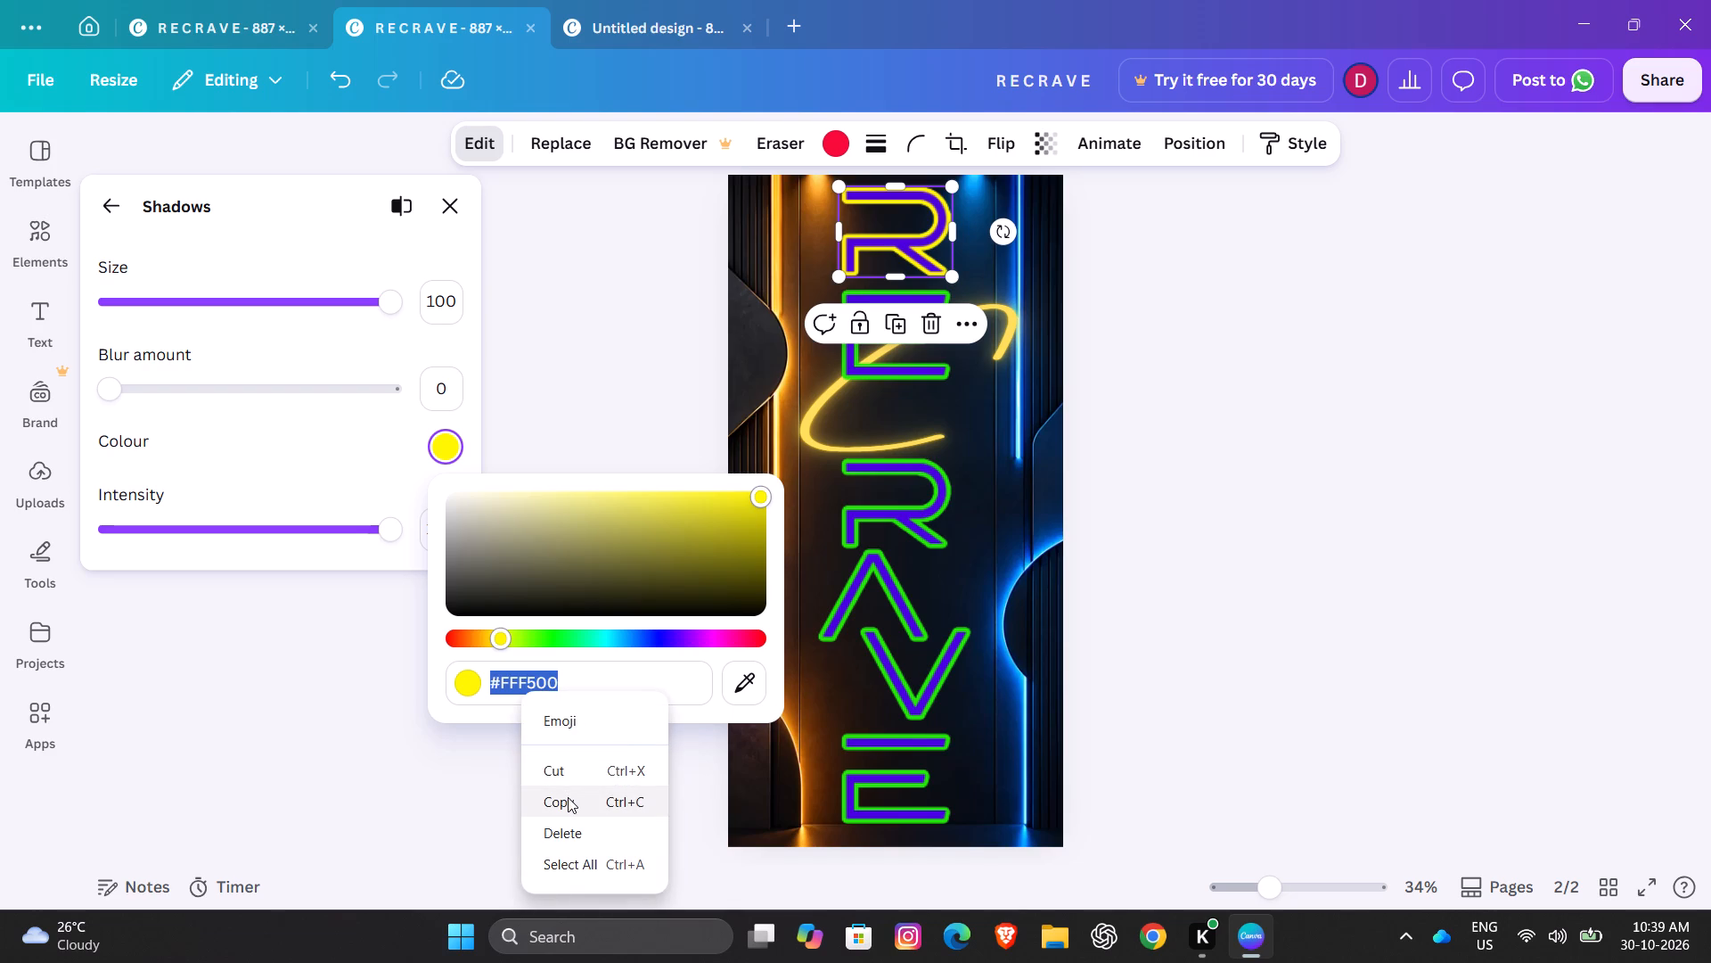
click(568, 797)
Set the upper E's Glow shadow colour to the copied yellow, #FFF500.
click(895, 382)
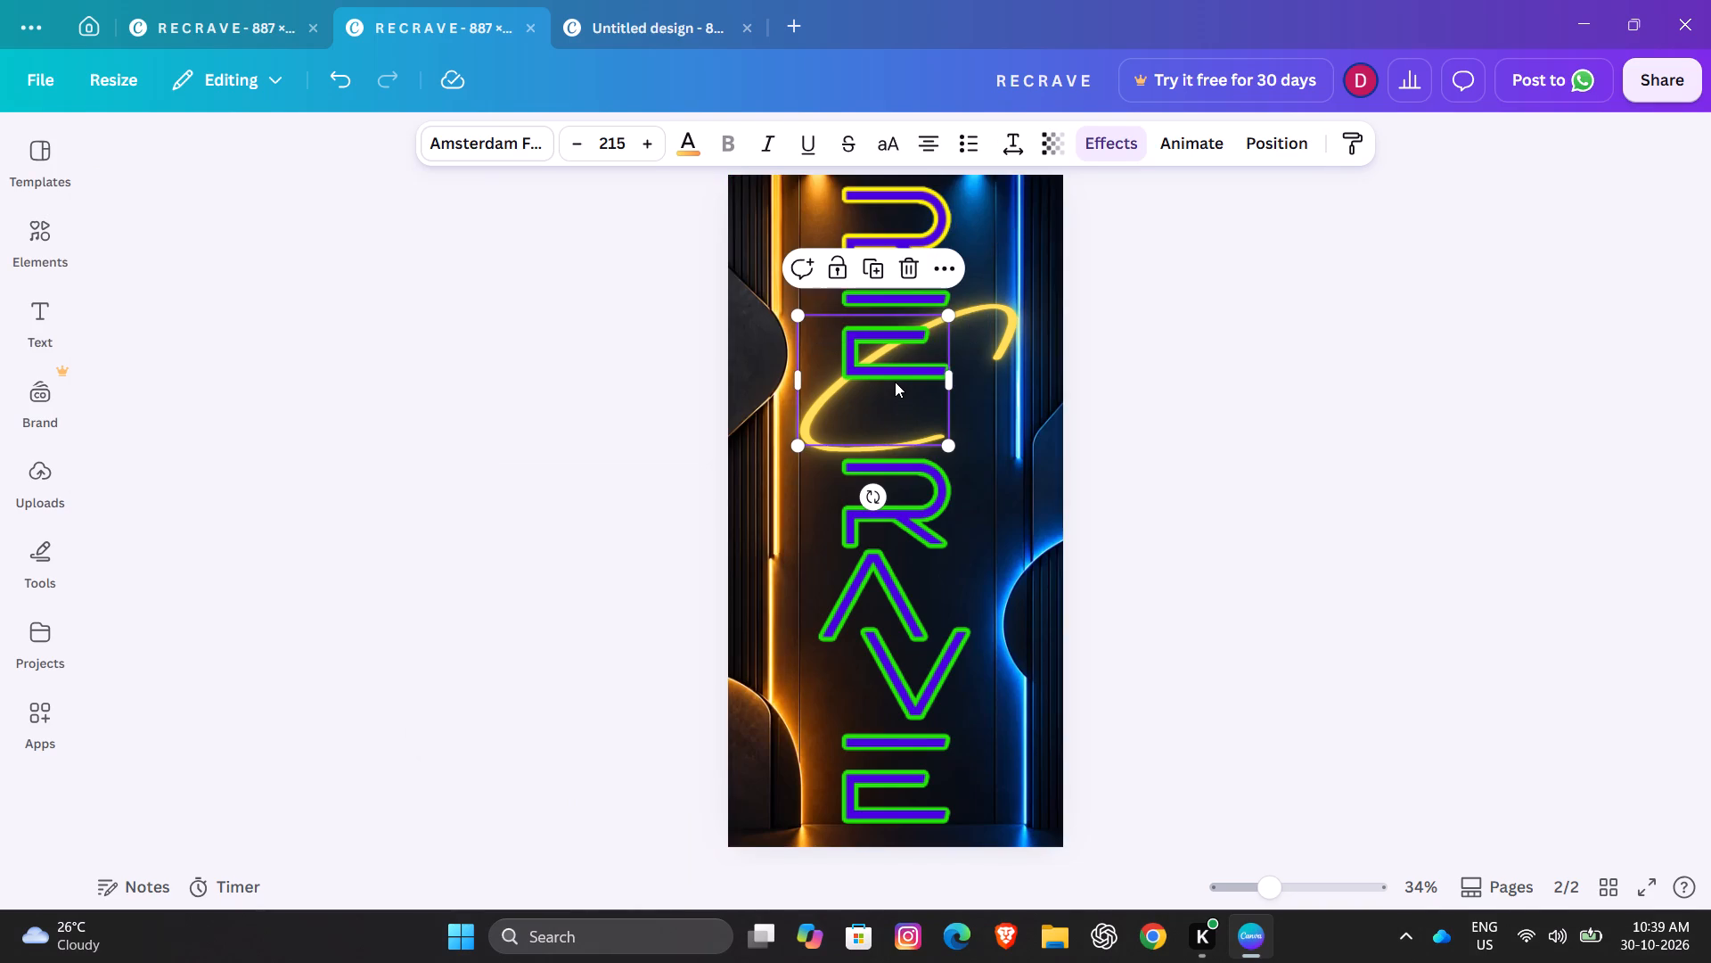
click(894, 358)
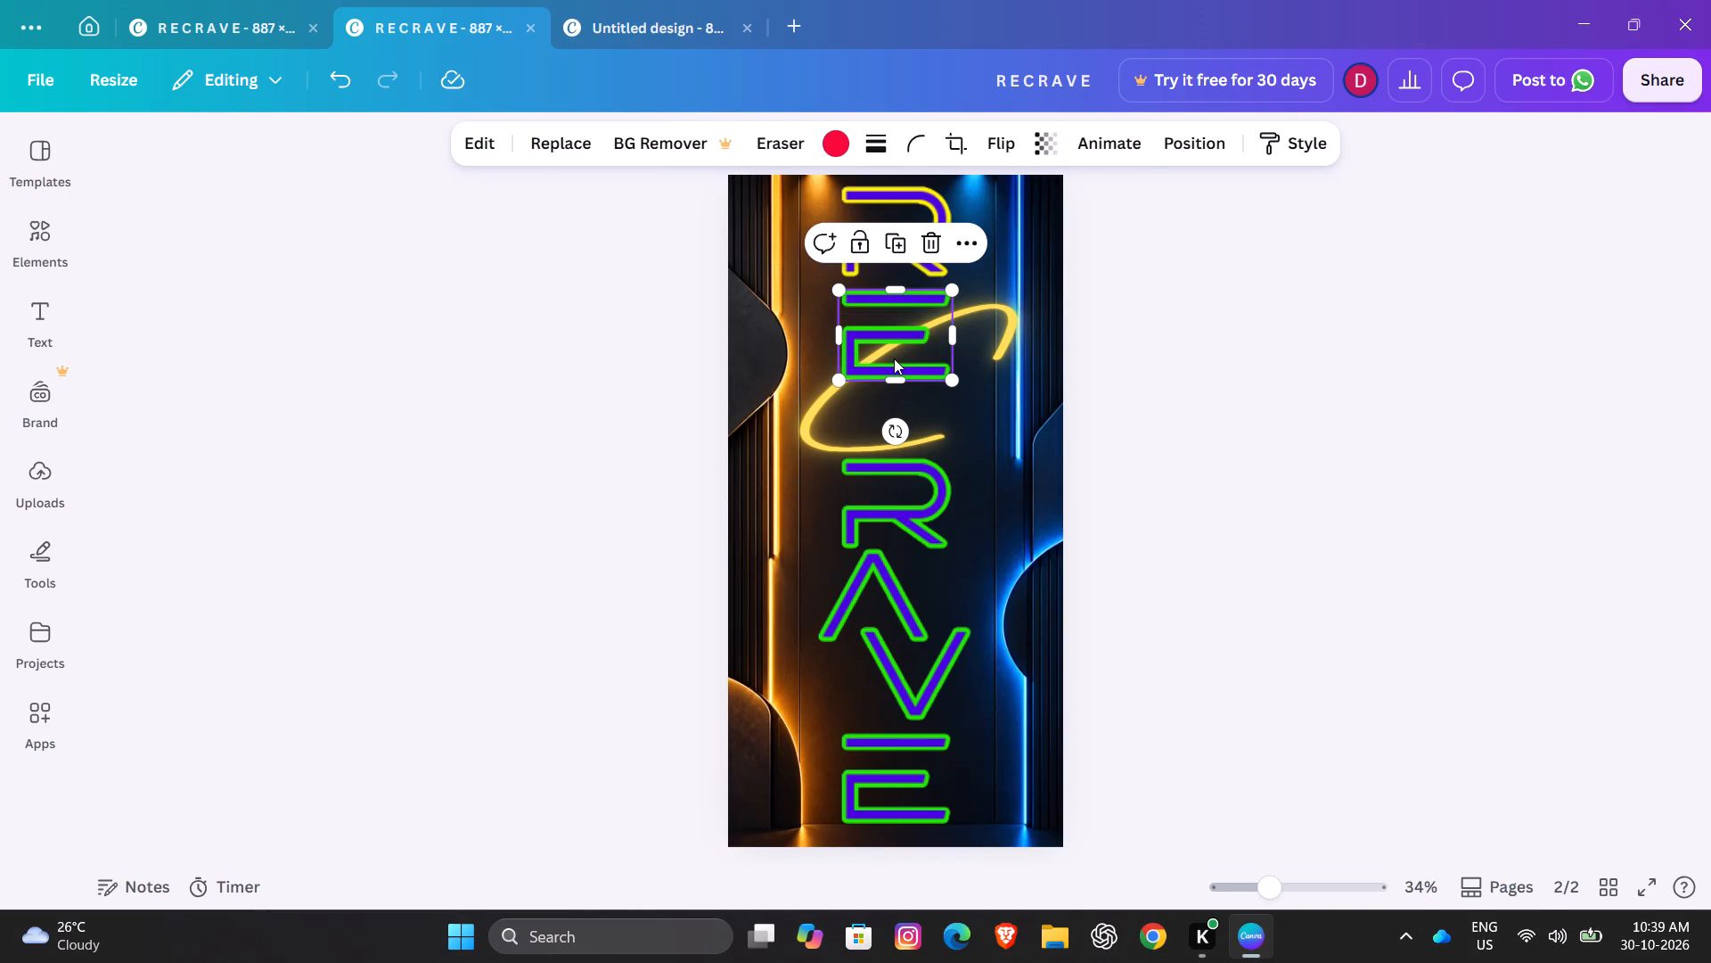
click(486, 152)
scroll(272, 621, down, 4)
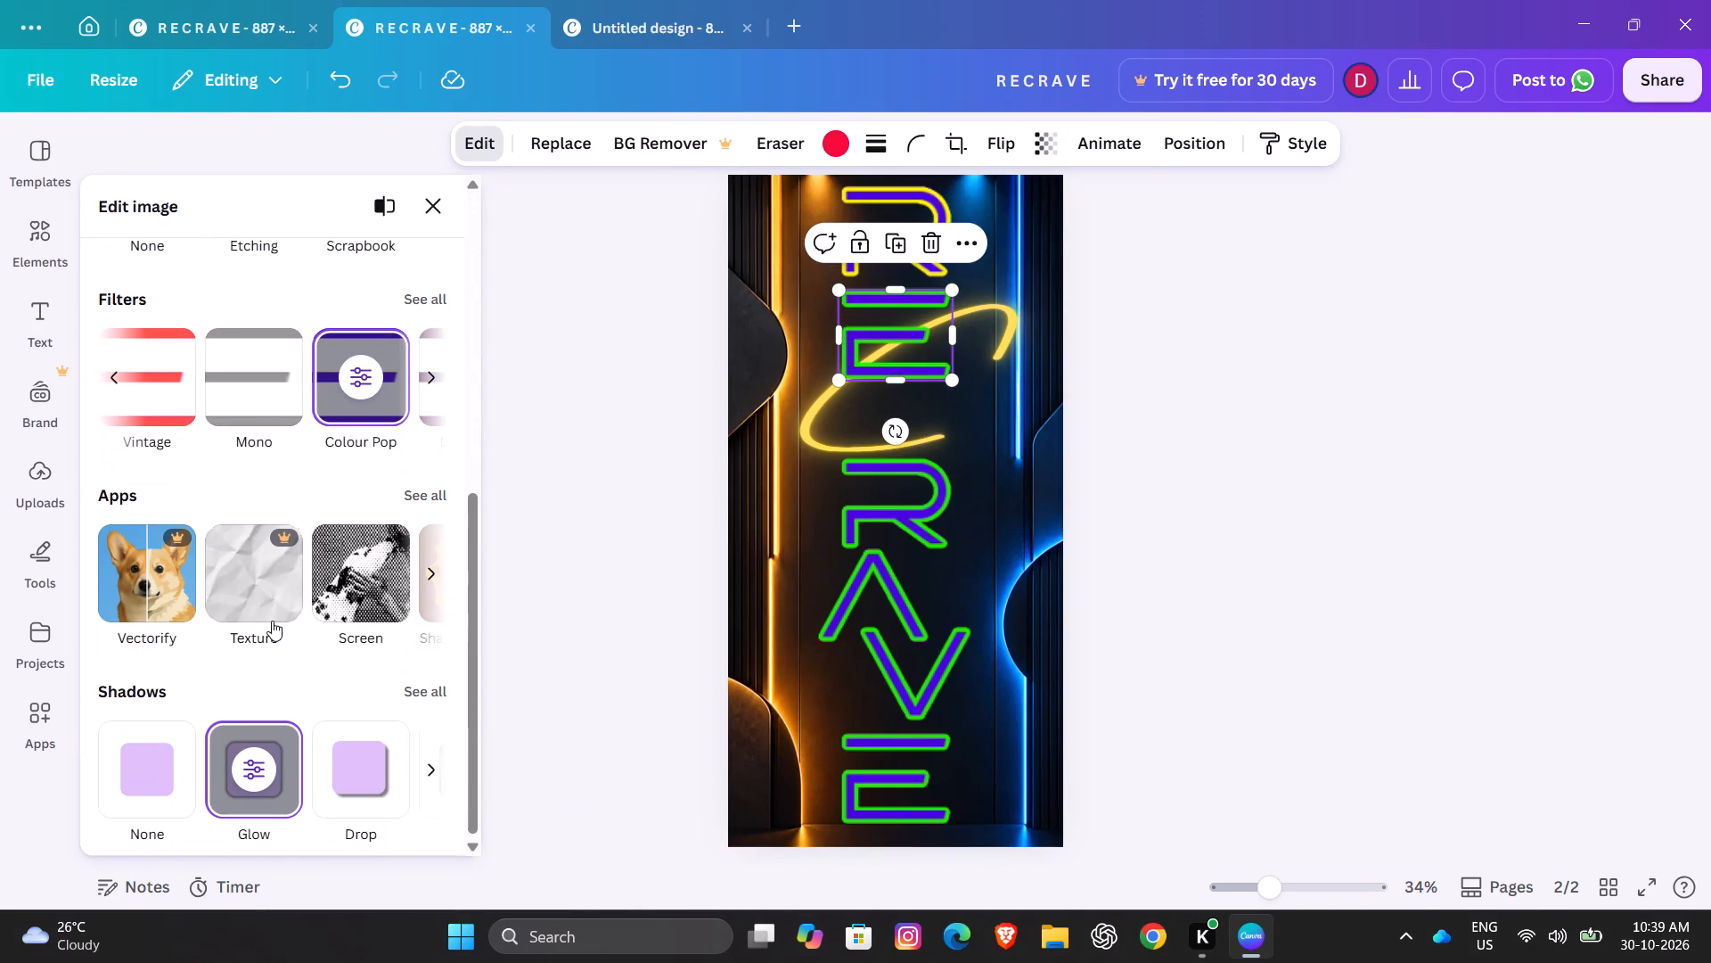
click(256, 788)
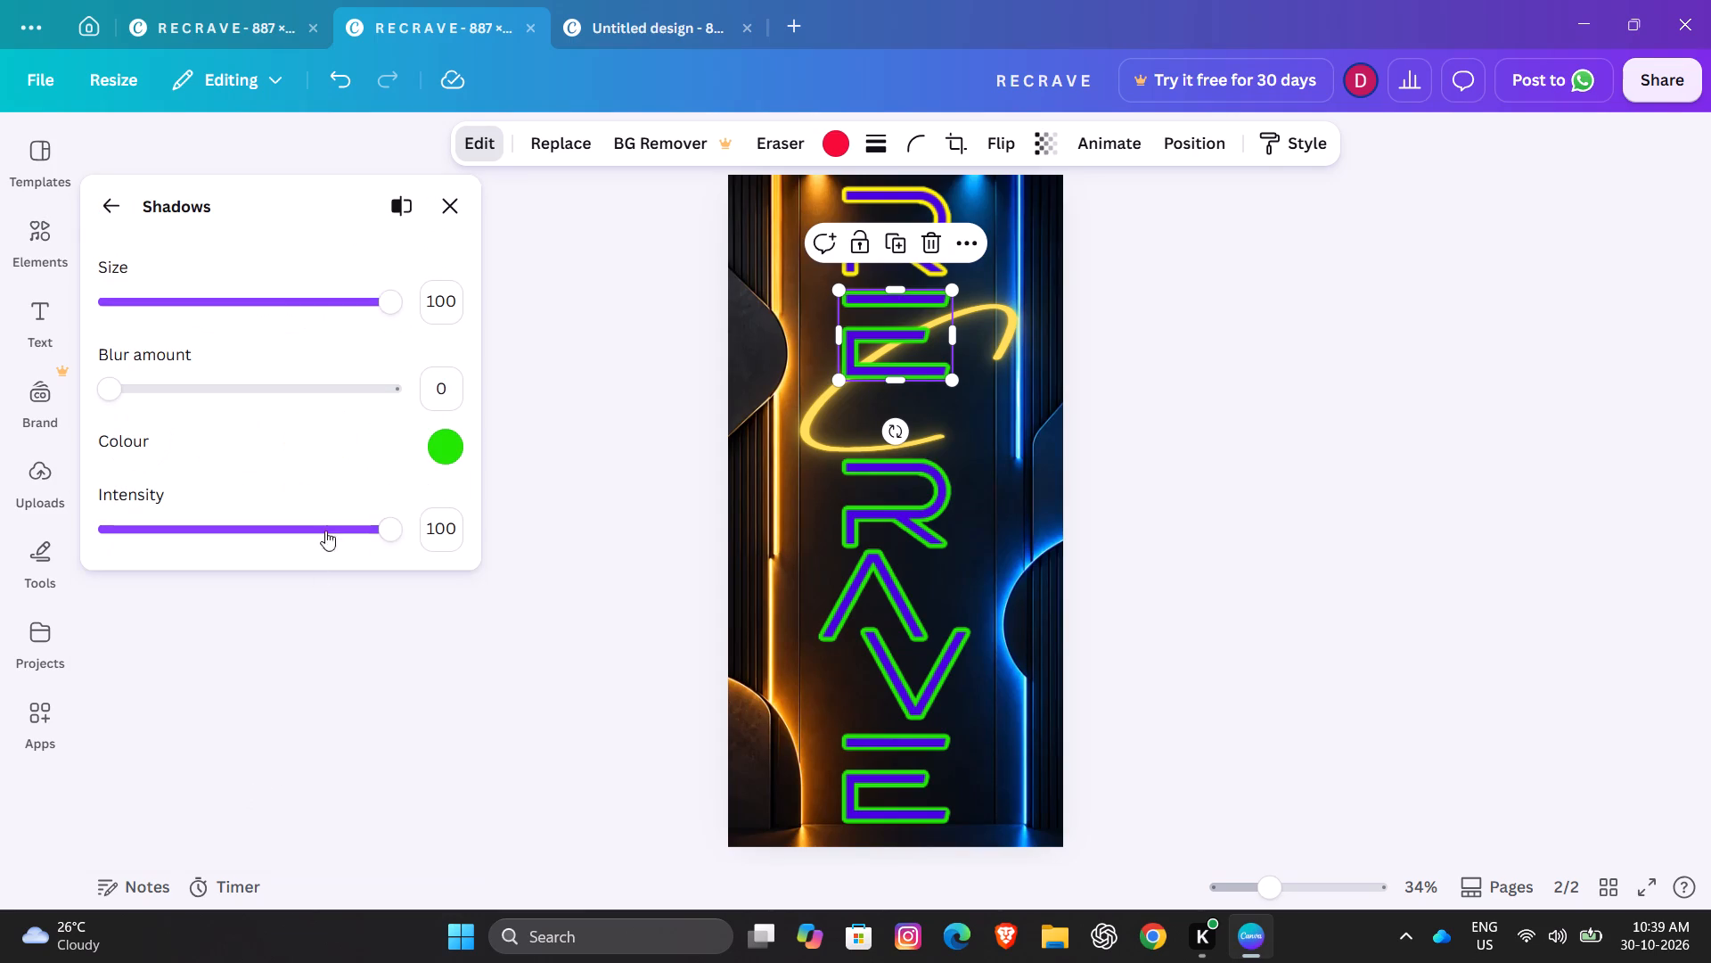
click(438, 444)
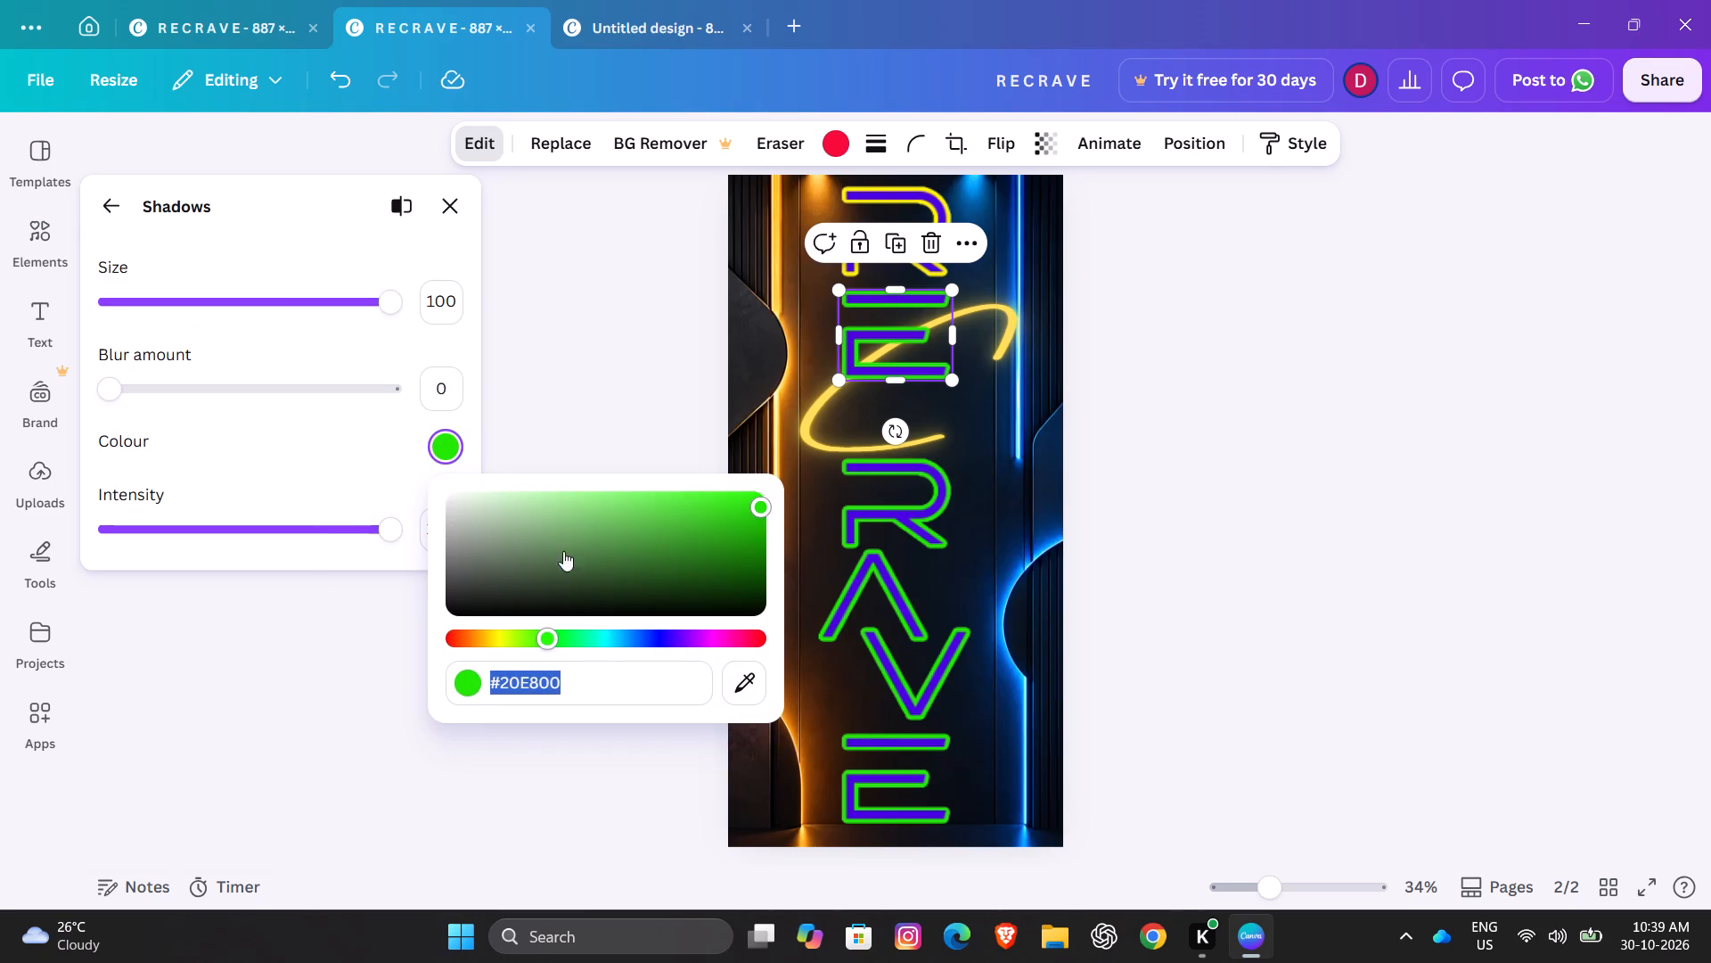
key(BackSpace)
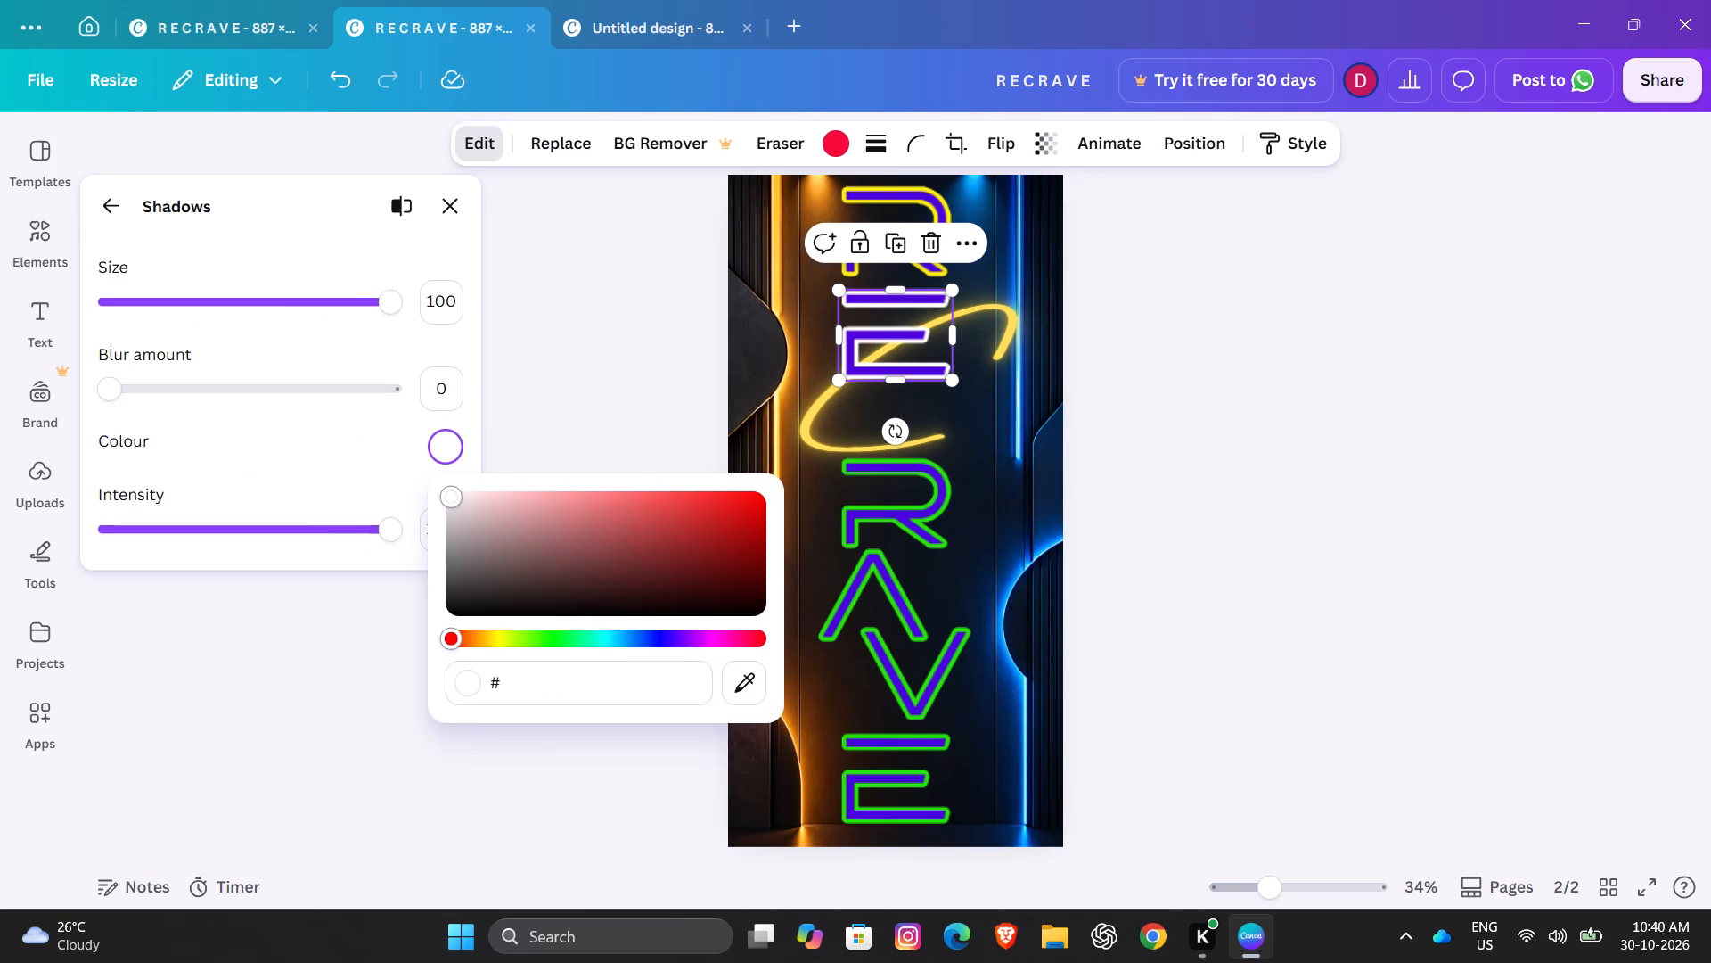
key(ctrl+v)
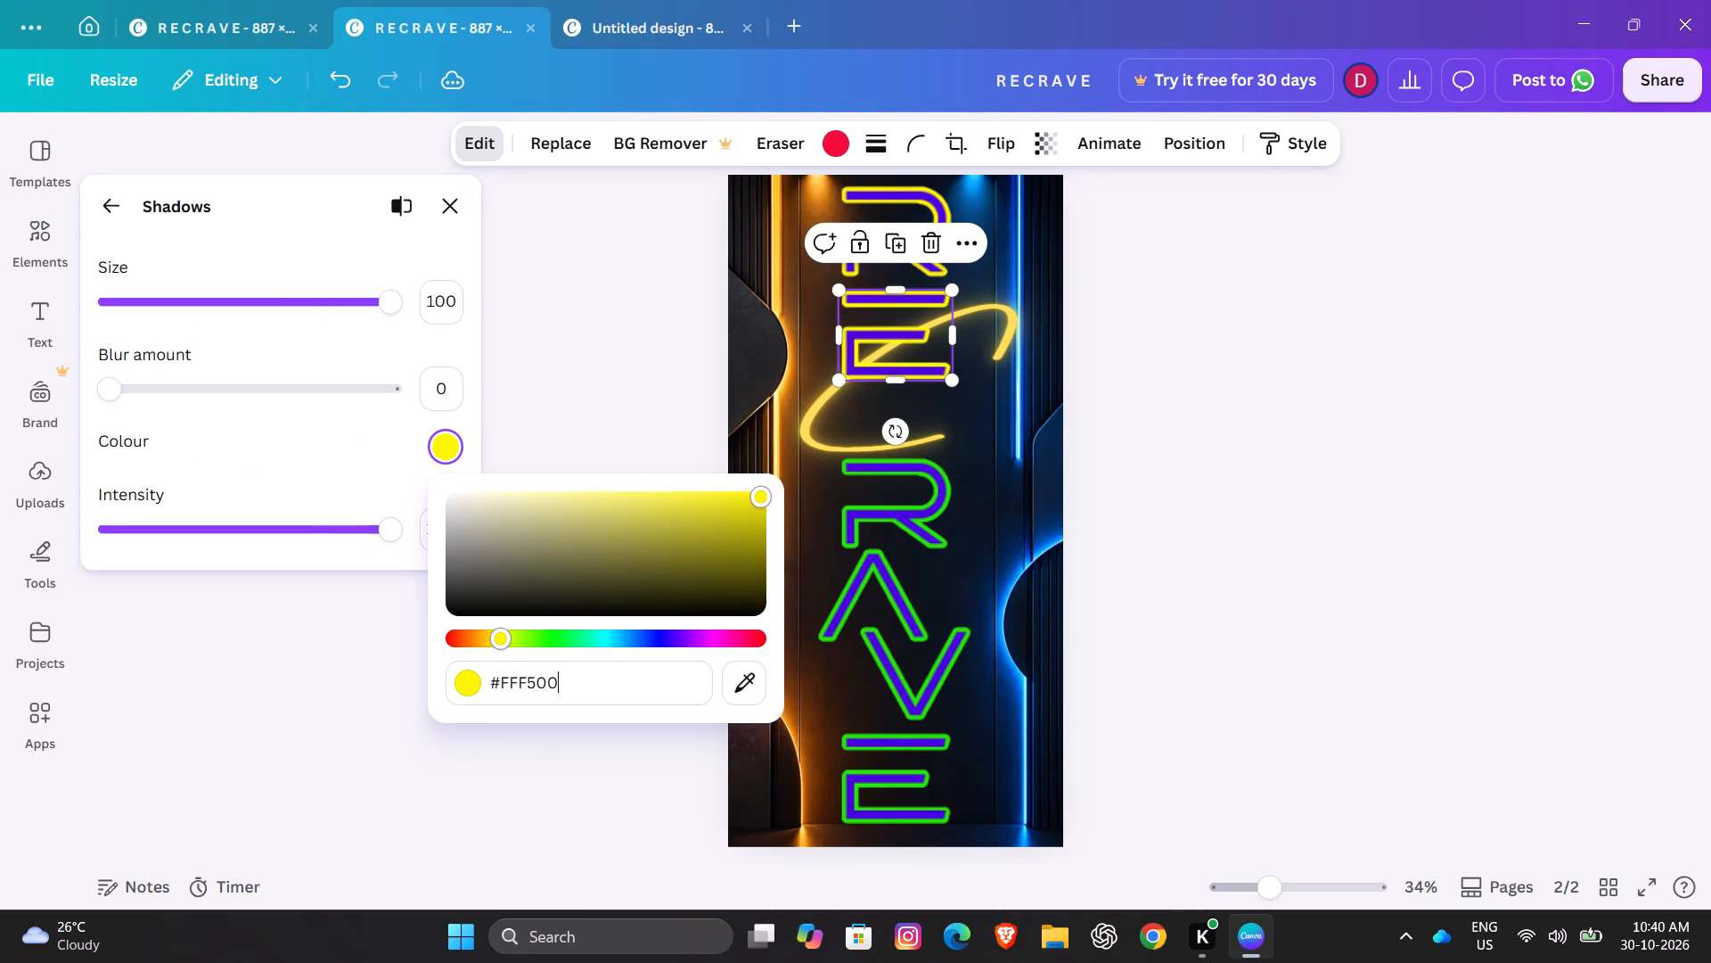
Set the Glow shadow colour of the lower R and the A to the copied yellow, #FFF500.
click(924, 508)
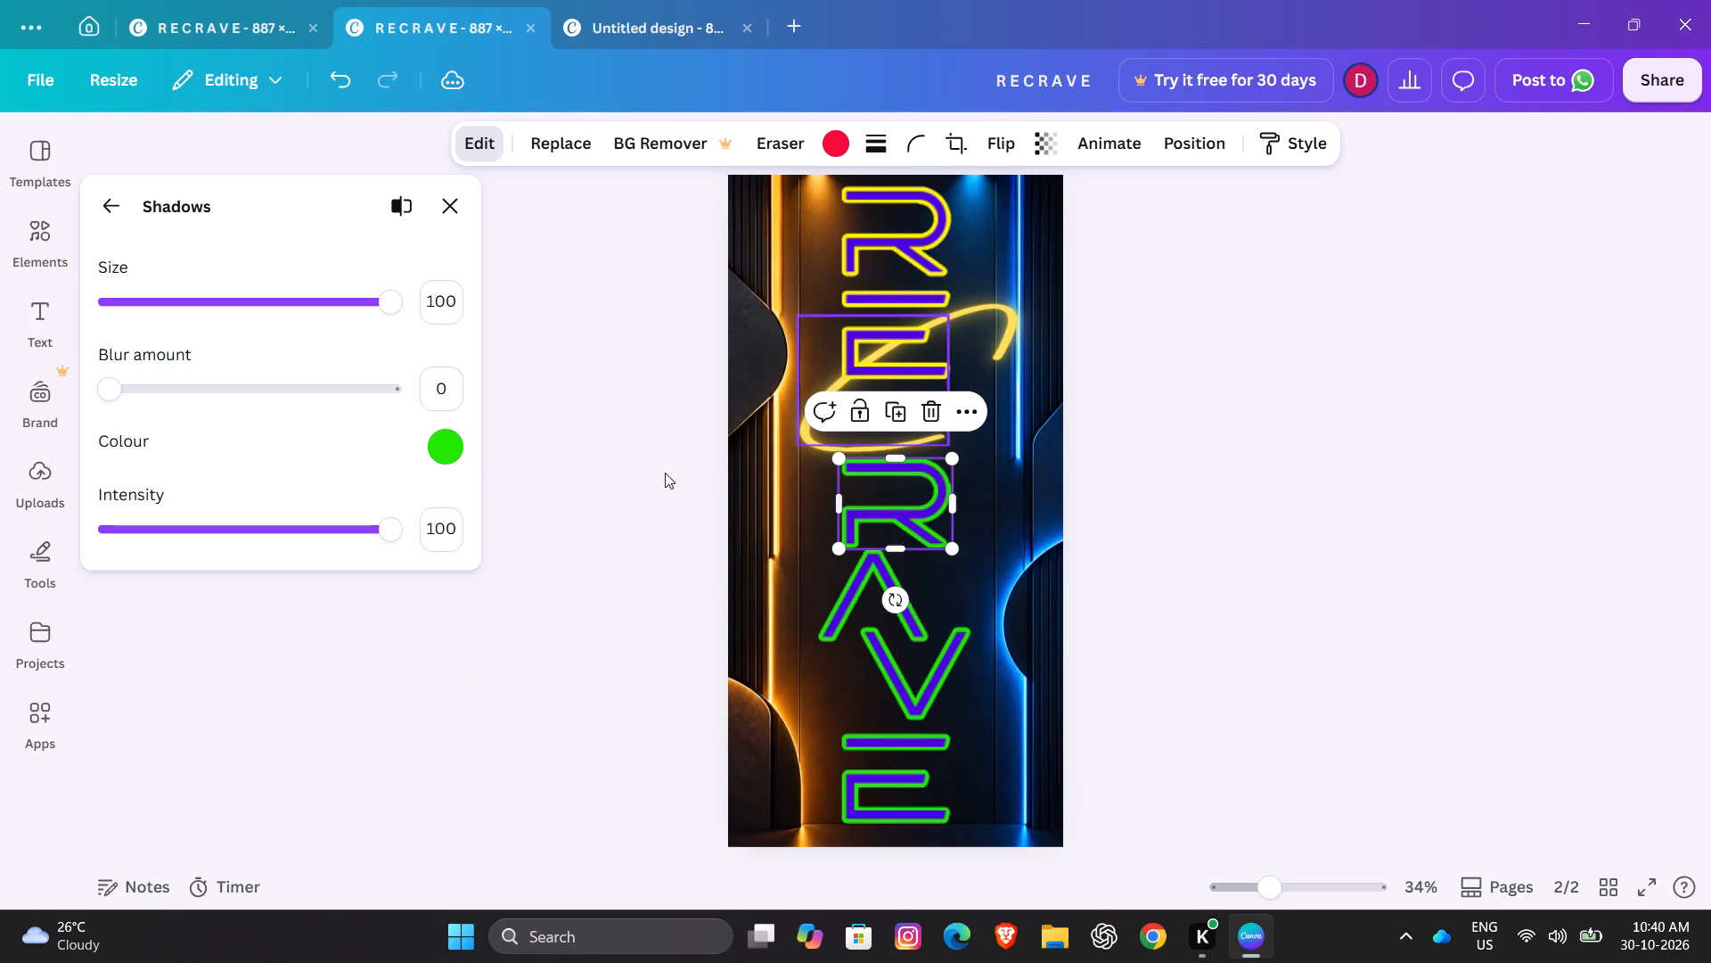
click(447, 446)
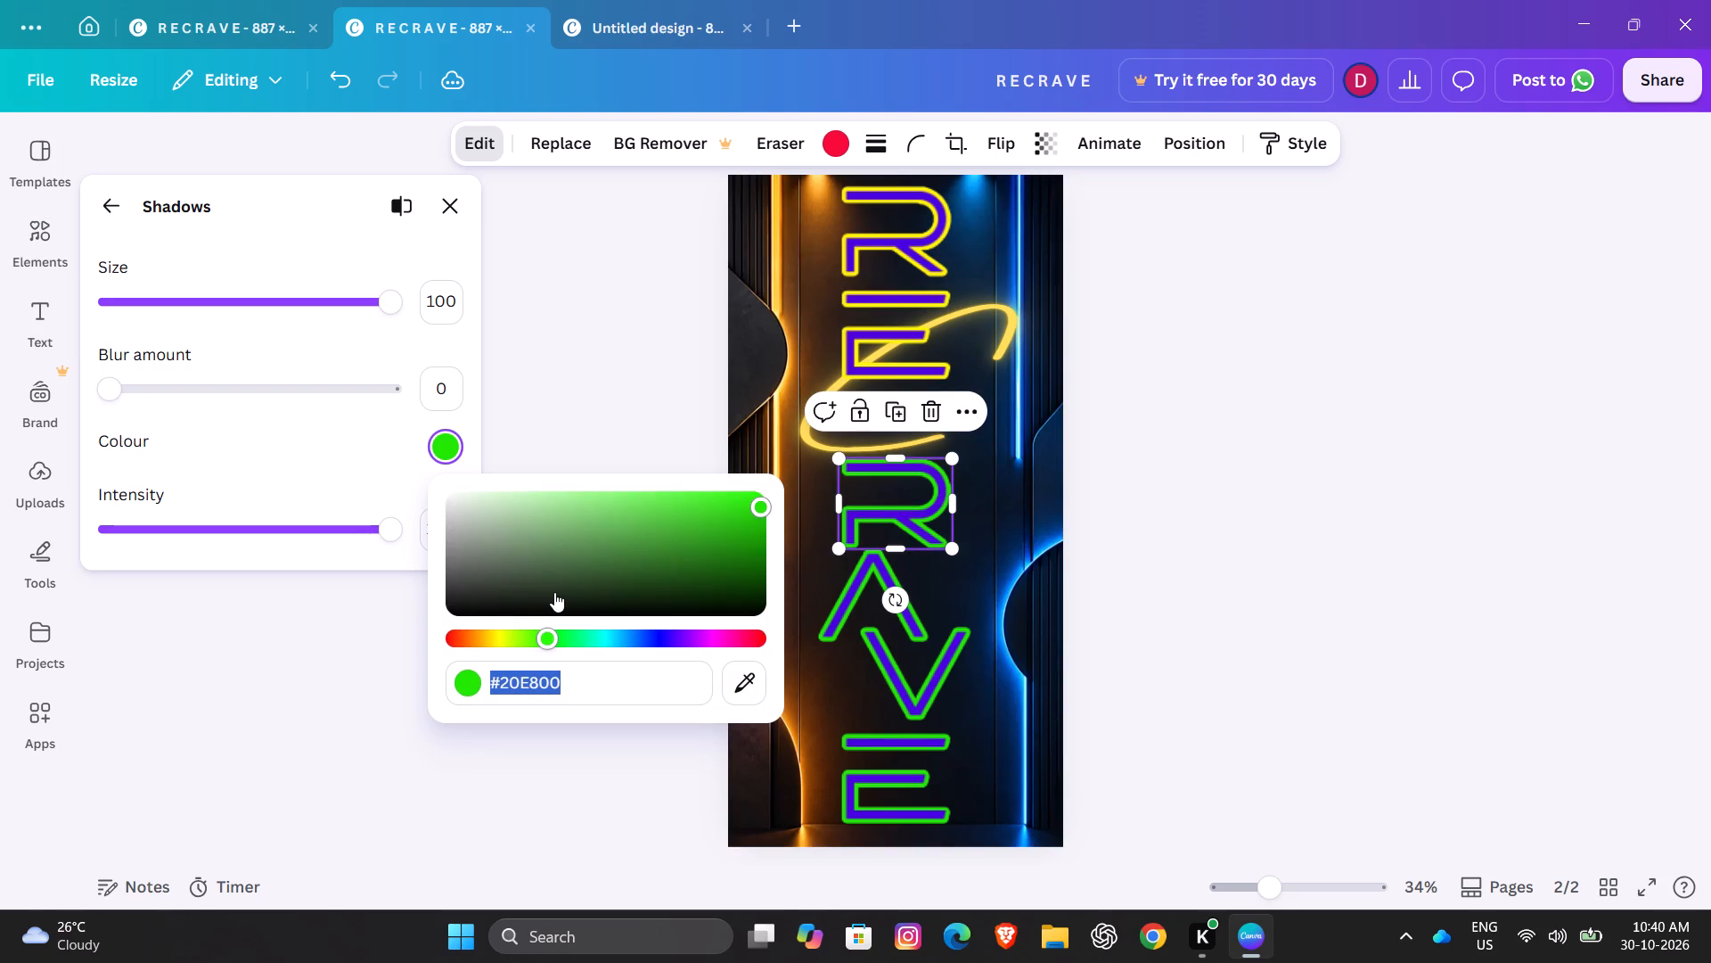
key(BackSpace)
key(ctrl+v)
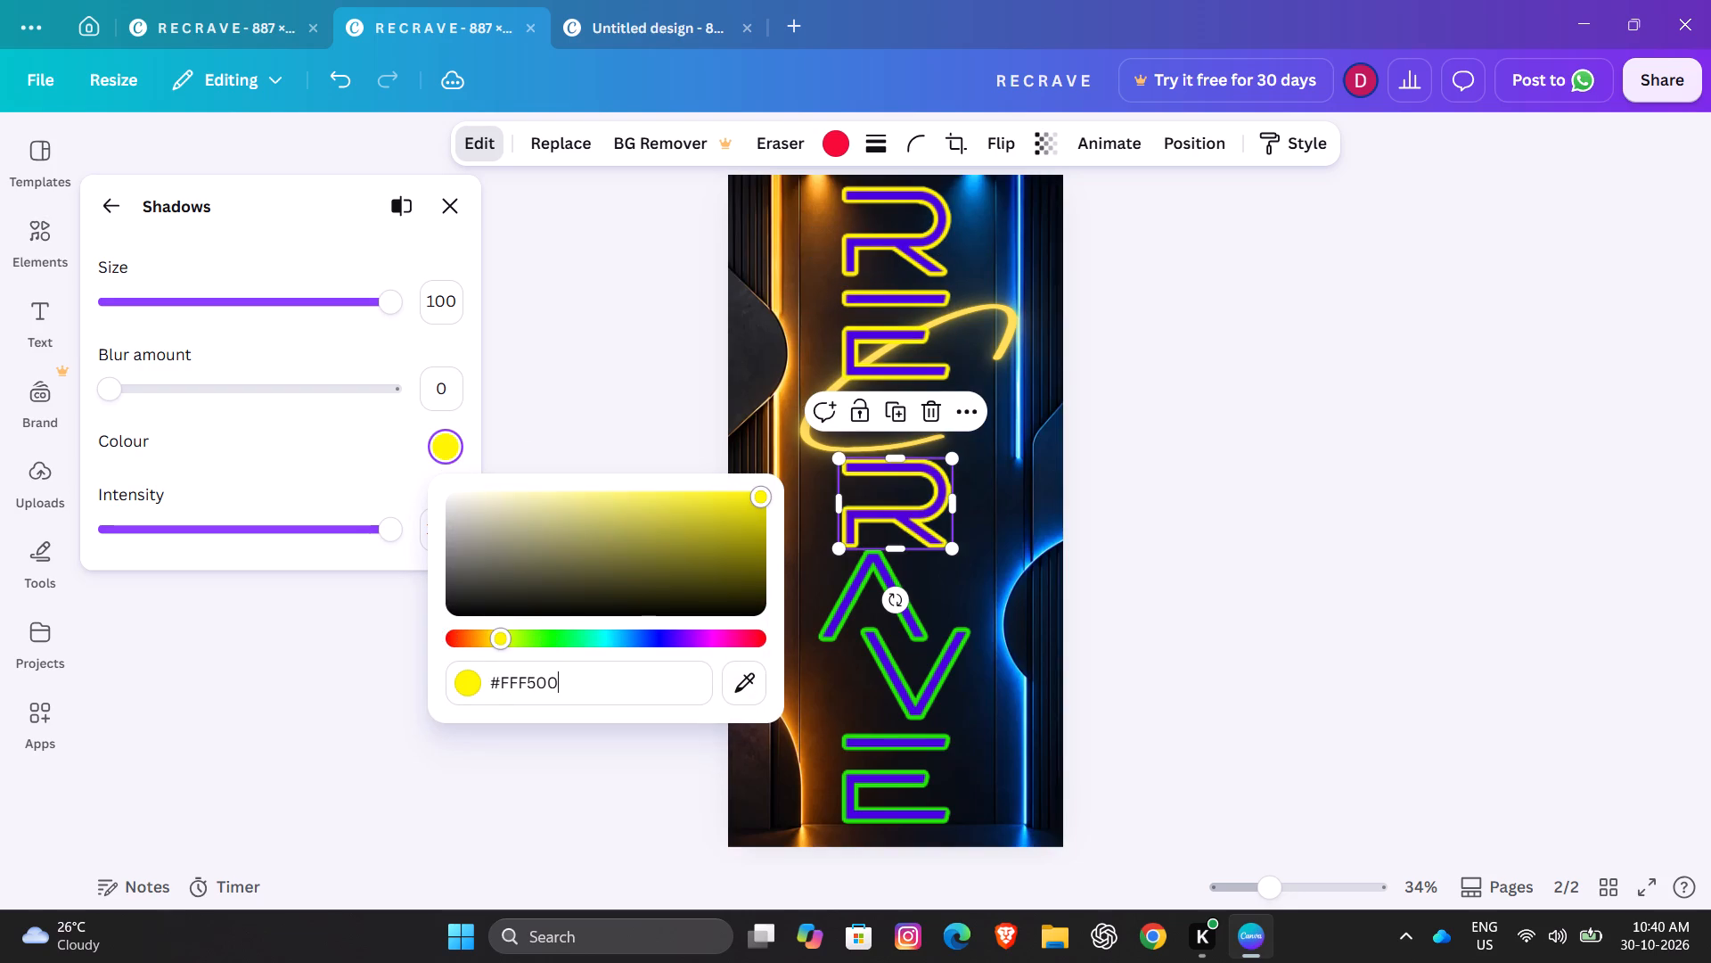
click(820, 583)
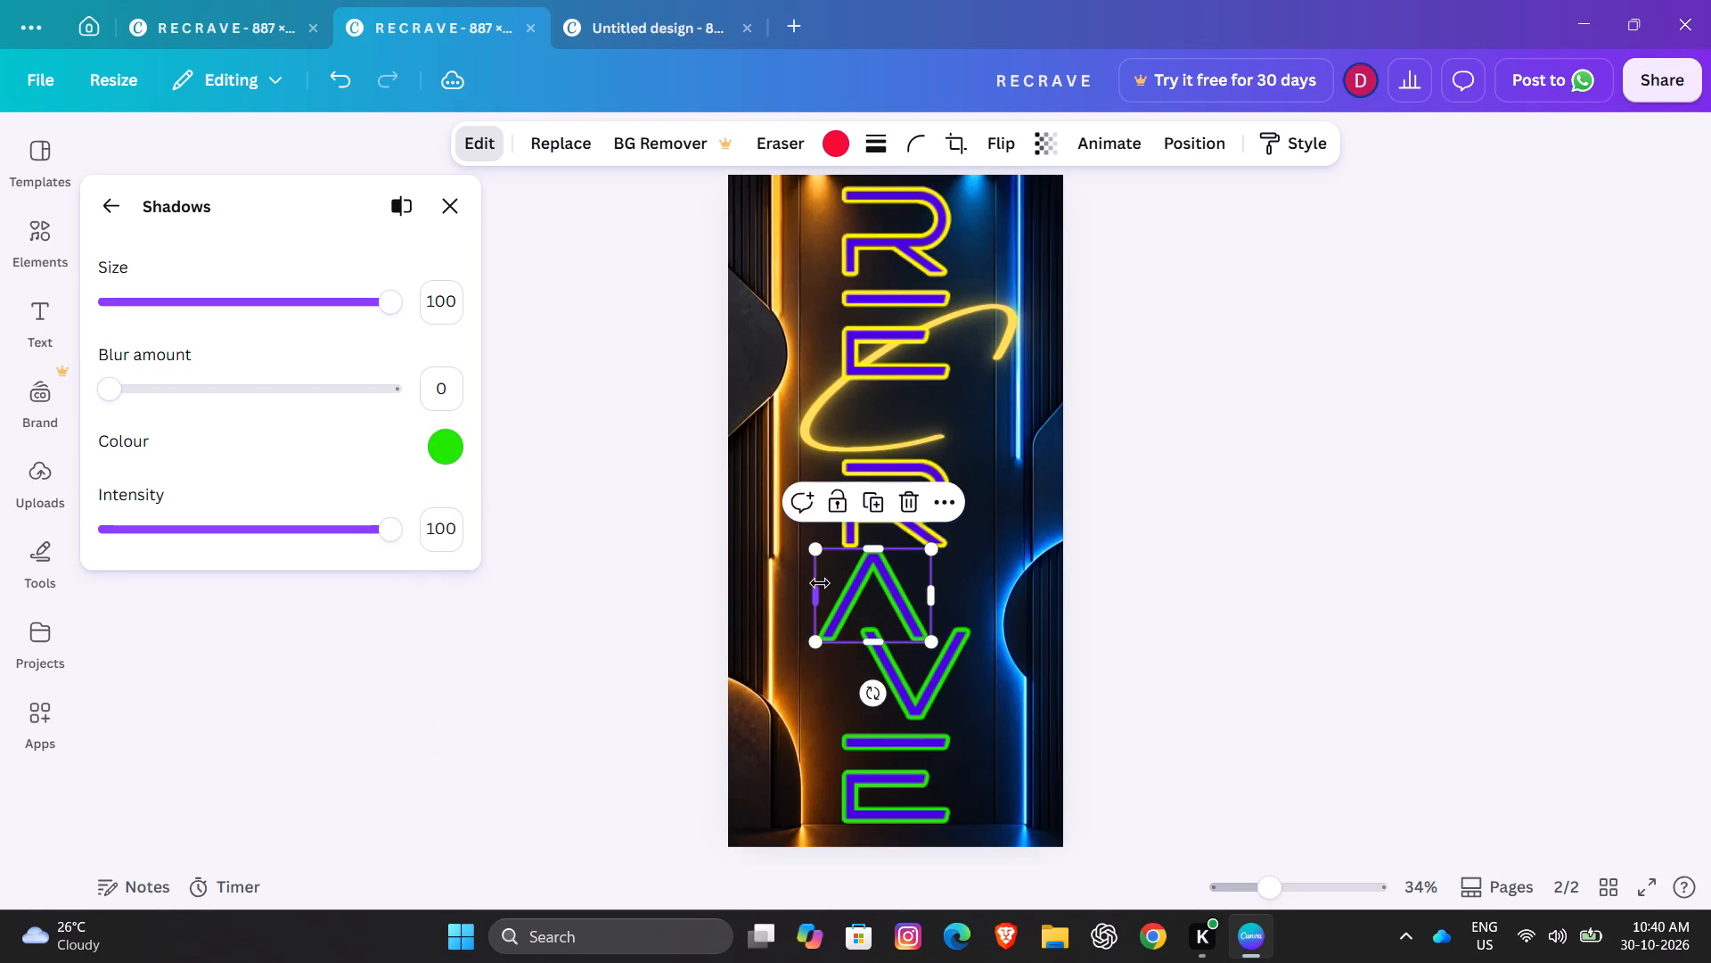
click(450, 440)
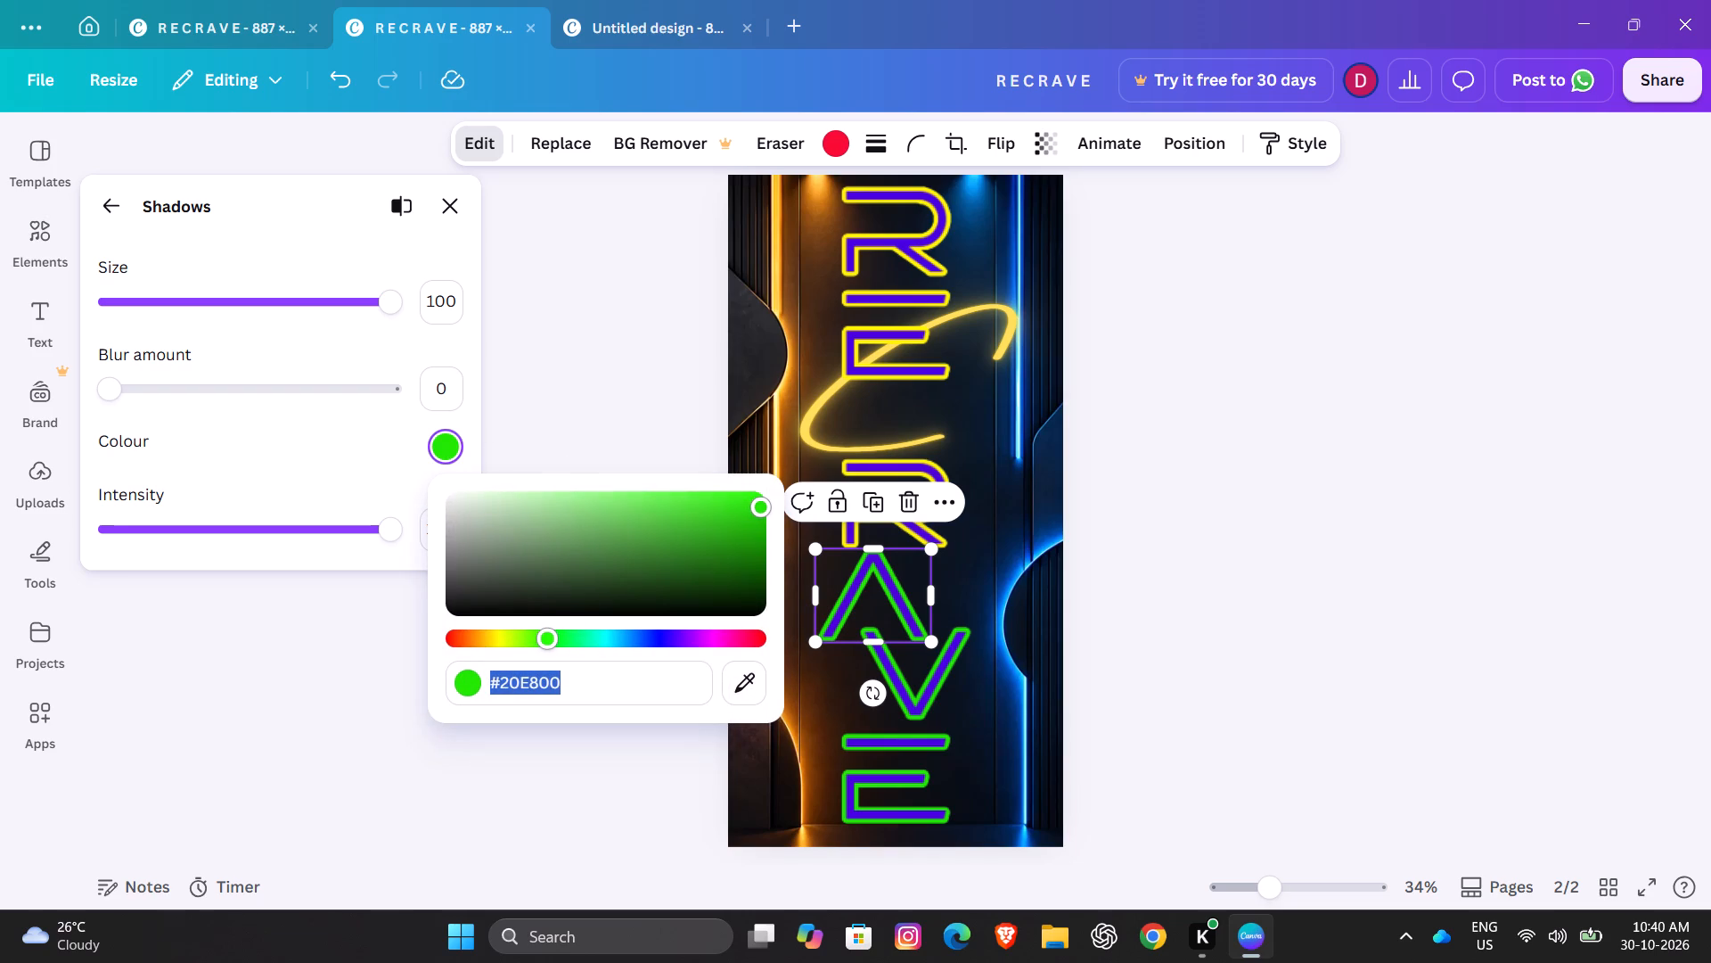
key(BackSpace)
key(ctrl+v)
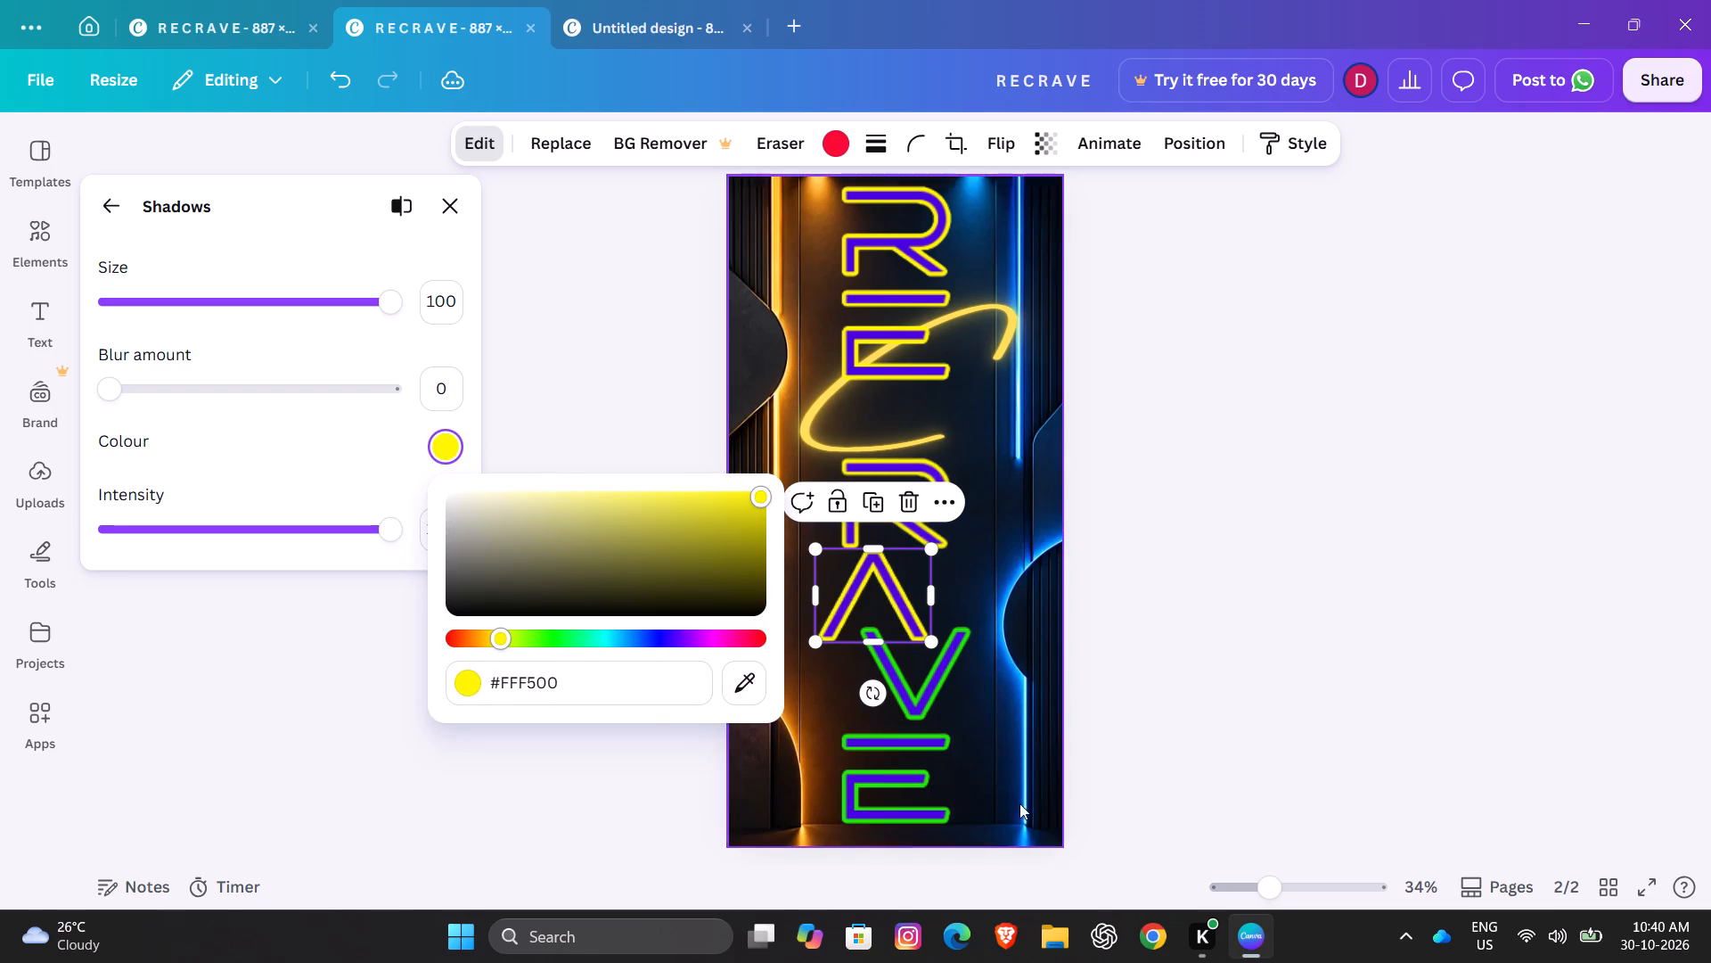
Set the Glow shadow colour of the V and the bottom E to the copied yellow, #FFF500.
click(890, 684)
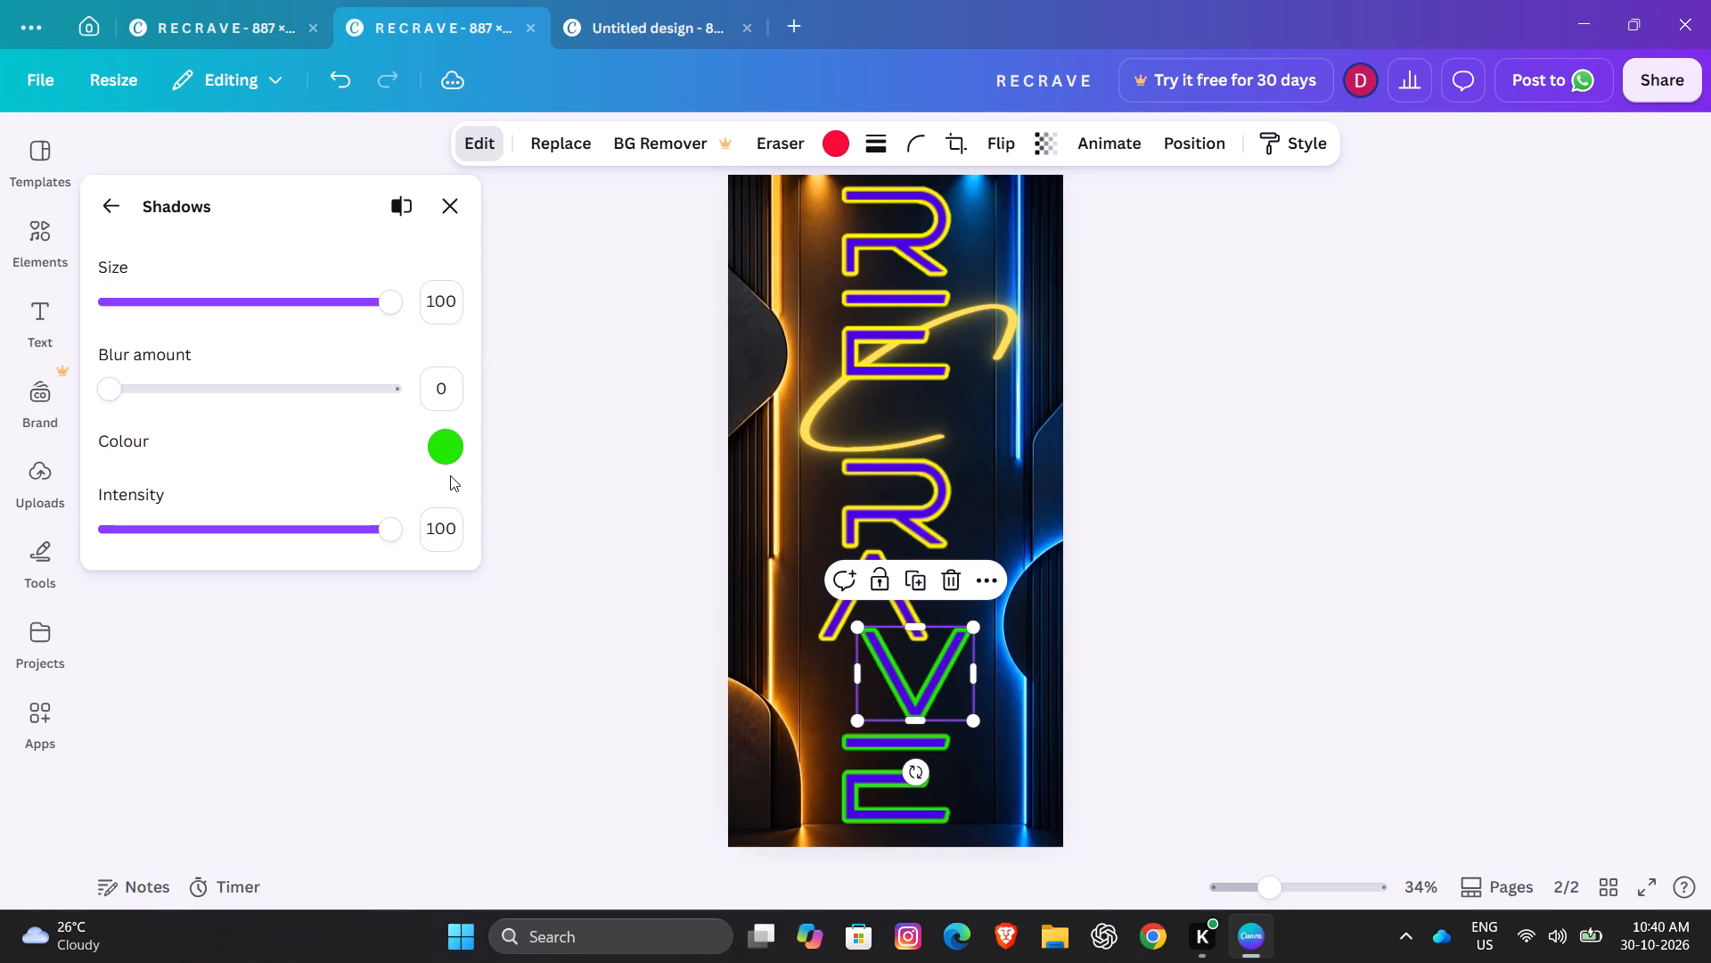
click(450, 454)
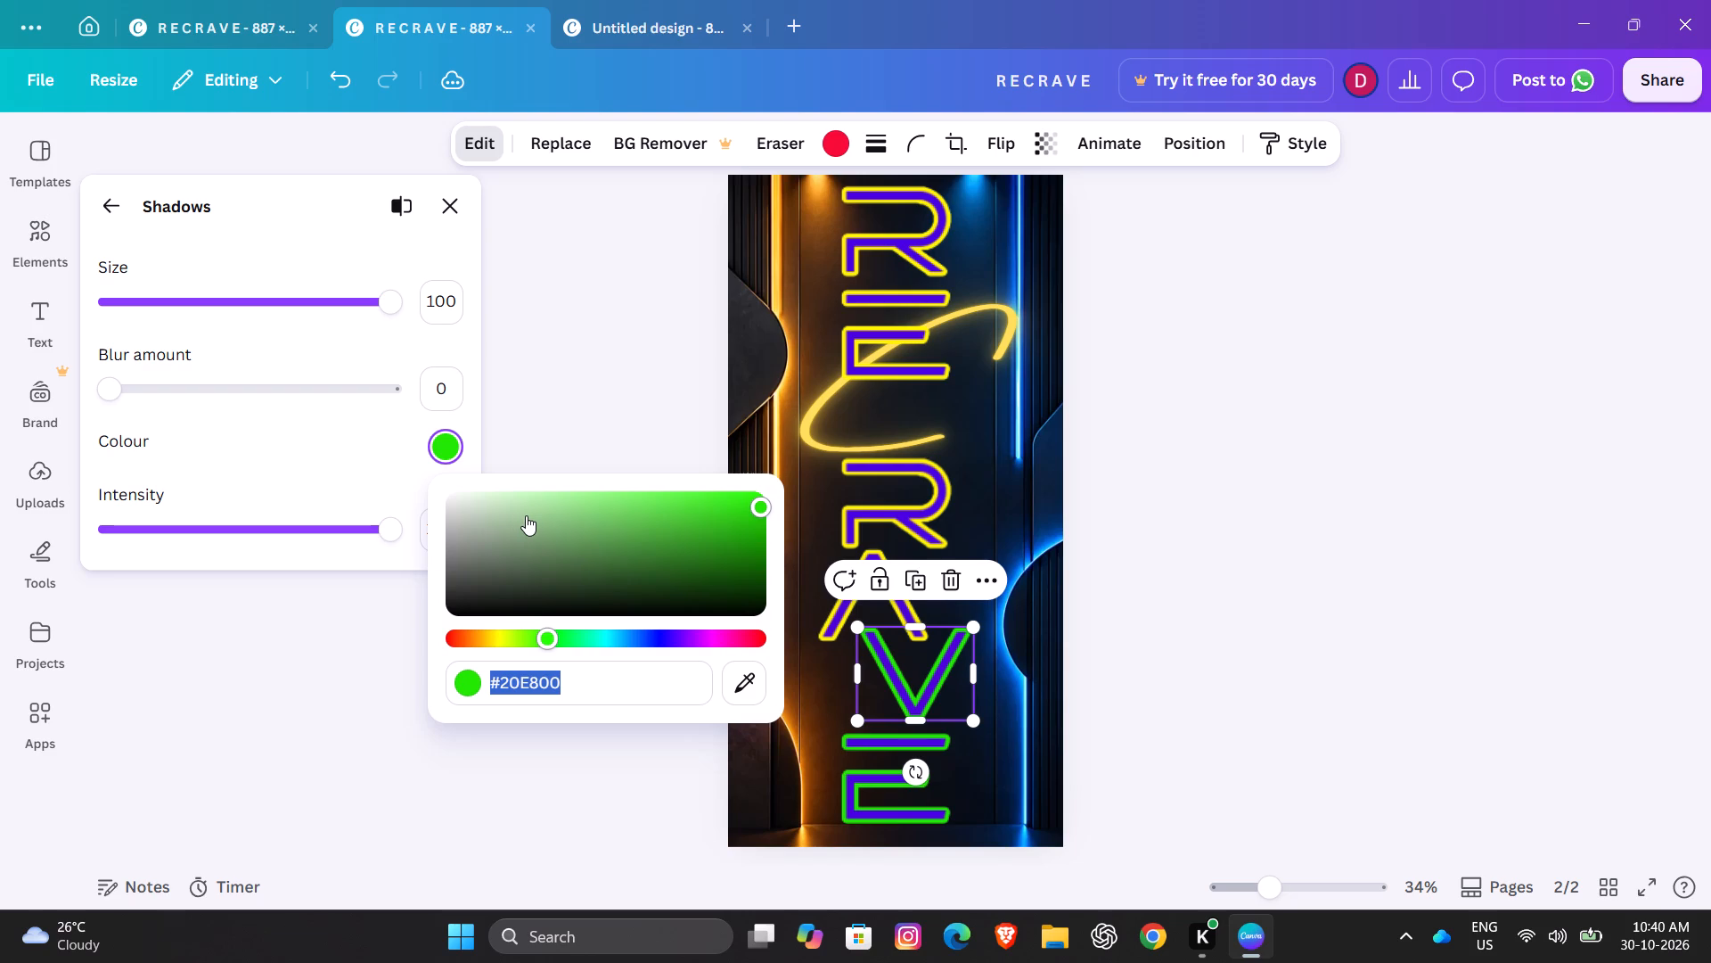
key(BackSpace)
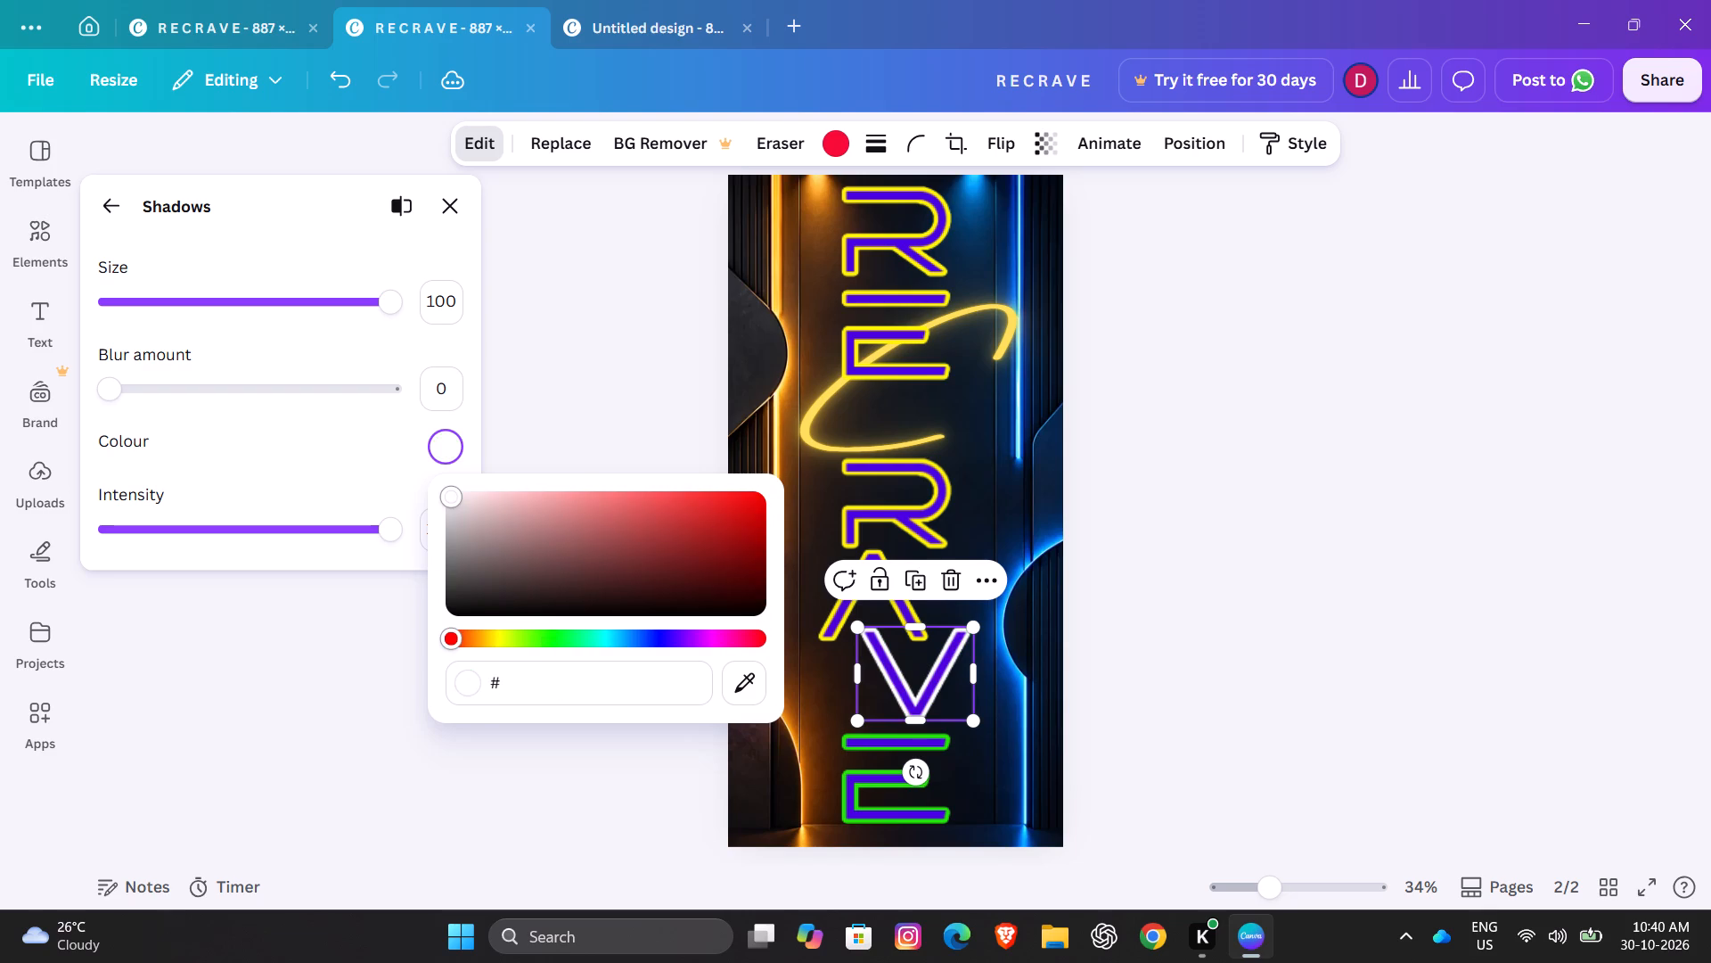
key(ctrl+v)
click(904, 790)
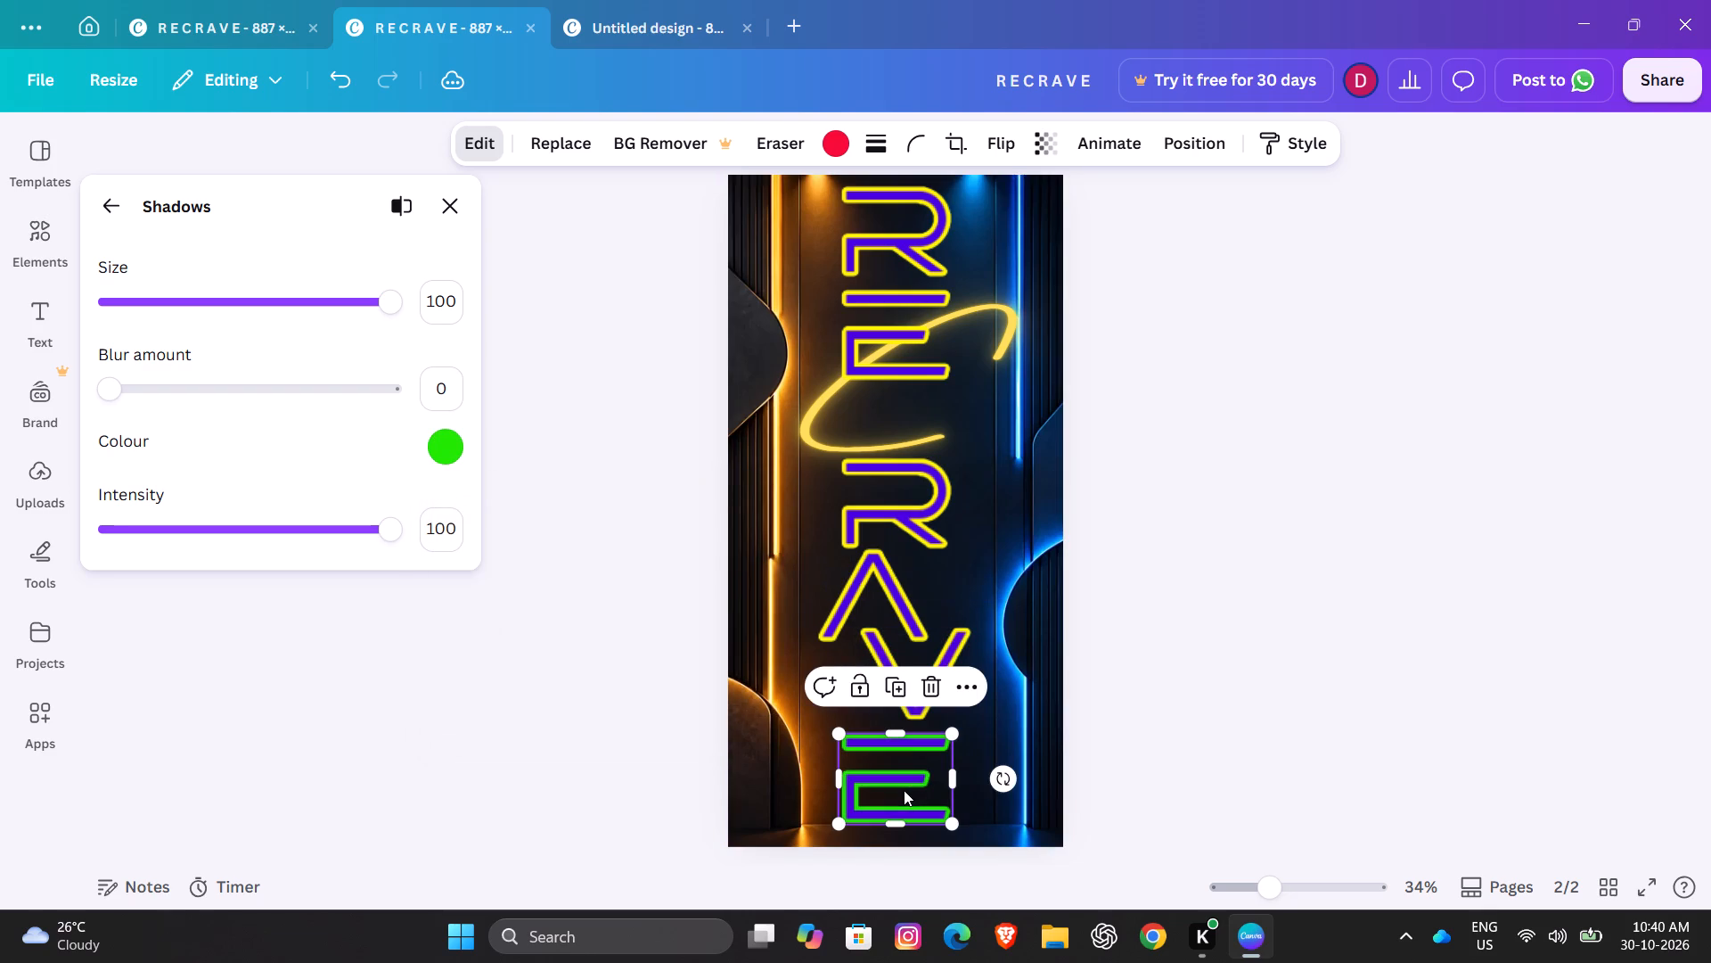
click(452, 455)
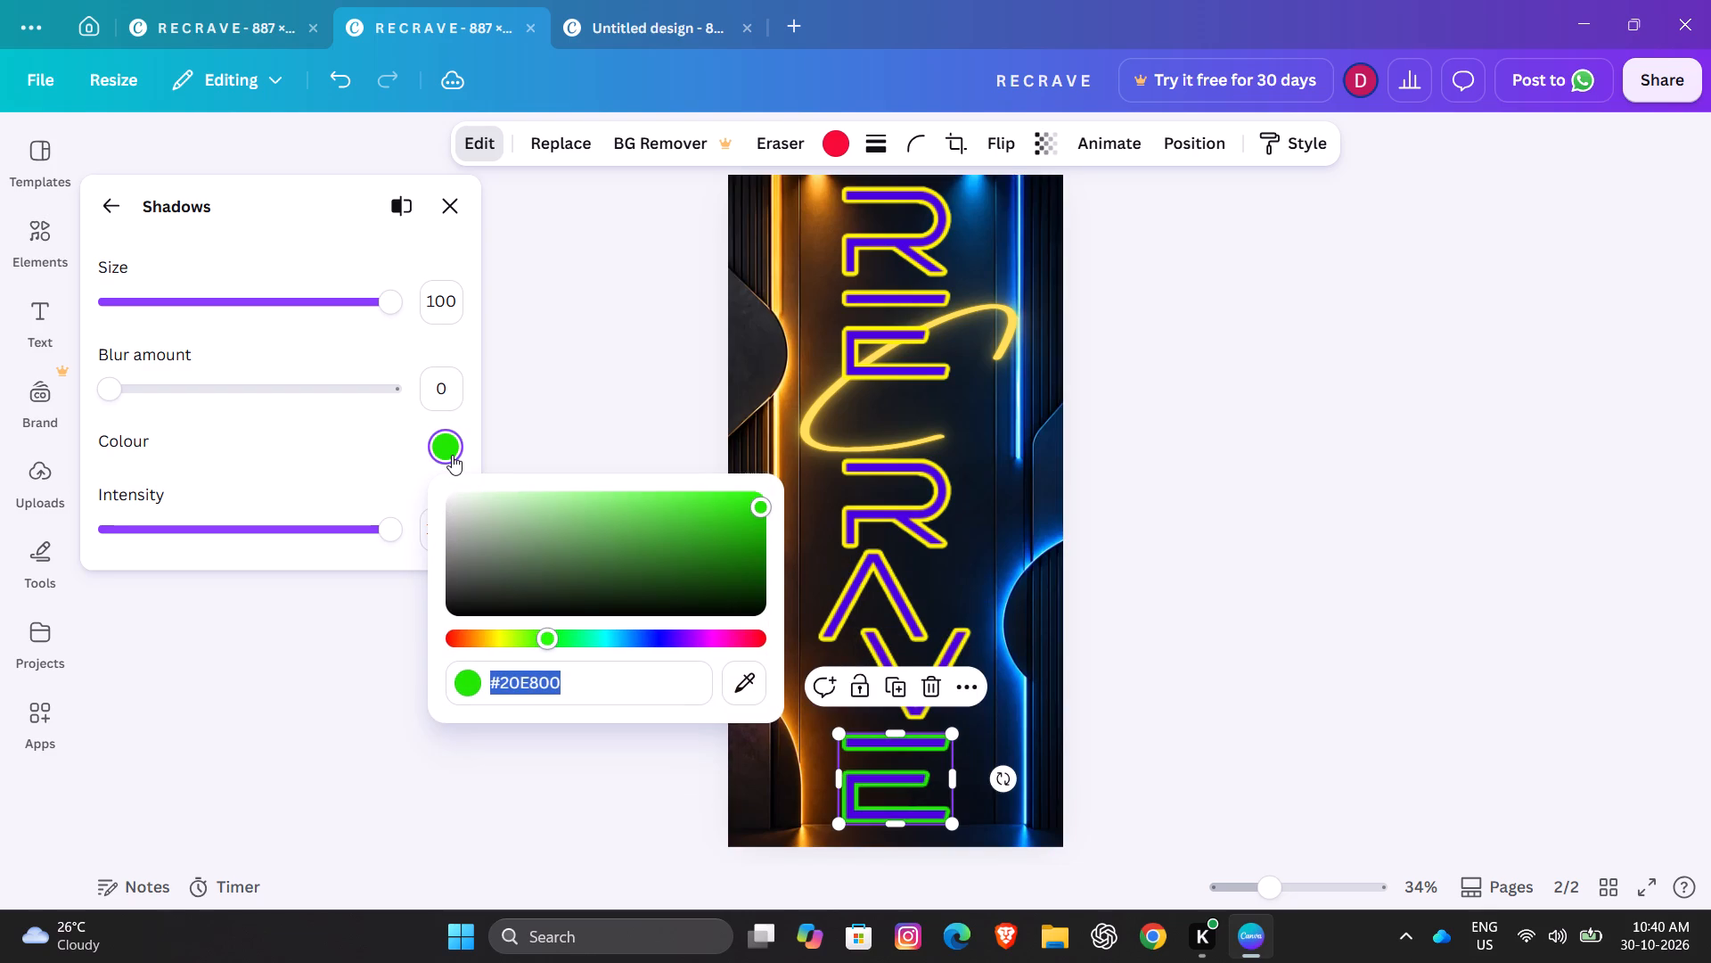
key(BackSpace)
key(ctrl+v)
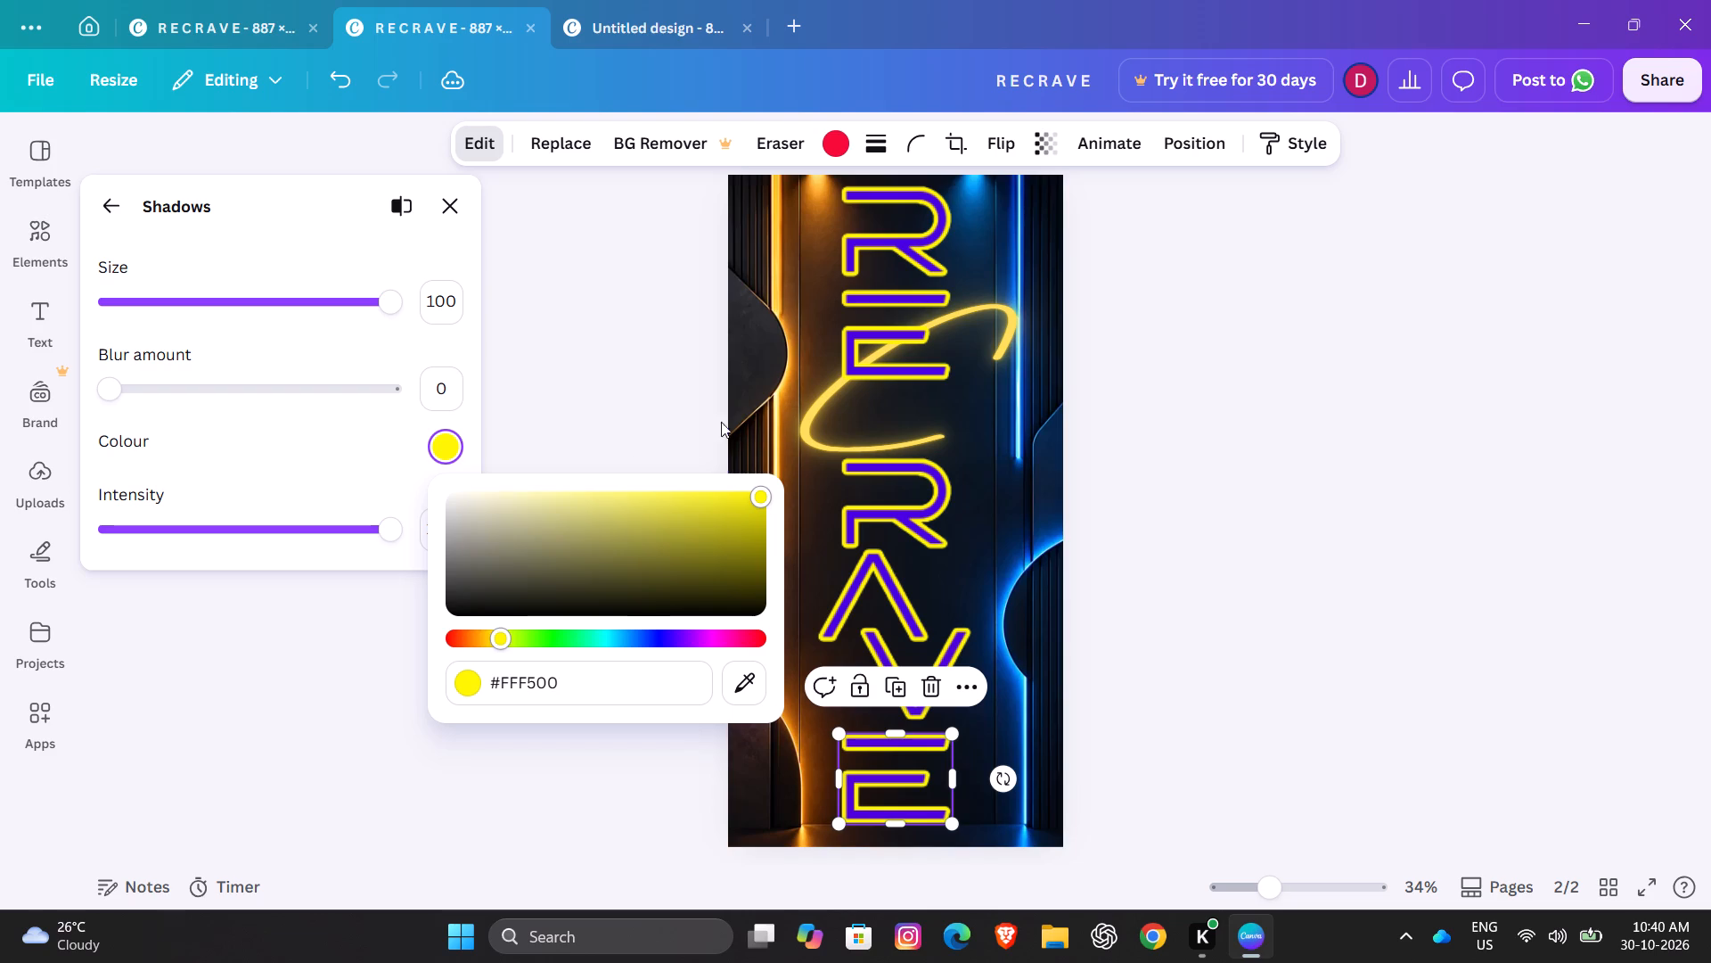
click(1221, 419)
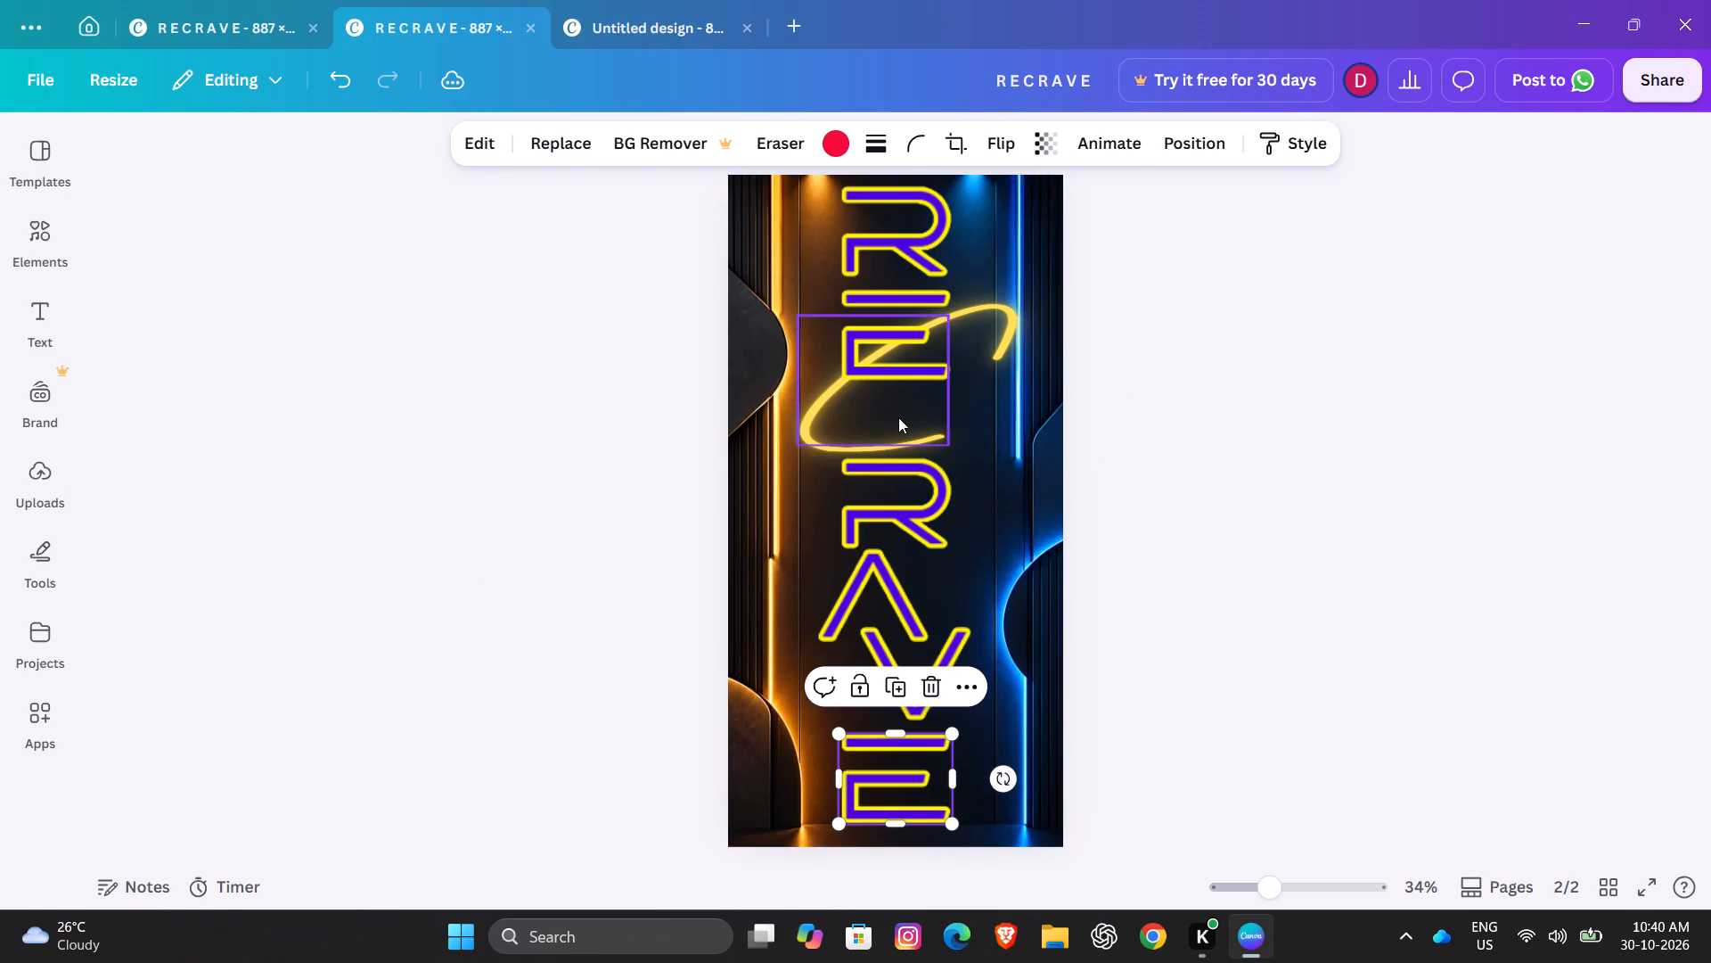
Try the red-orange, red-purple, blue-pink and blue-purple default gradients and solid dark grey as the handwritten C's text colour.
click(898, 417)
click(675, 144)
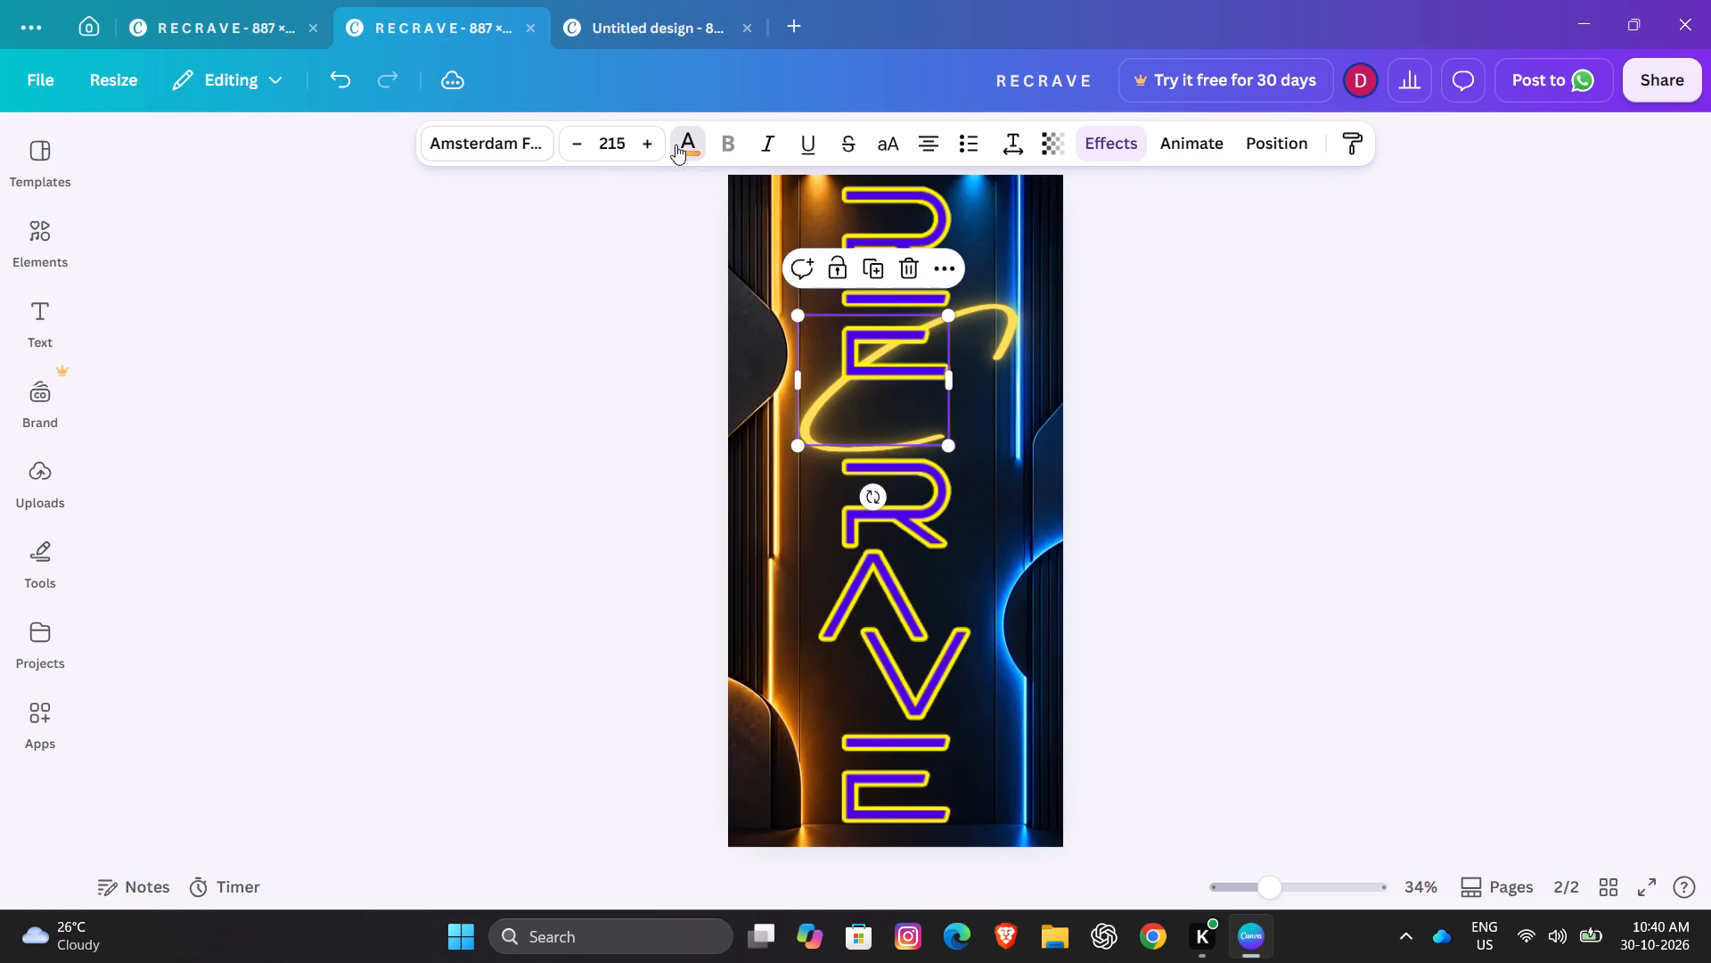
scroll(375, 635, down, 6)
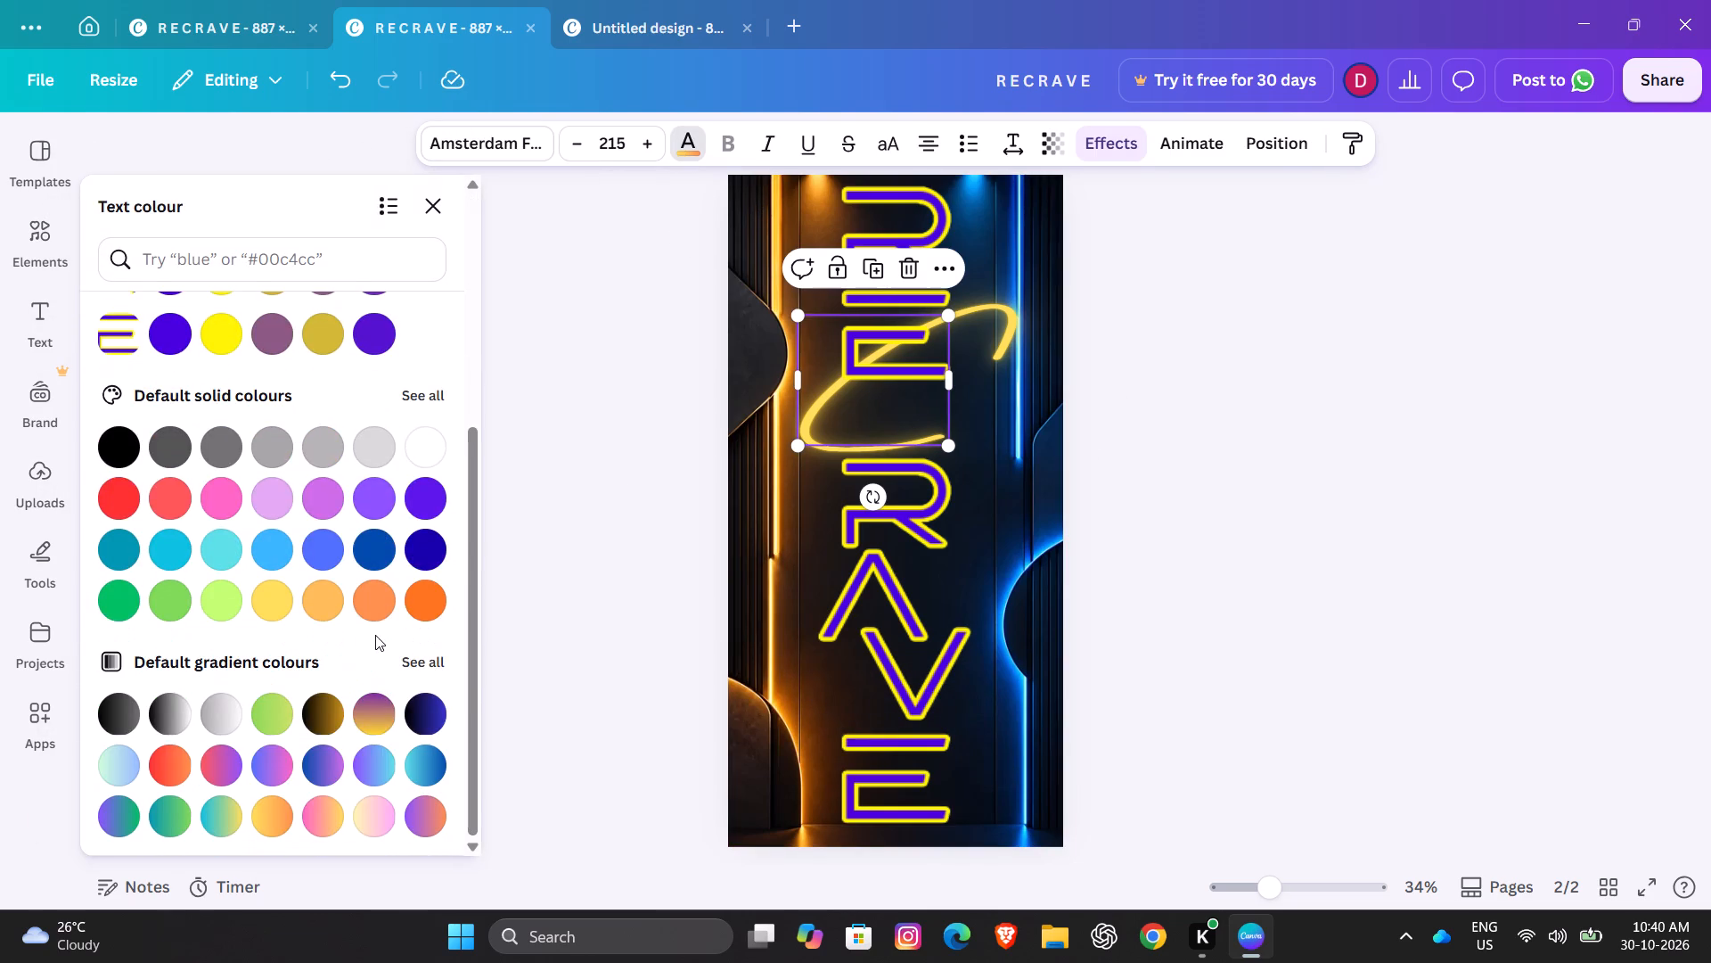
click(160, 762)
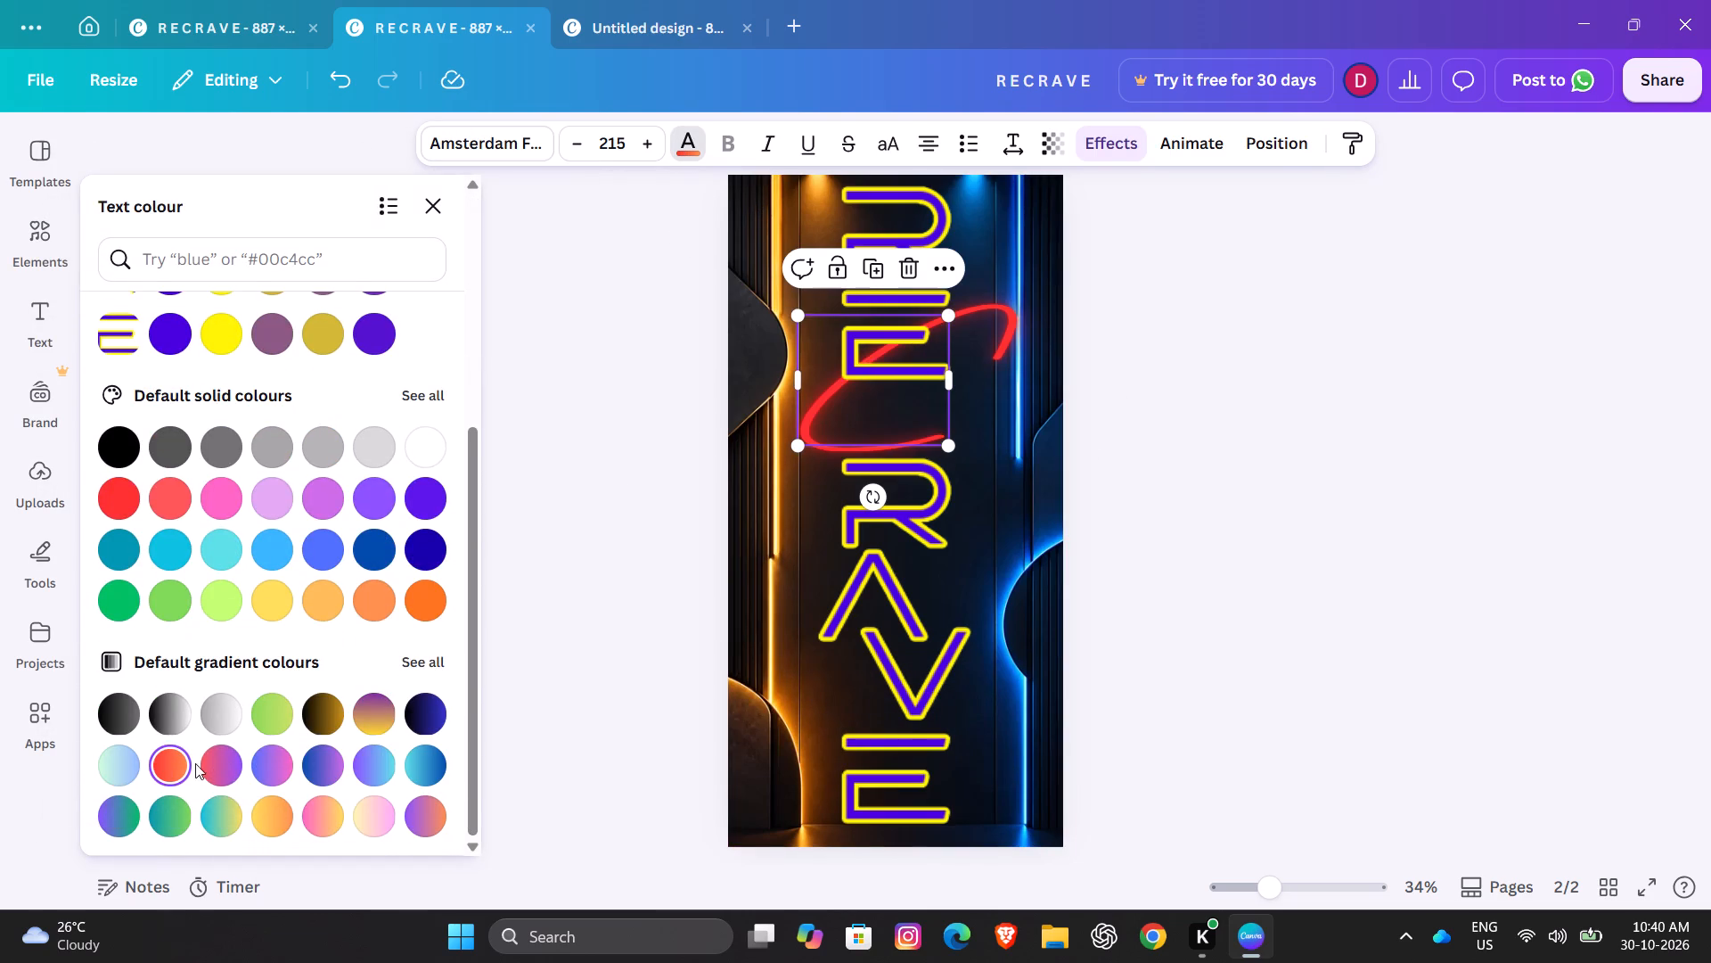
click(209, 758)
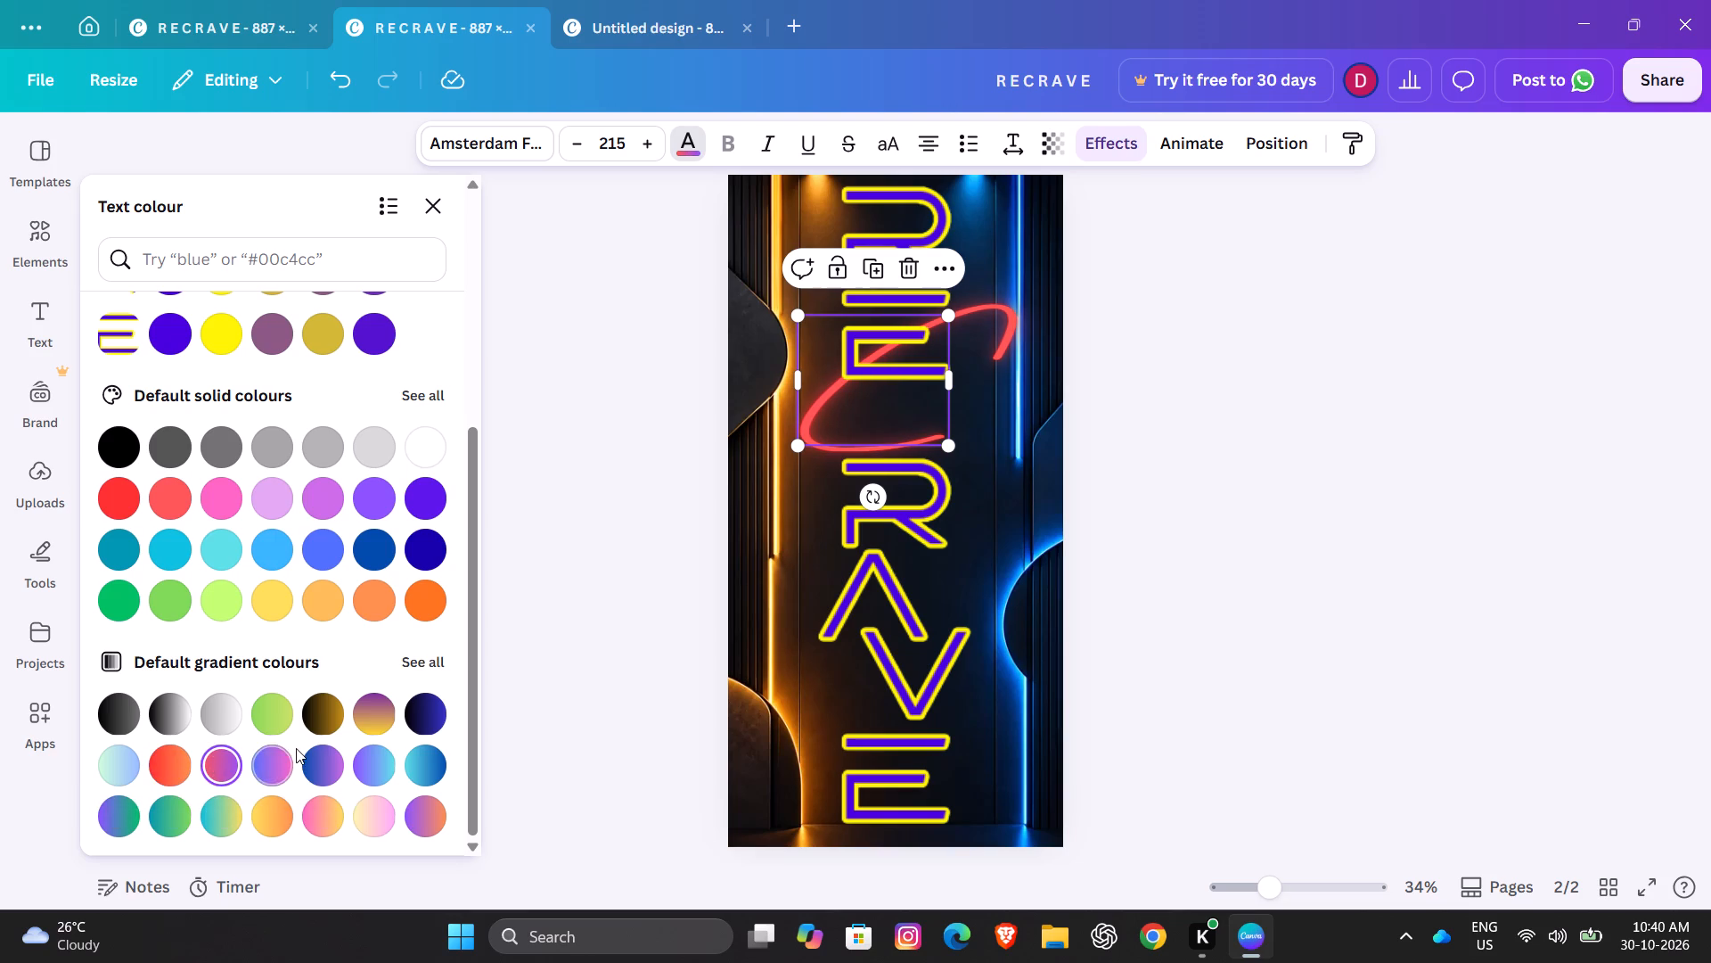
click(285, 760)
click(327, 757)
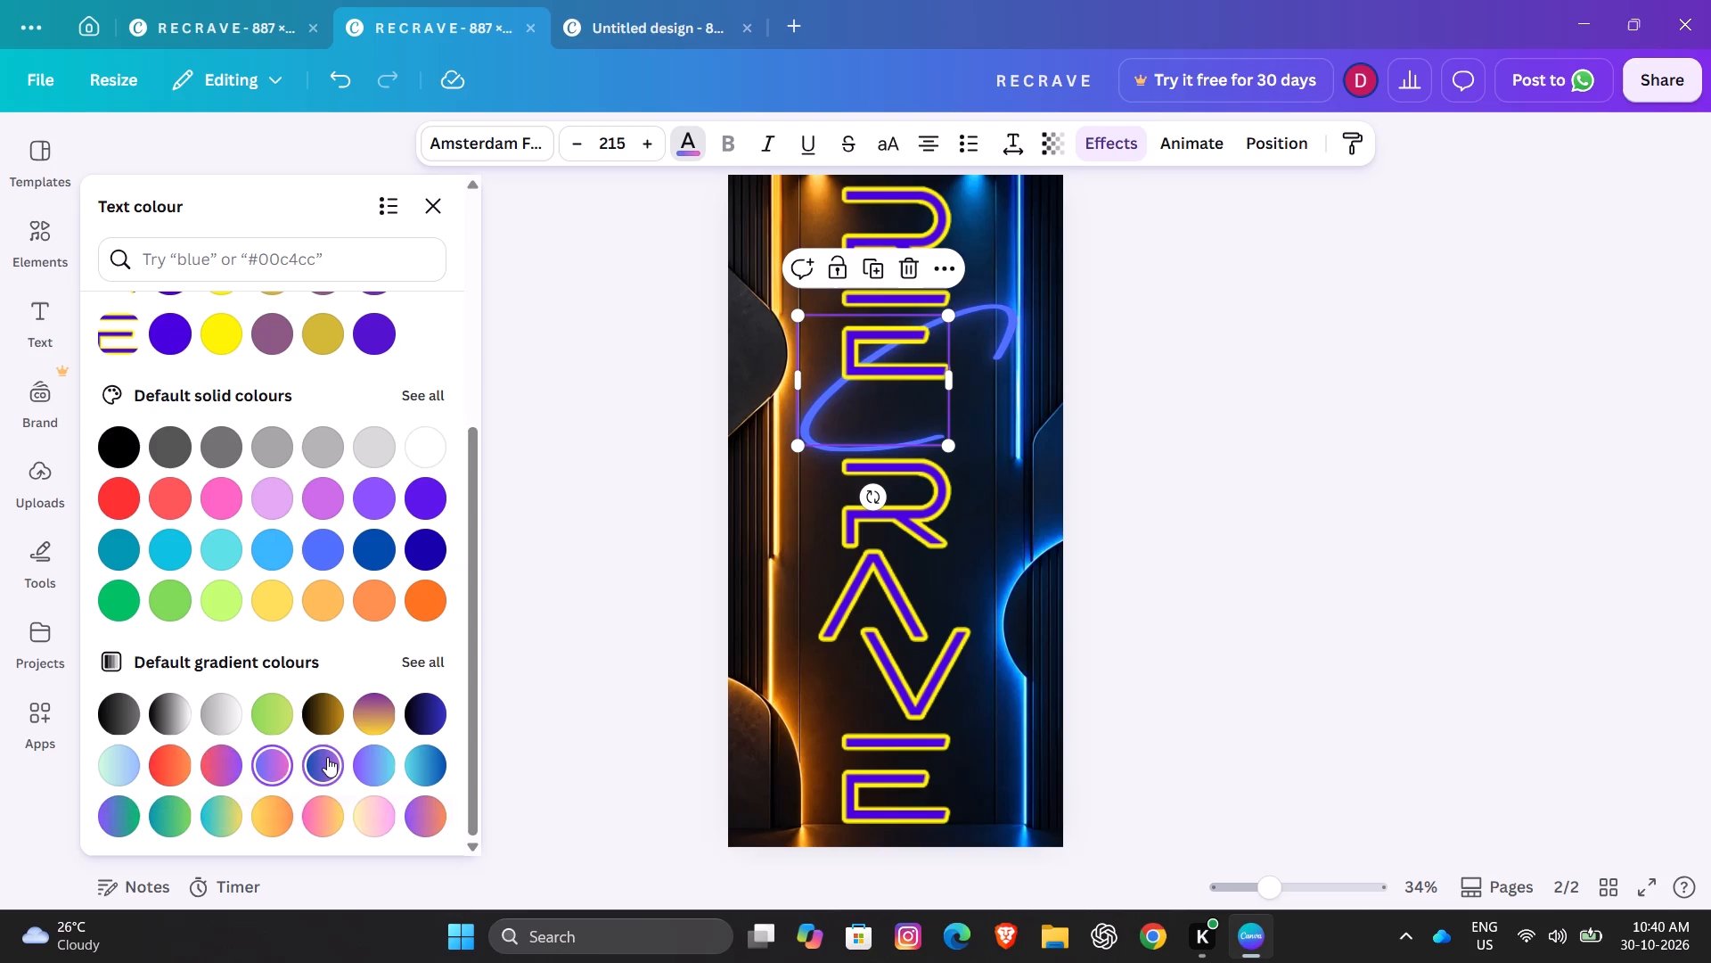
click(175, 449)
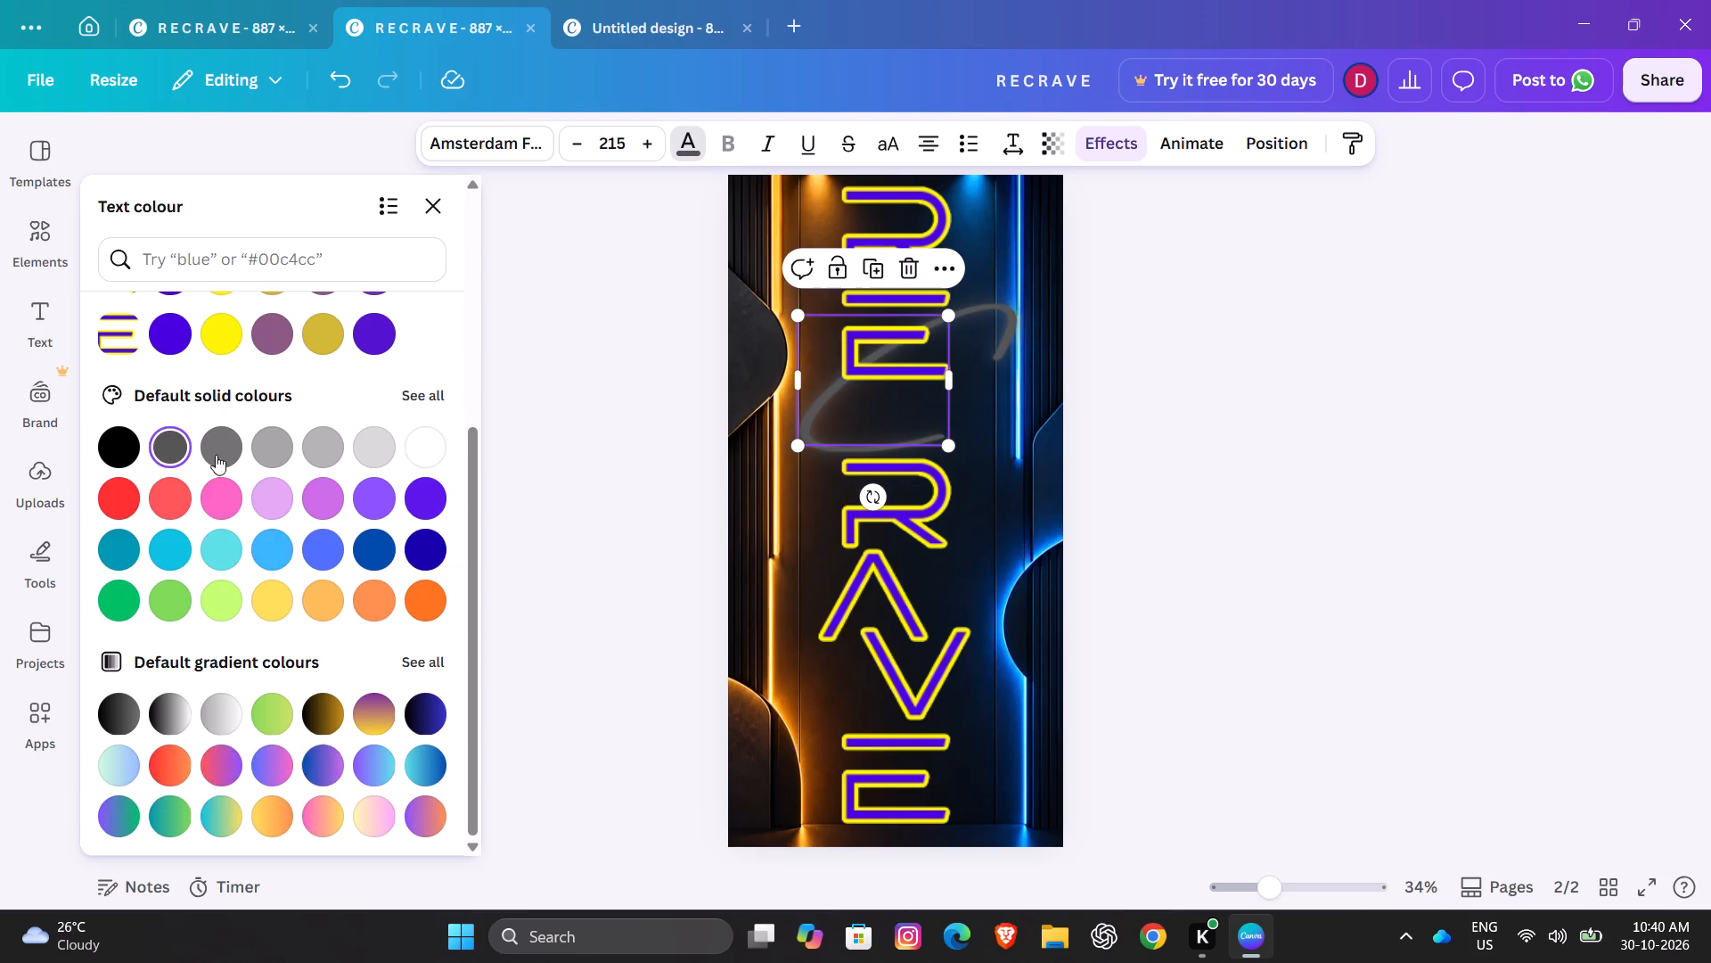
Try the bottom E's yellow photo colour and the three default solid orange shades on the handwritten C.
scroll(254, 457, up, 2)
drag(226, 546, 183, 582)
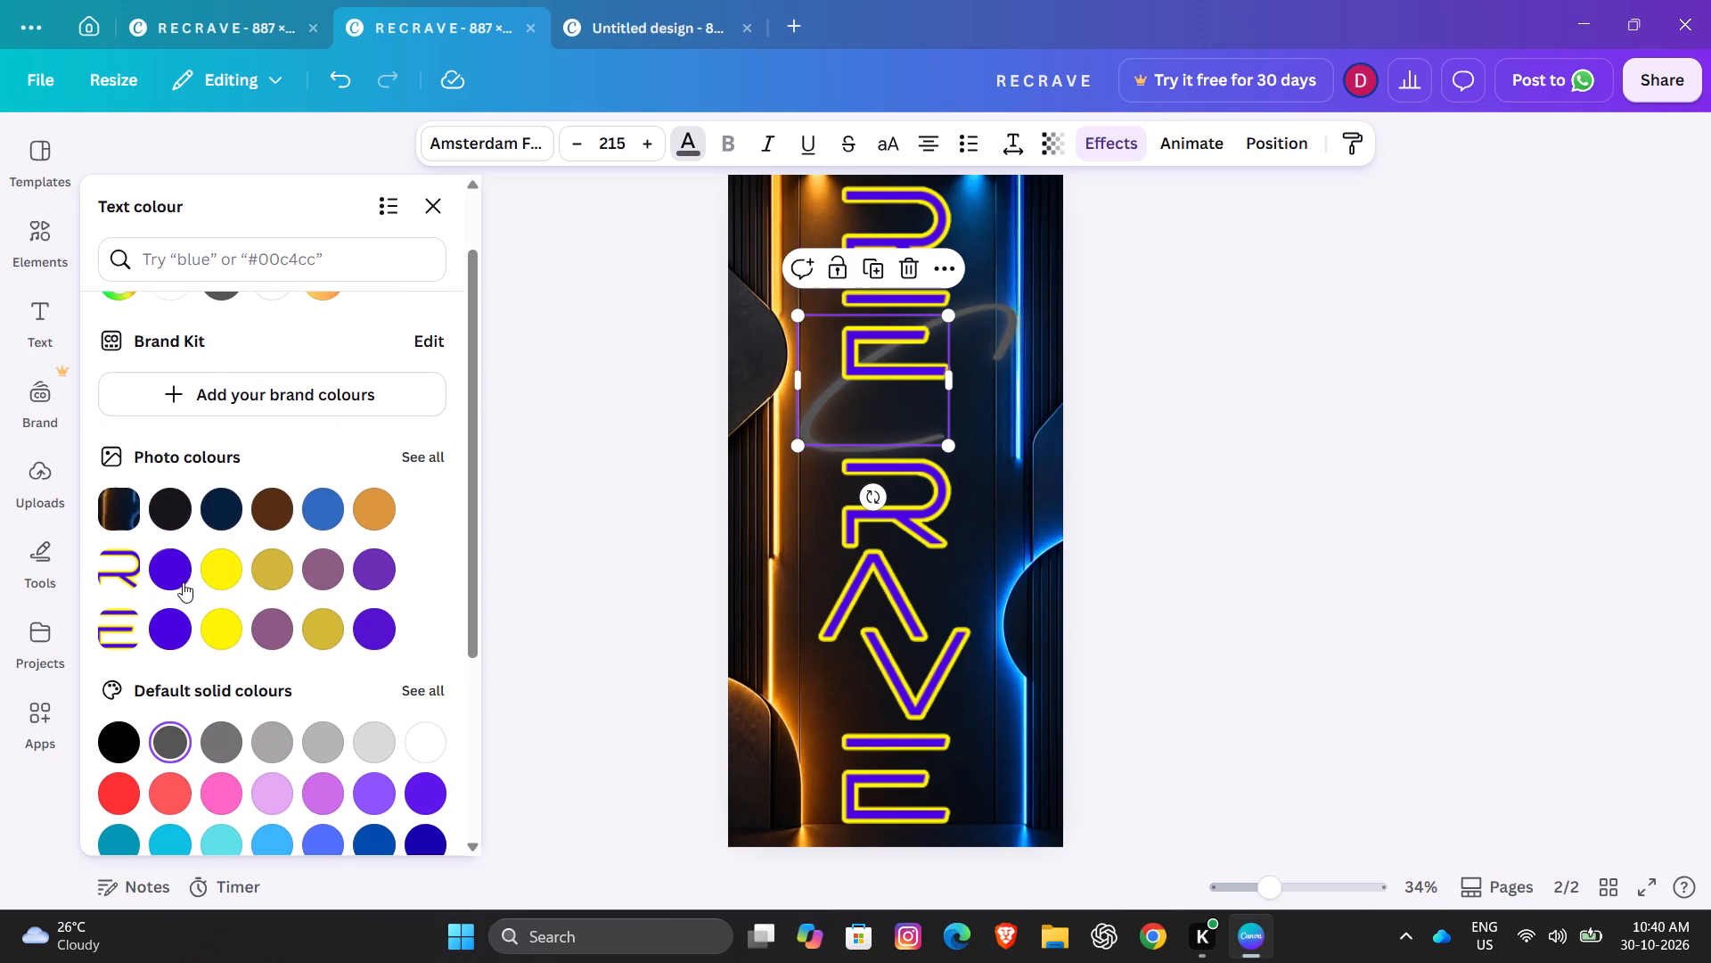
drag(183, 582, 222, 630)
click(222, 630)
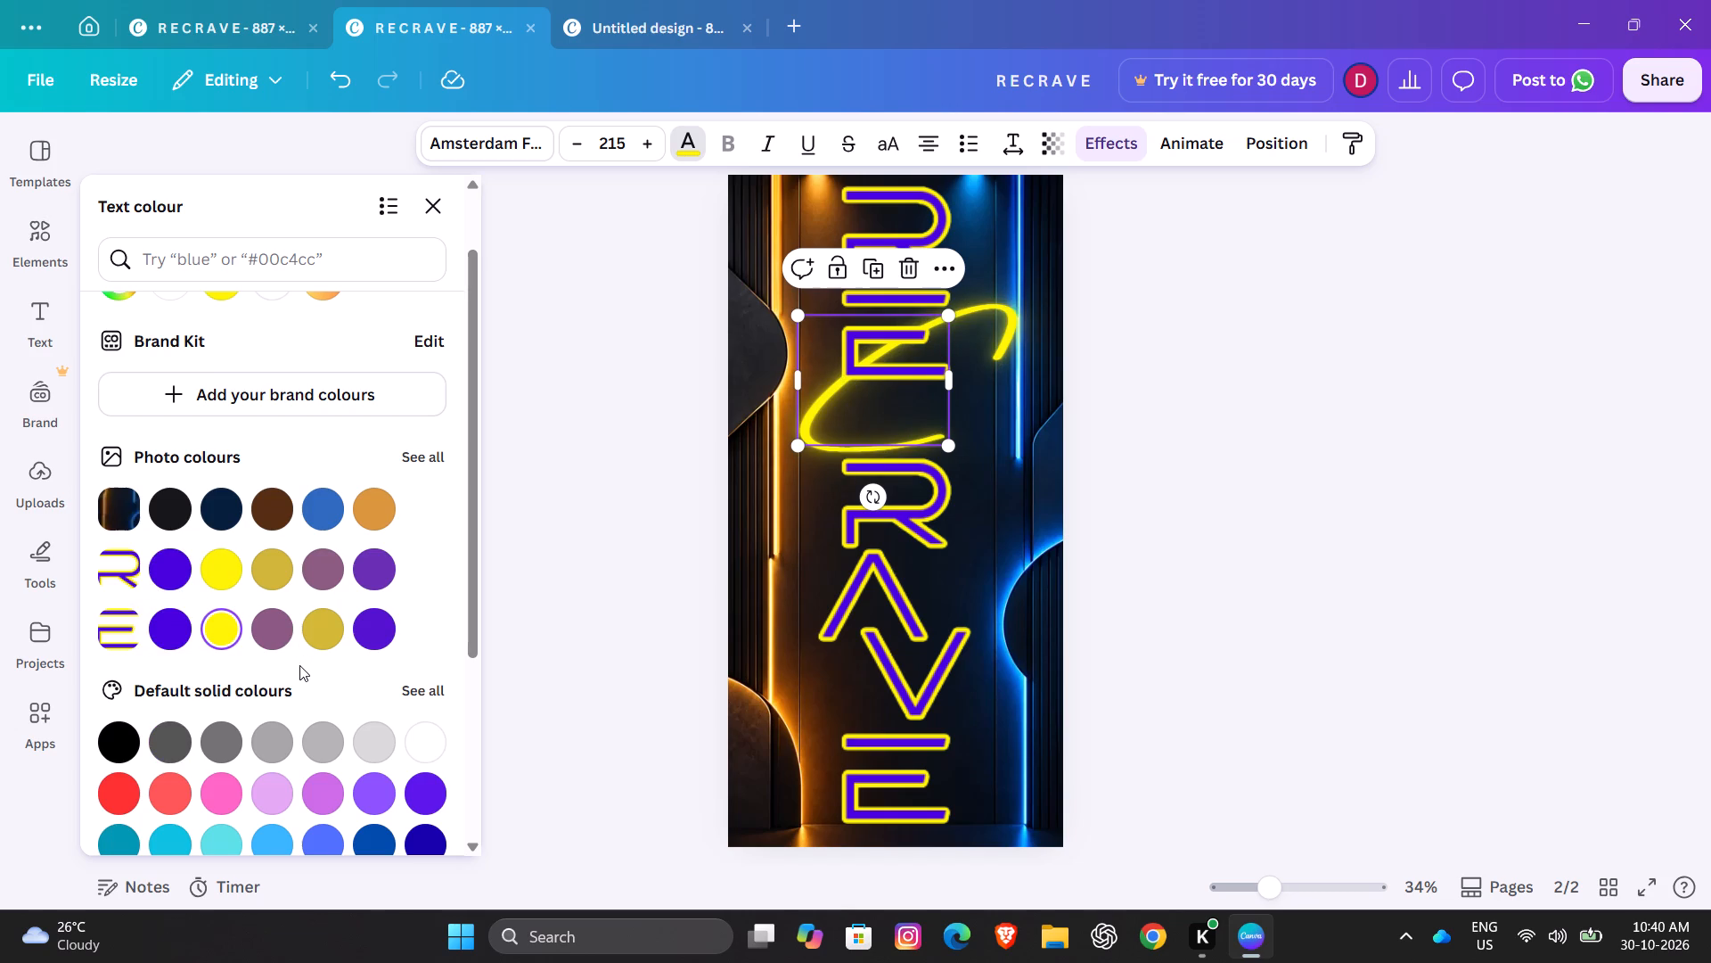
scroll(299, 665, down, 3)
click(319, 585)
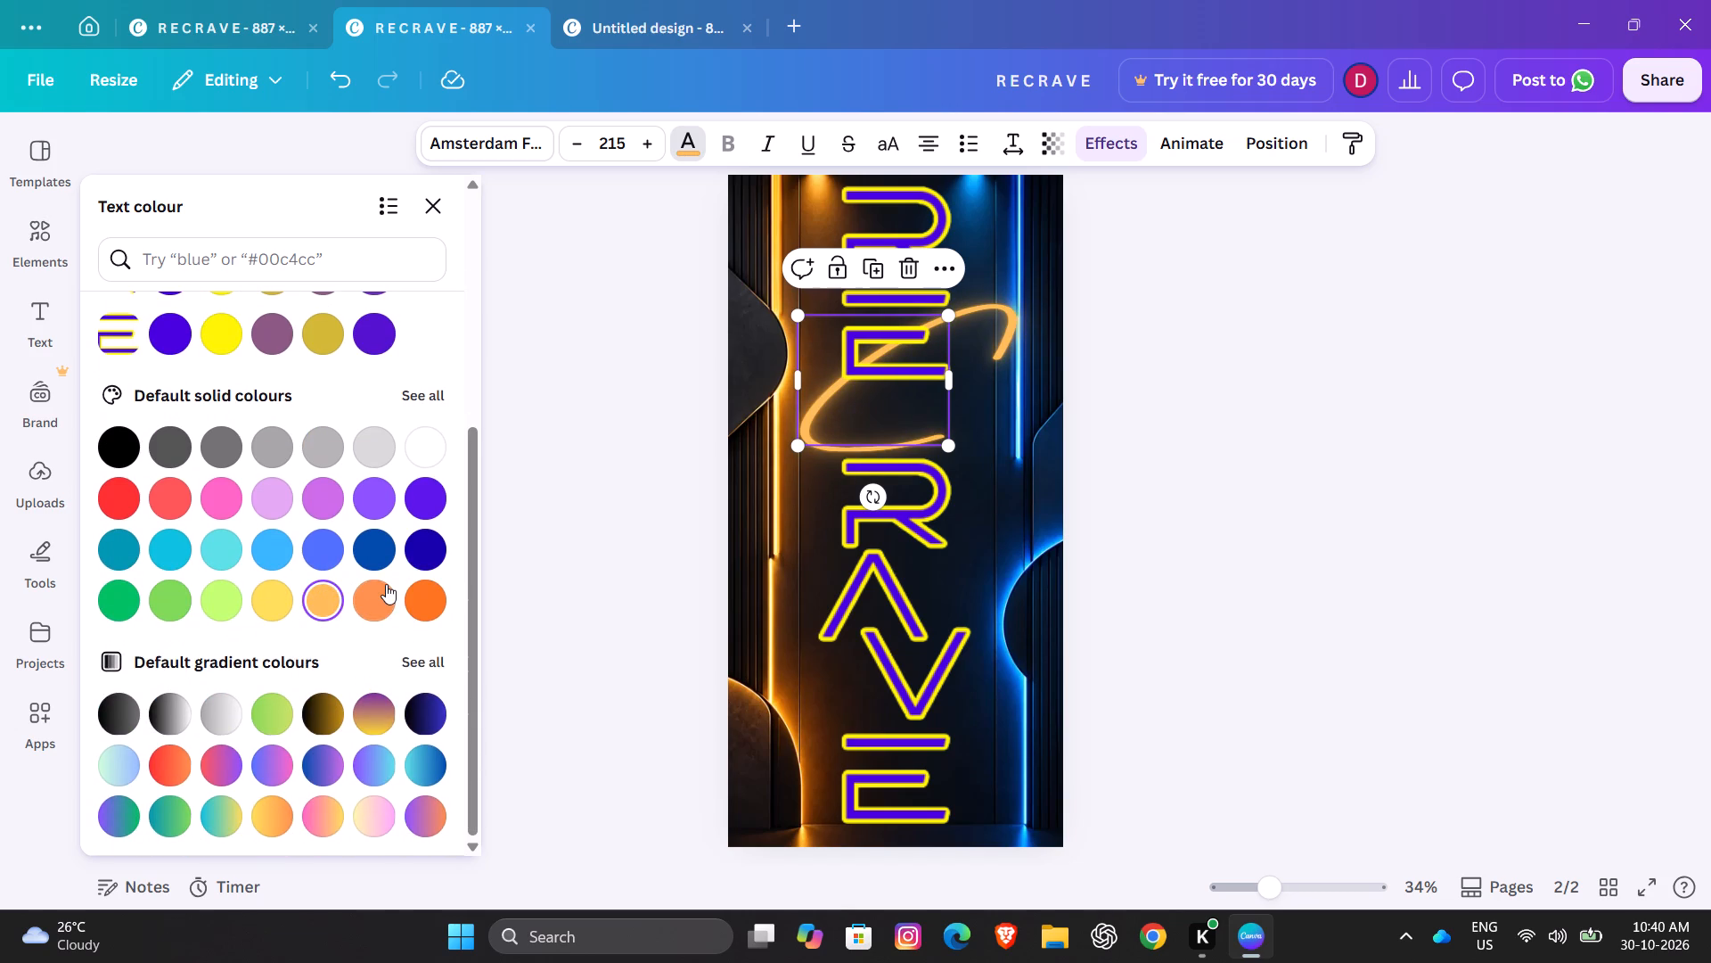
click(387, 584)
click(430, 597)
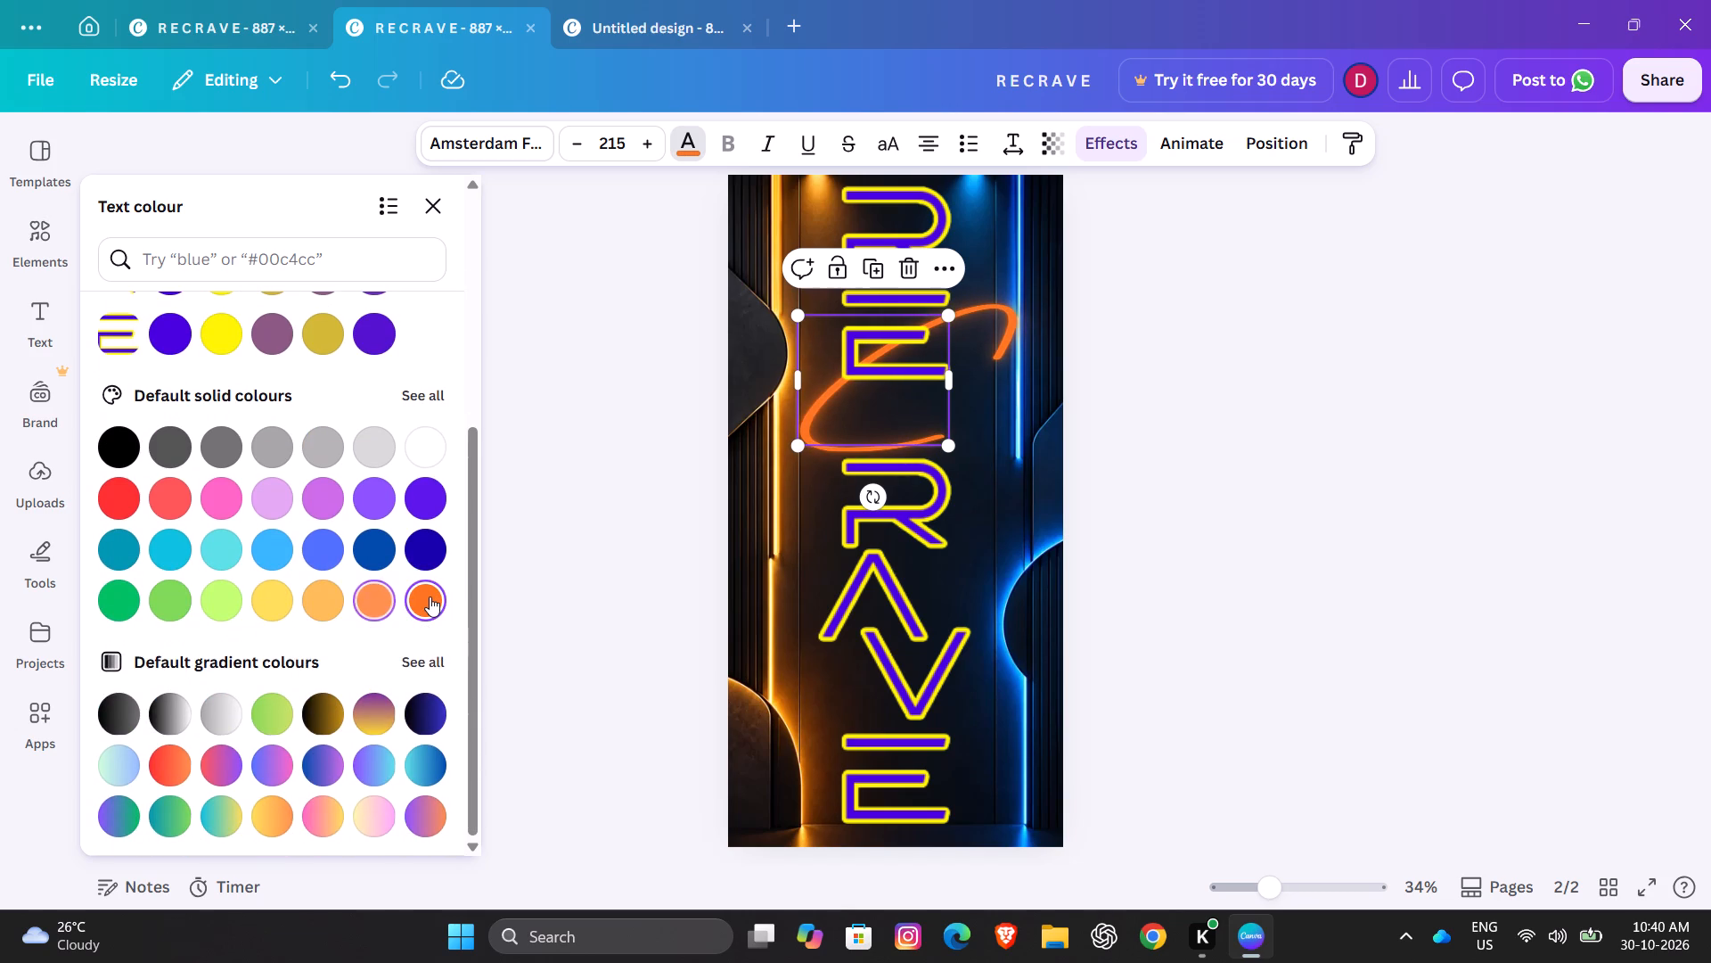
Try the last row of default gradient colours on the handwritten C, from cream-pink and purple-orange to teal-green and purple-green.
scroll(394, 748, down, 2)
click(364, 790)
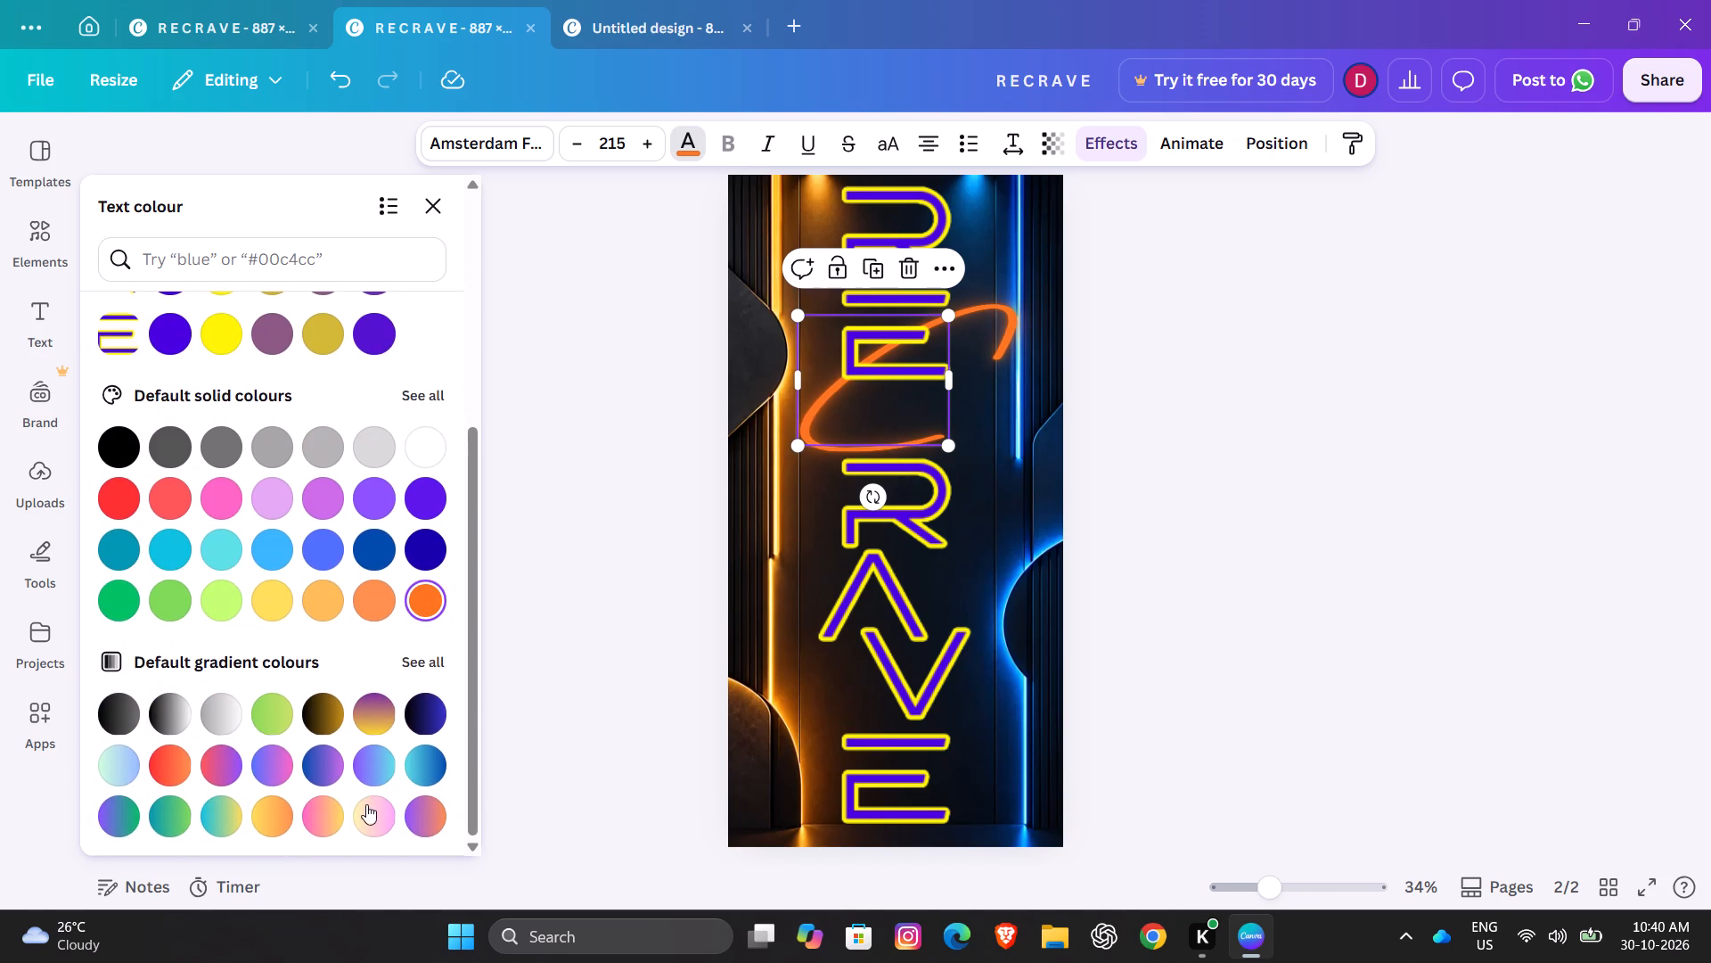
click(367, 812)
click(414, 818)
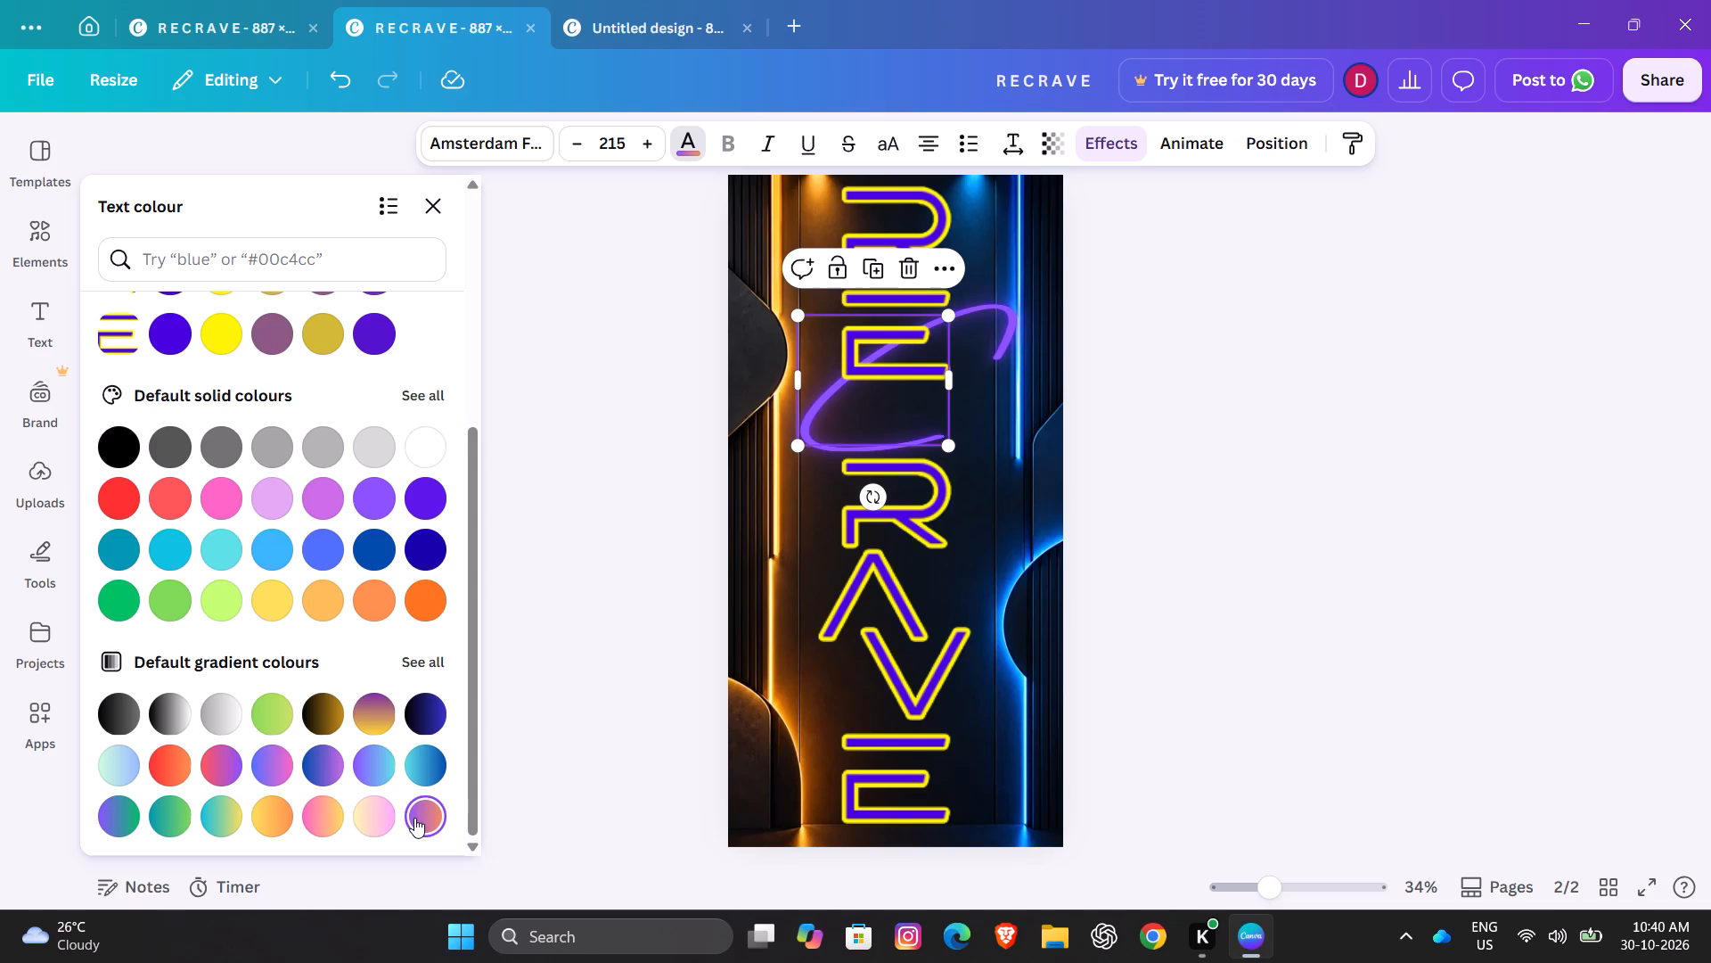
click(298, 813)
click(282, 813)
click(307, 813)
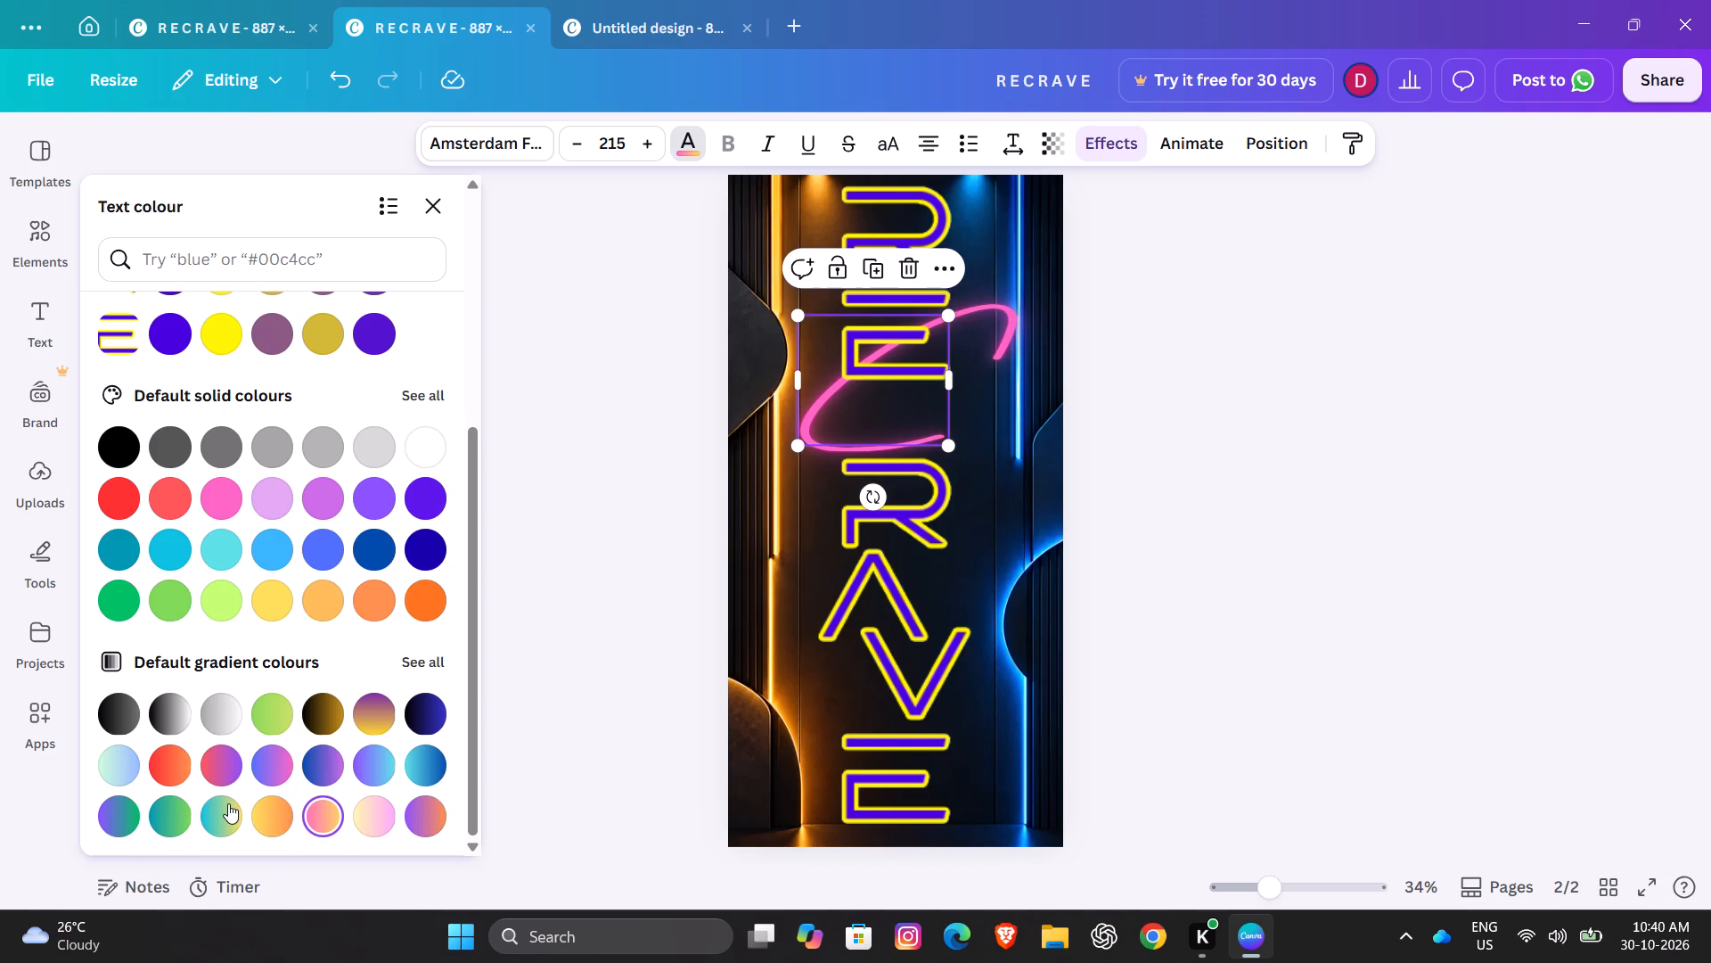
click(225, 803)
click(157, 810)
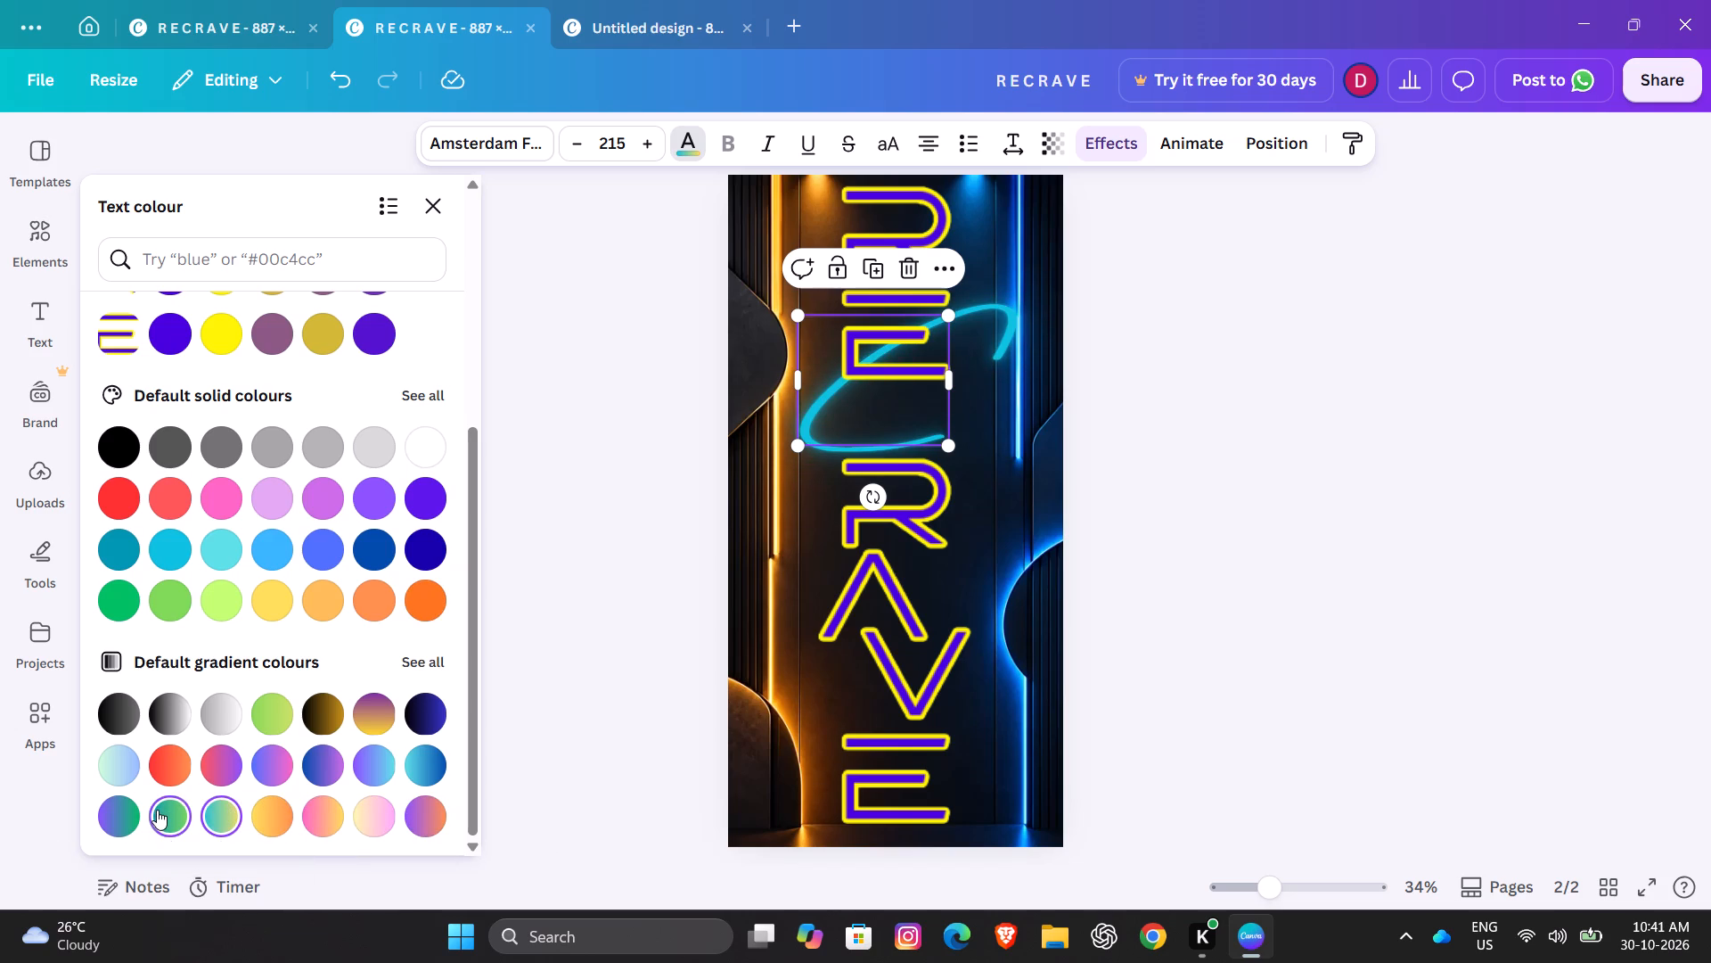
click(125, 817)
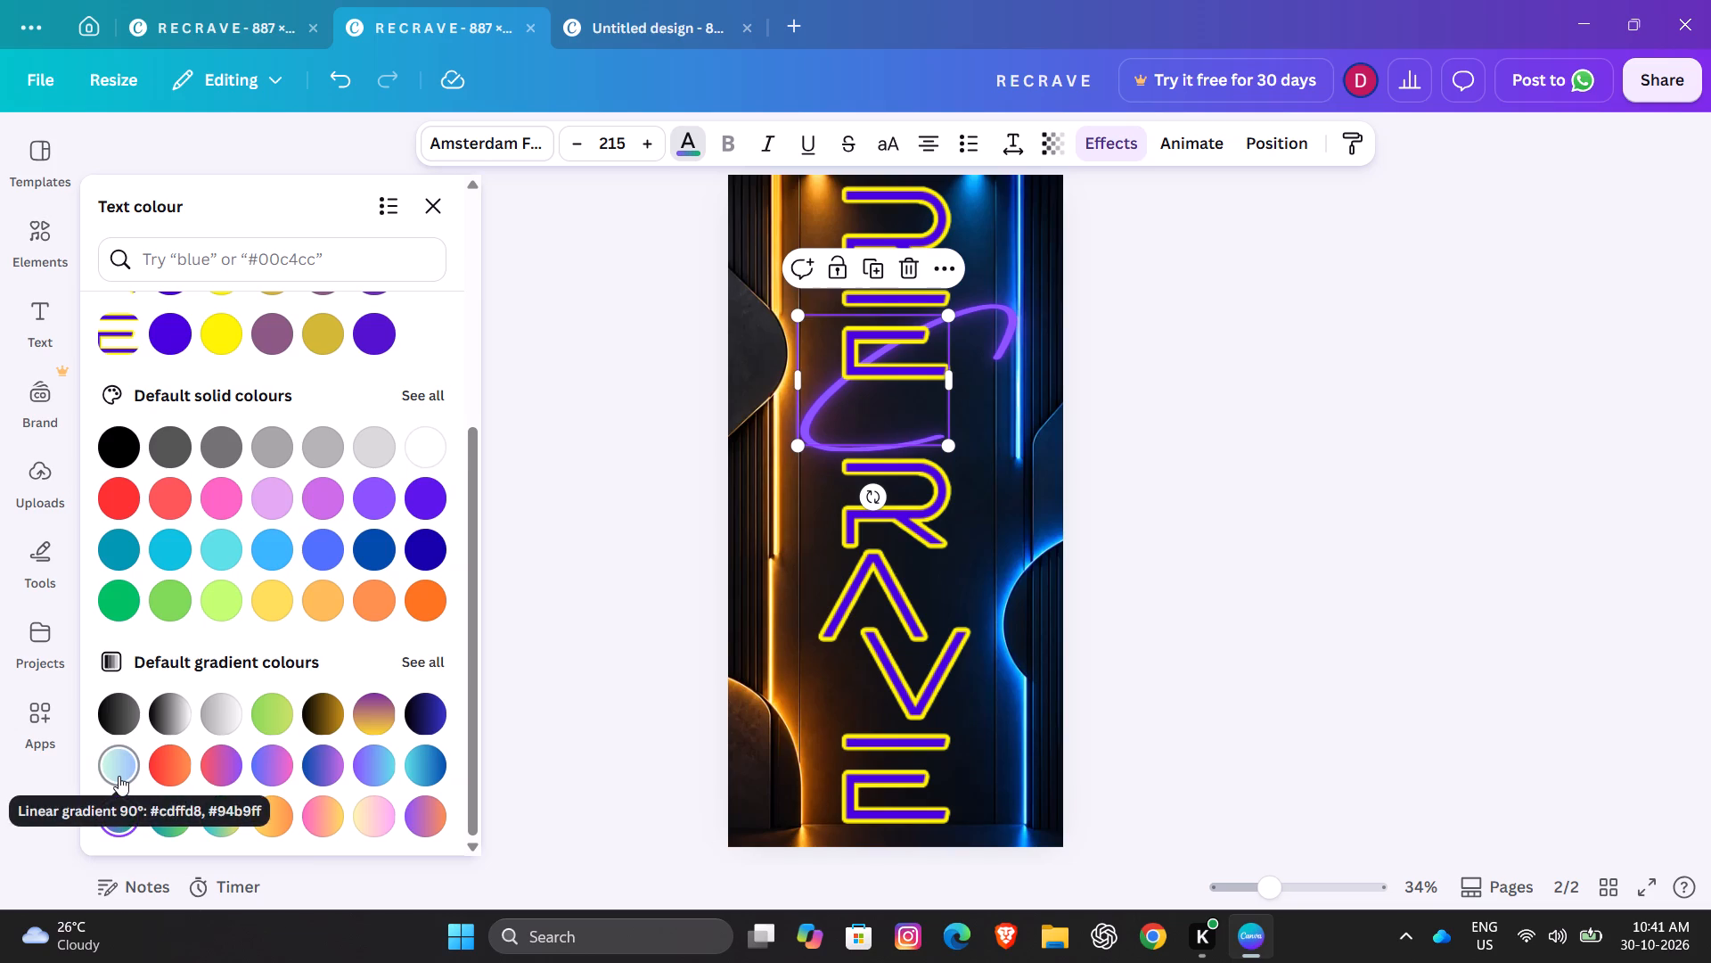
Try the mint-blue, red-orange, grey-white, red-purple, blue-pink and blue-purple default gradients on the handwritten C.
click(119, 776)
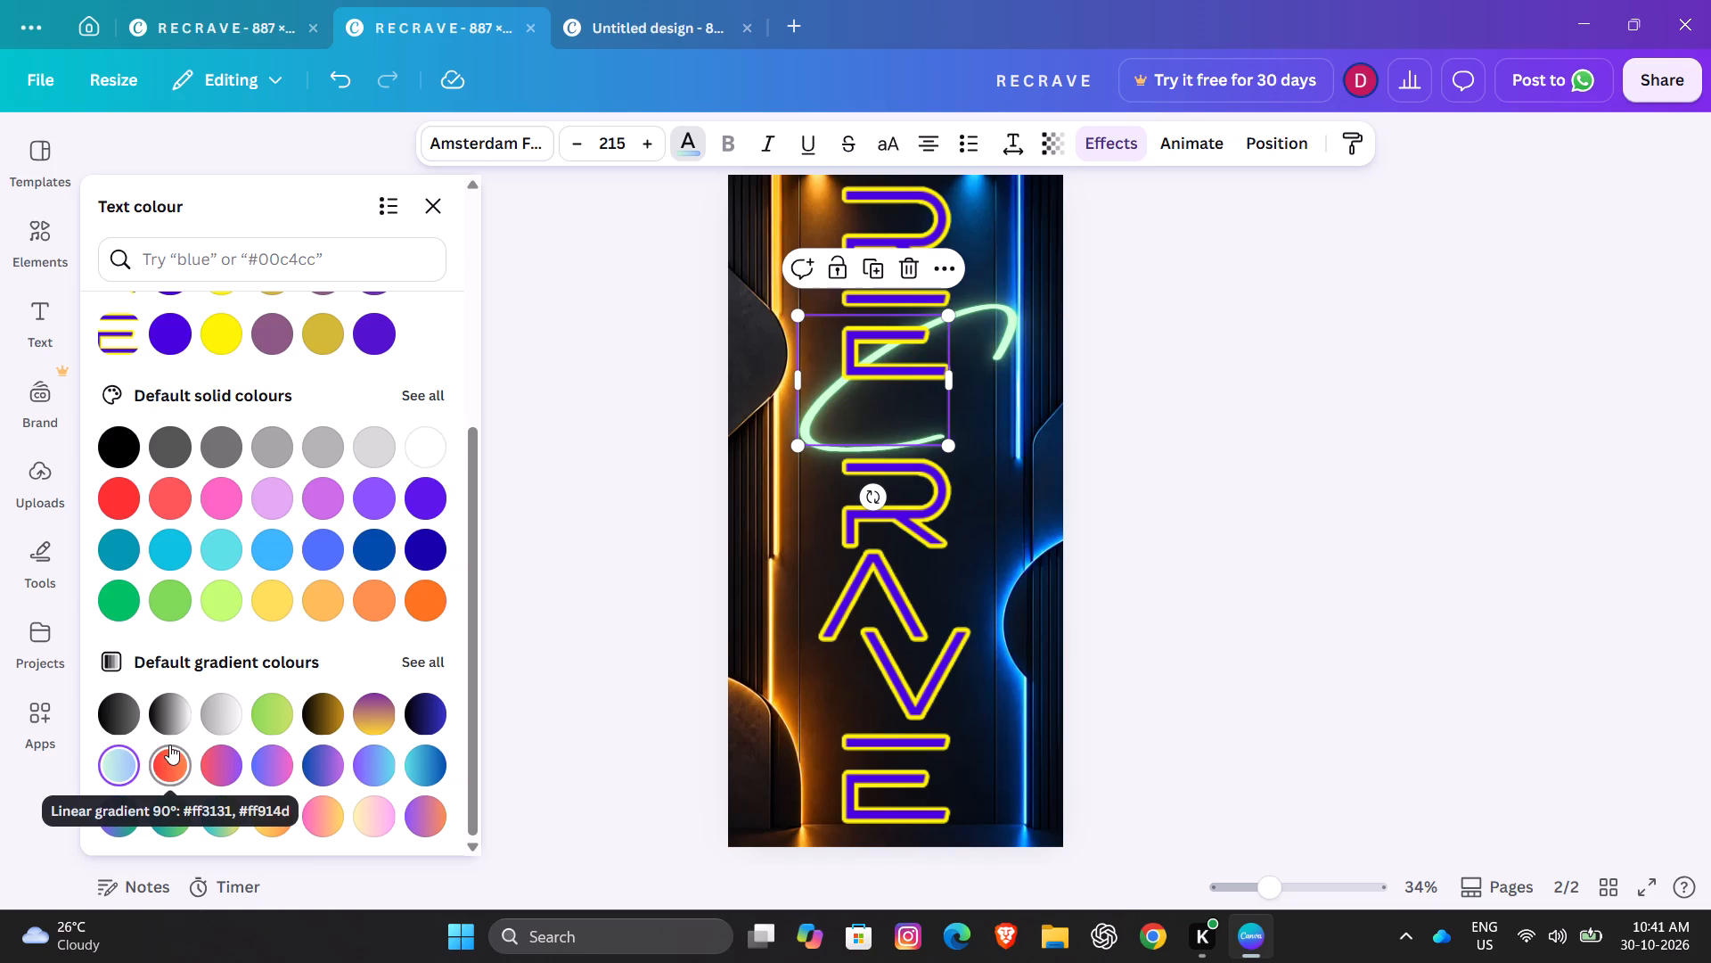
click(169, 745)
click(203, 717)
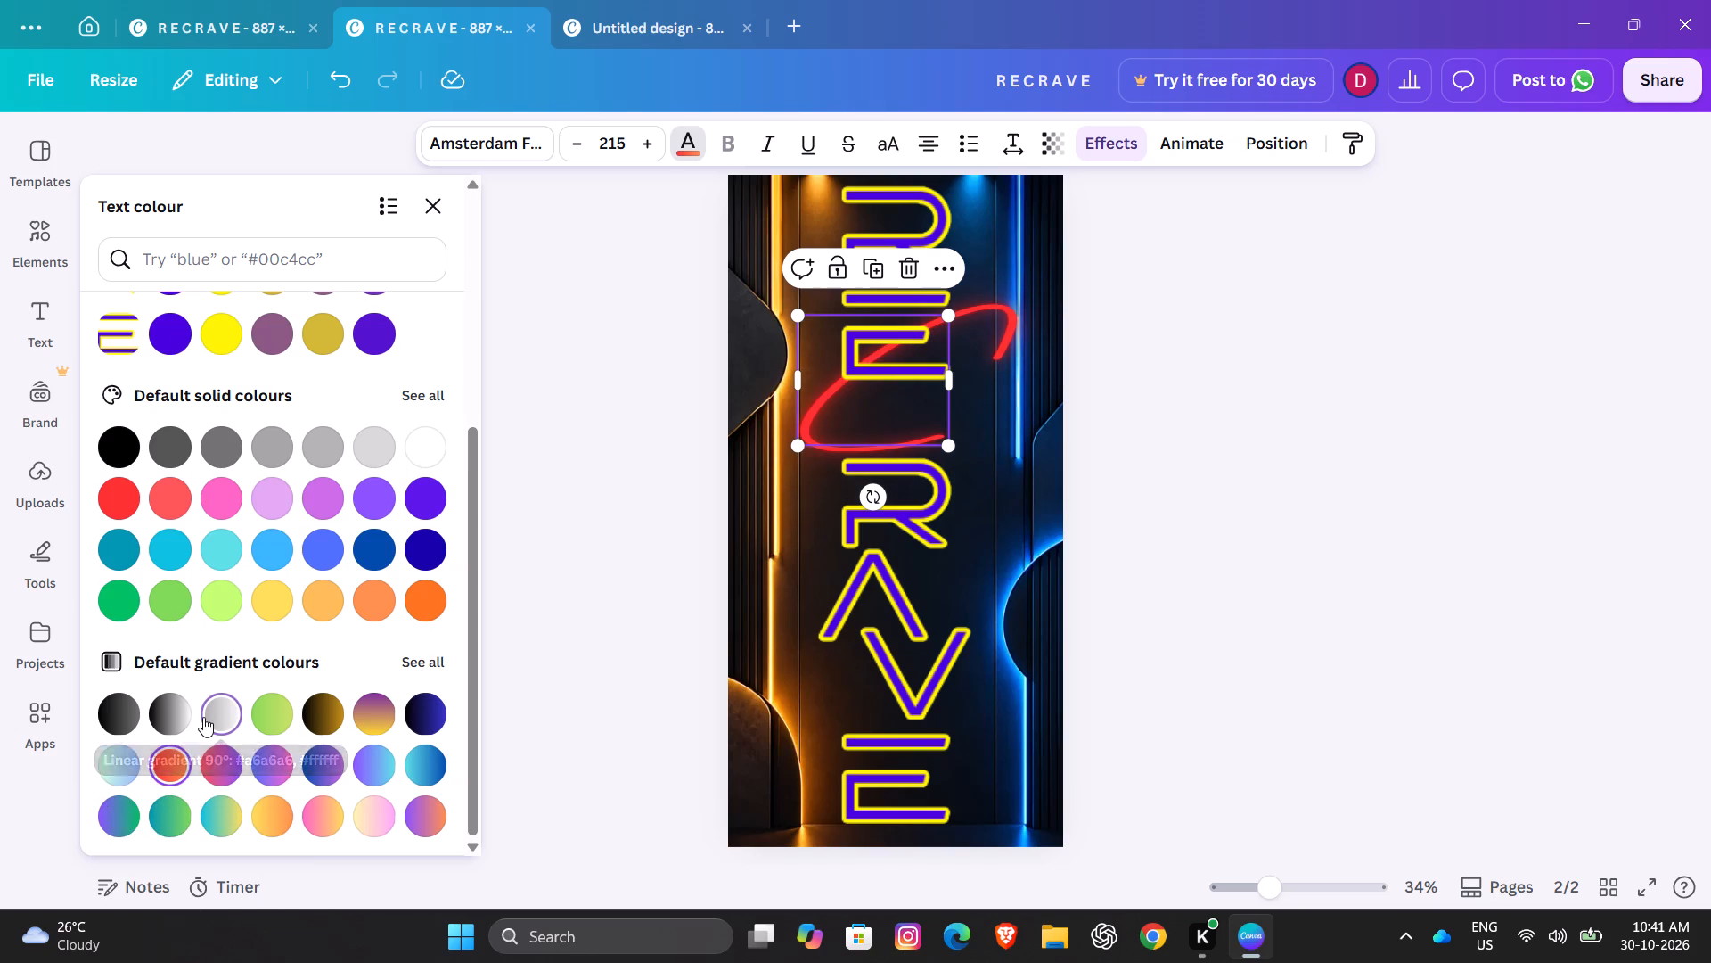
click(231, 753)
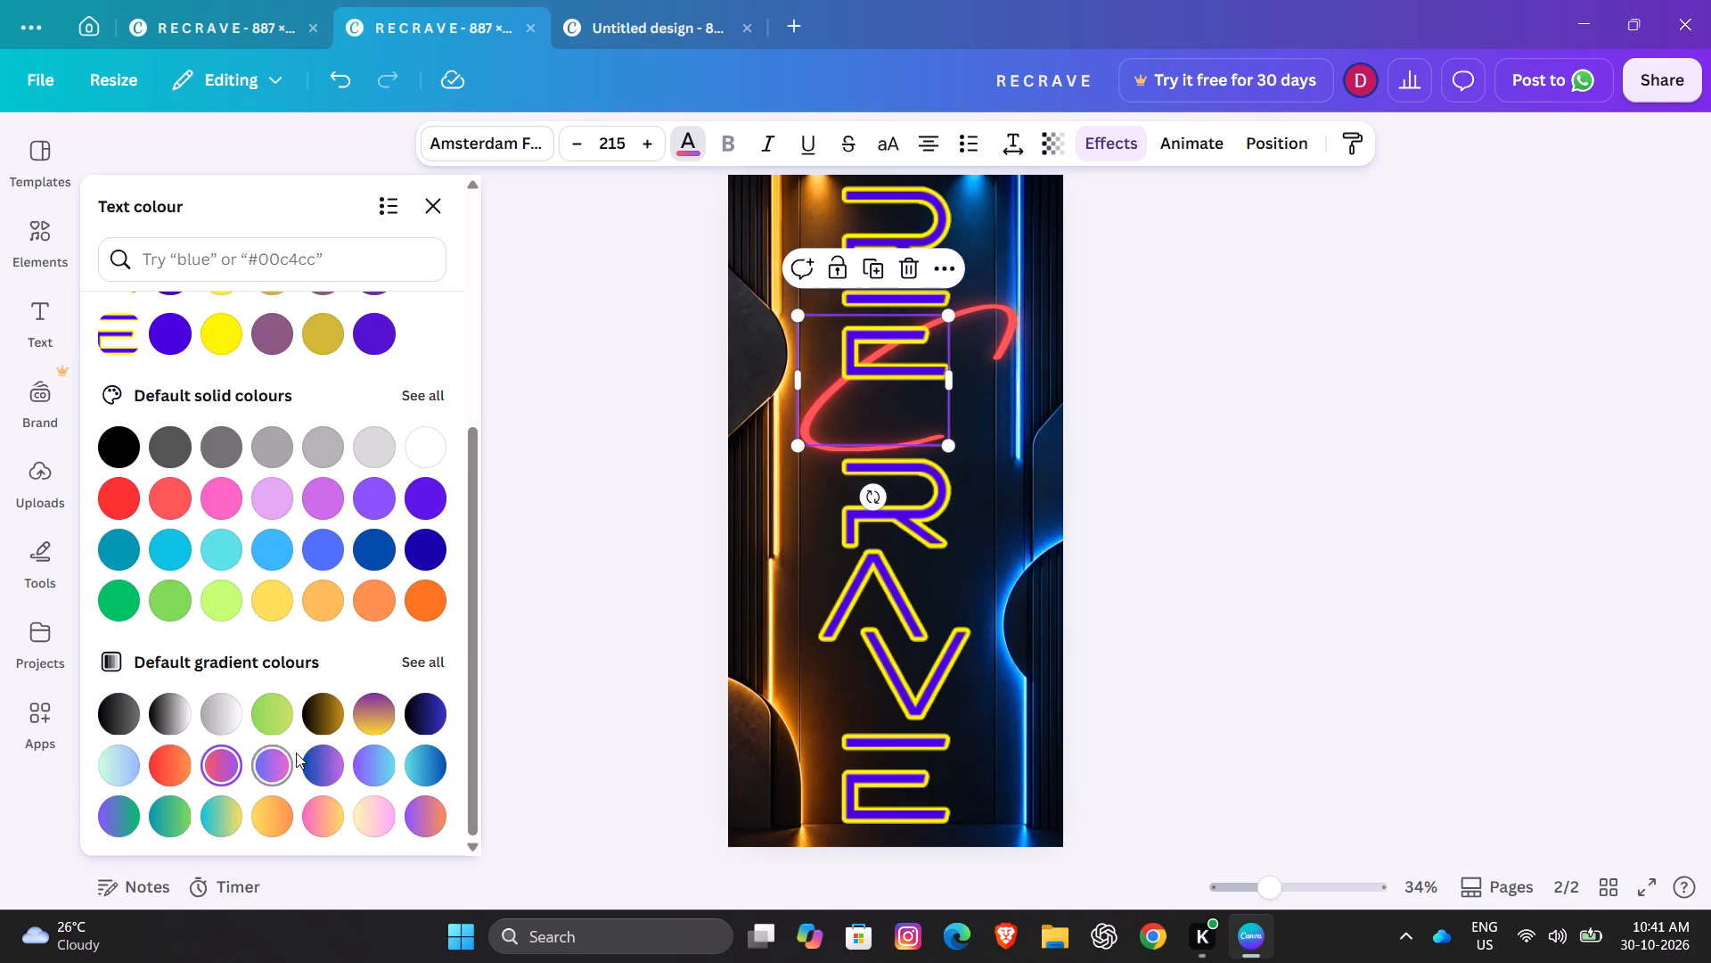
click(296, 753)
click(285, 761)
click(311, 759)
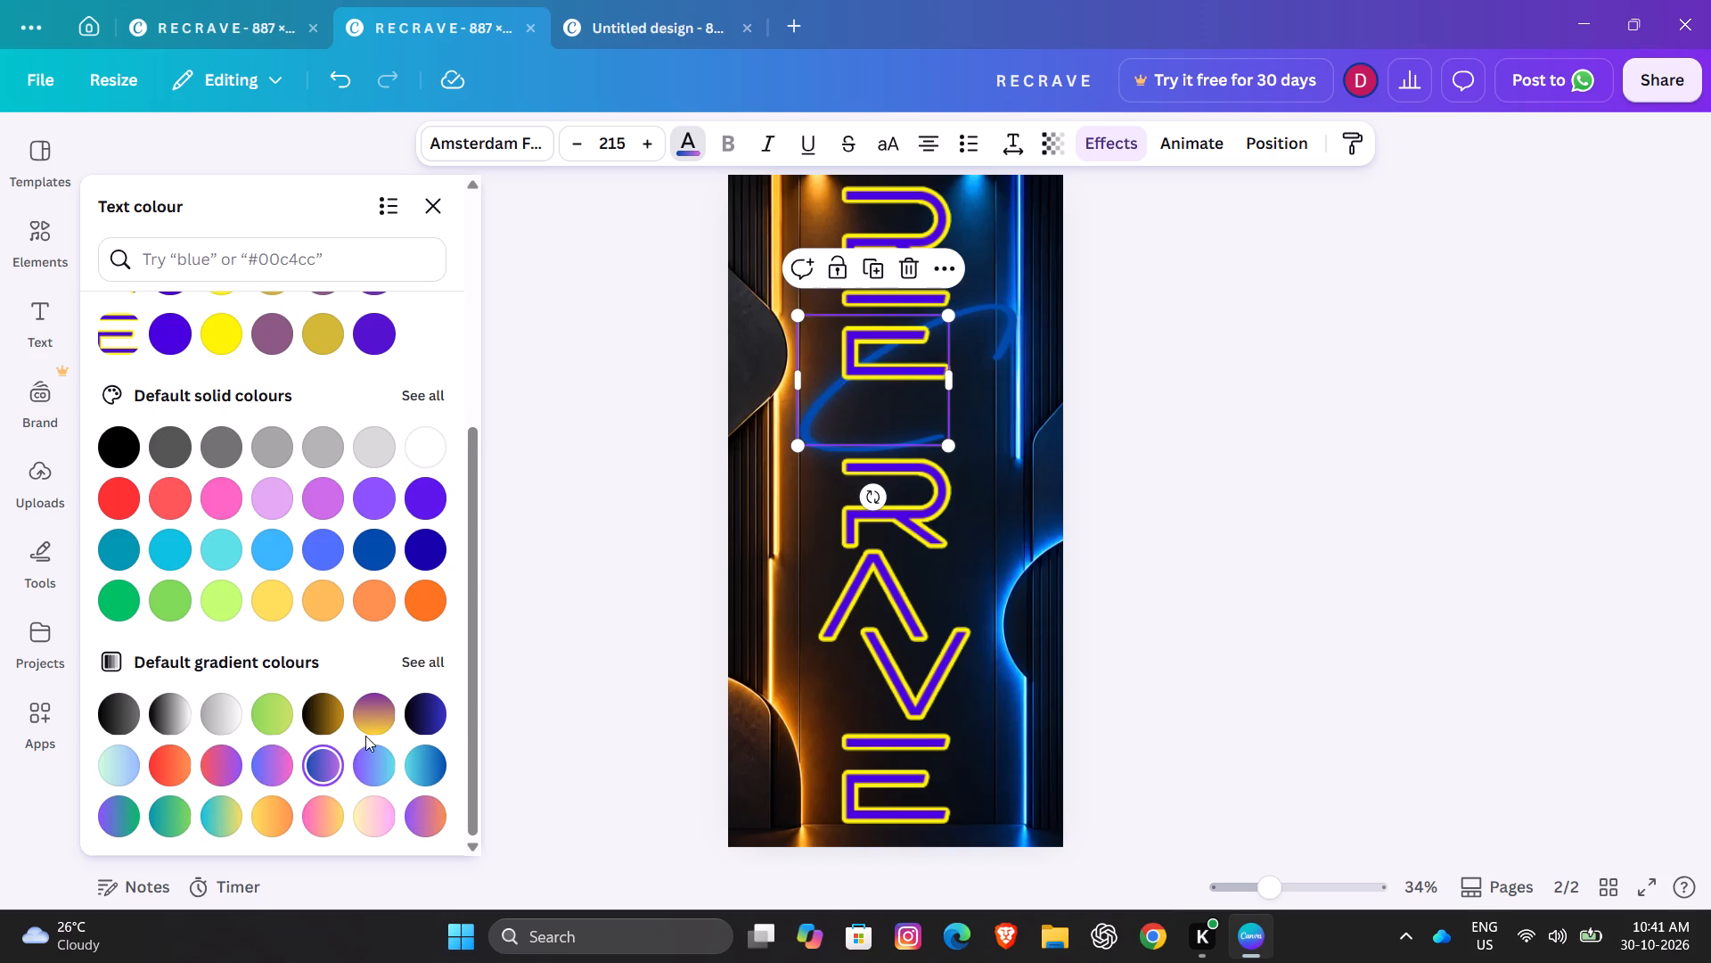
Apply the vertical purple-to-yellow default gradient as the handwritten C's text colour.
click(370, 720)
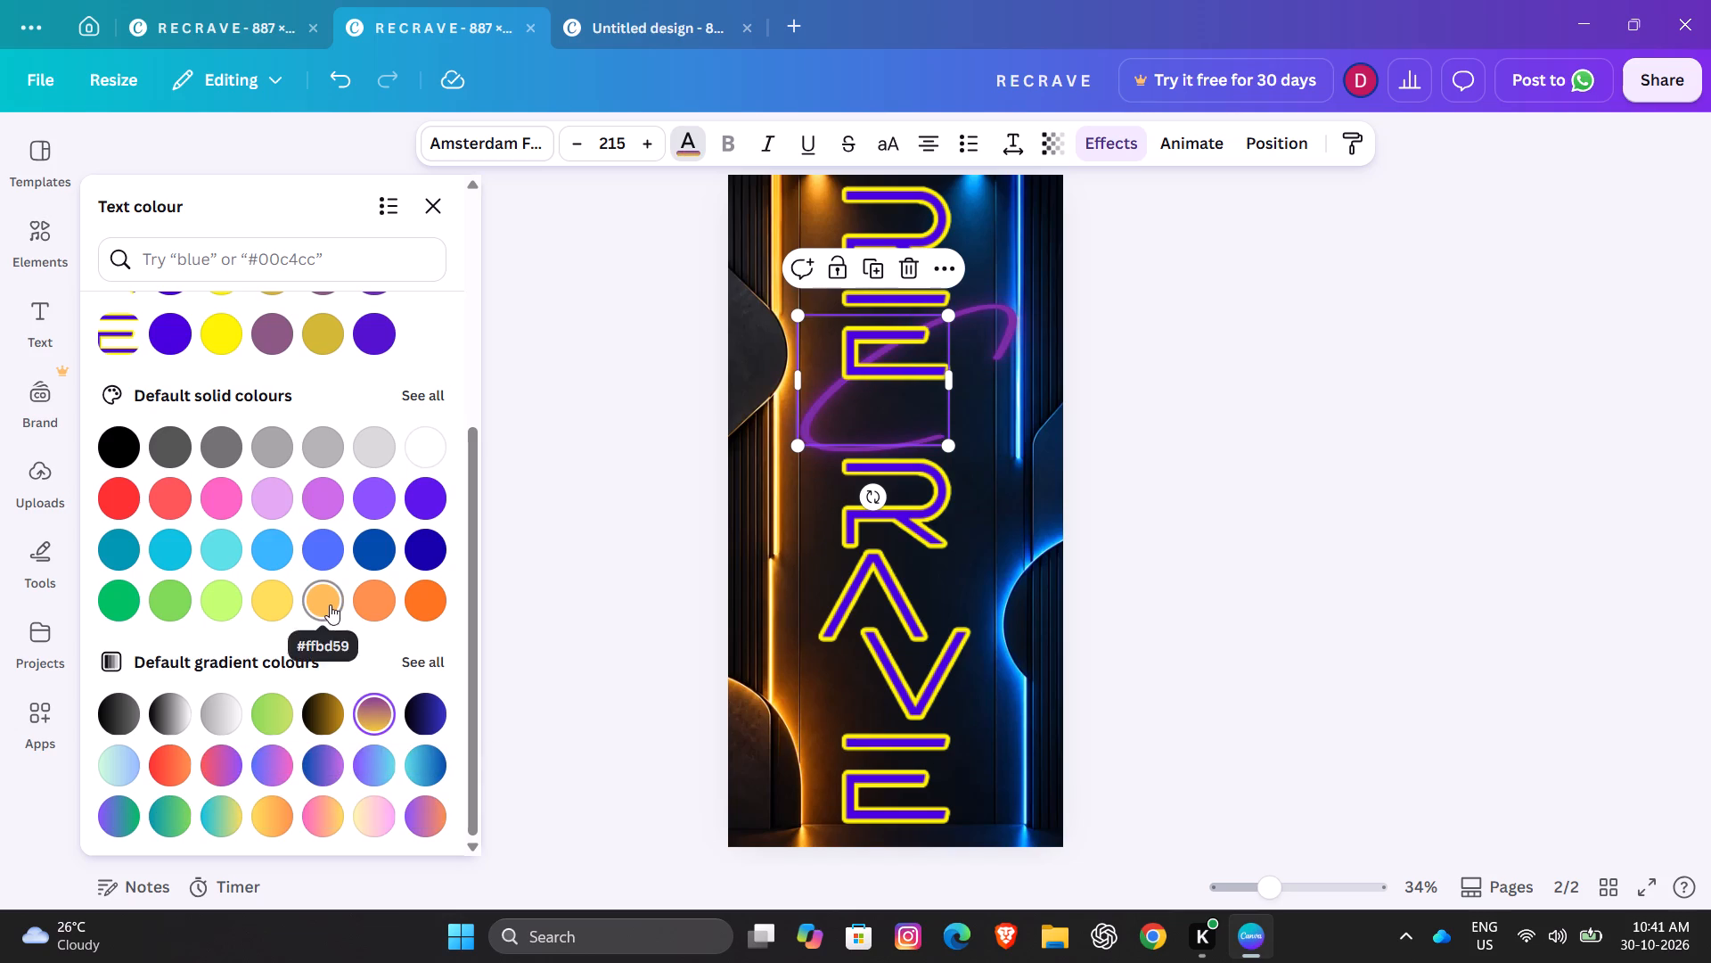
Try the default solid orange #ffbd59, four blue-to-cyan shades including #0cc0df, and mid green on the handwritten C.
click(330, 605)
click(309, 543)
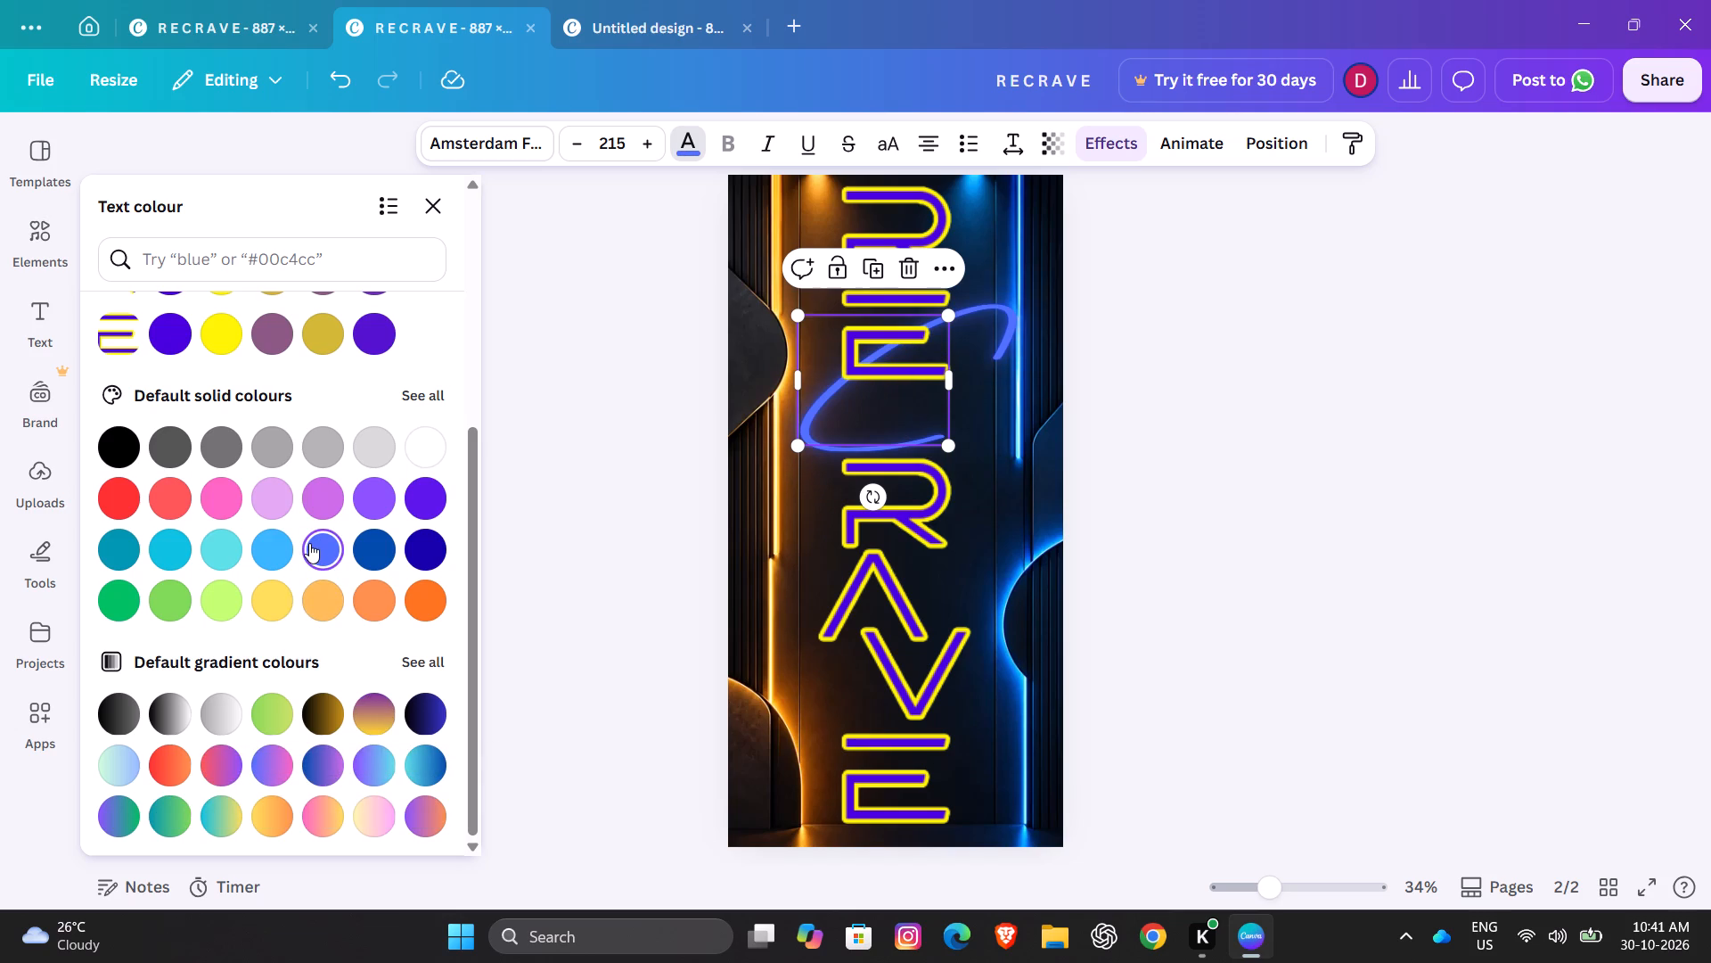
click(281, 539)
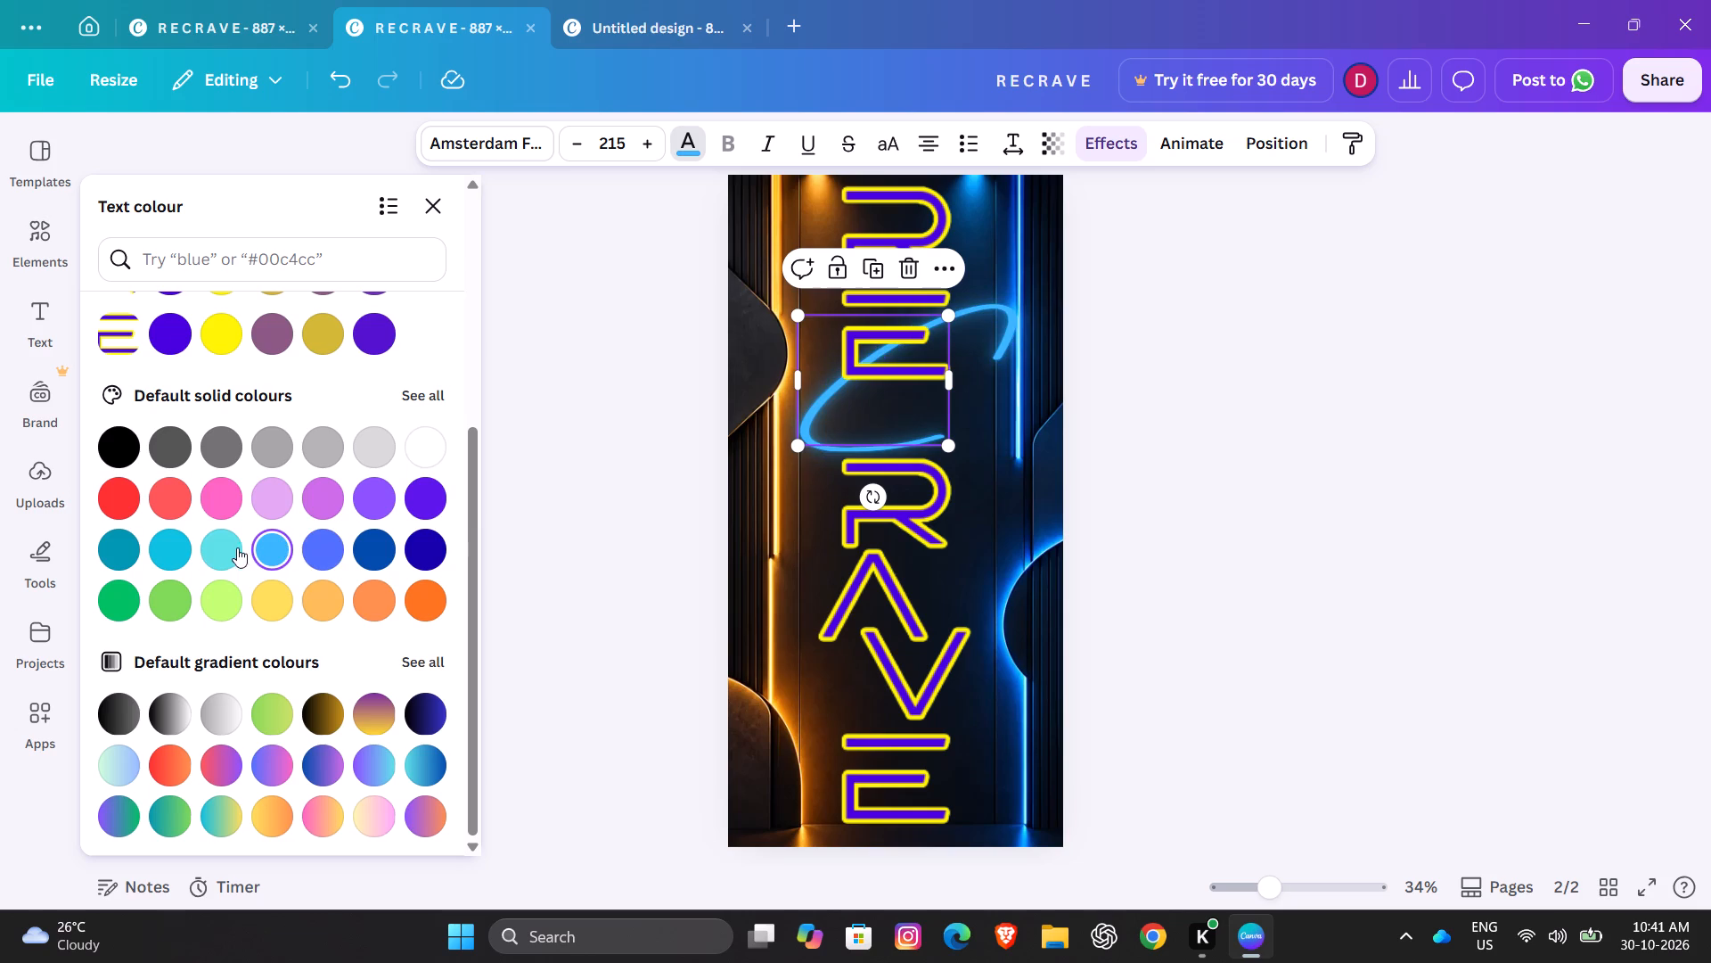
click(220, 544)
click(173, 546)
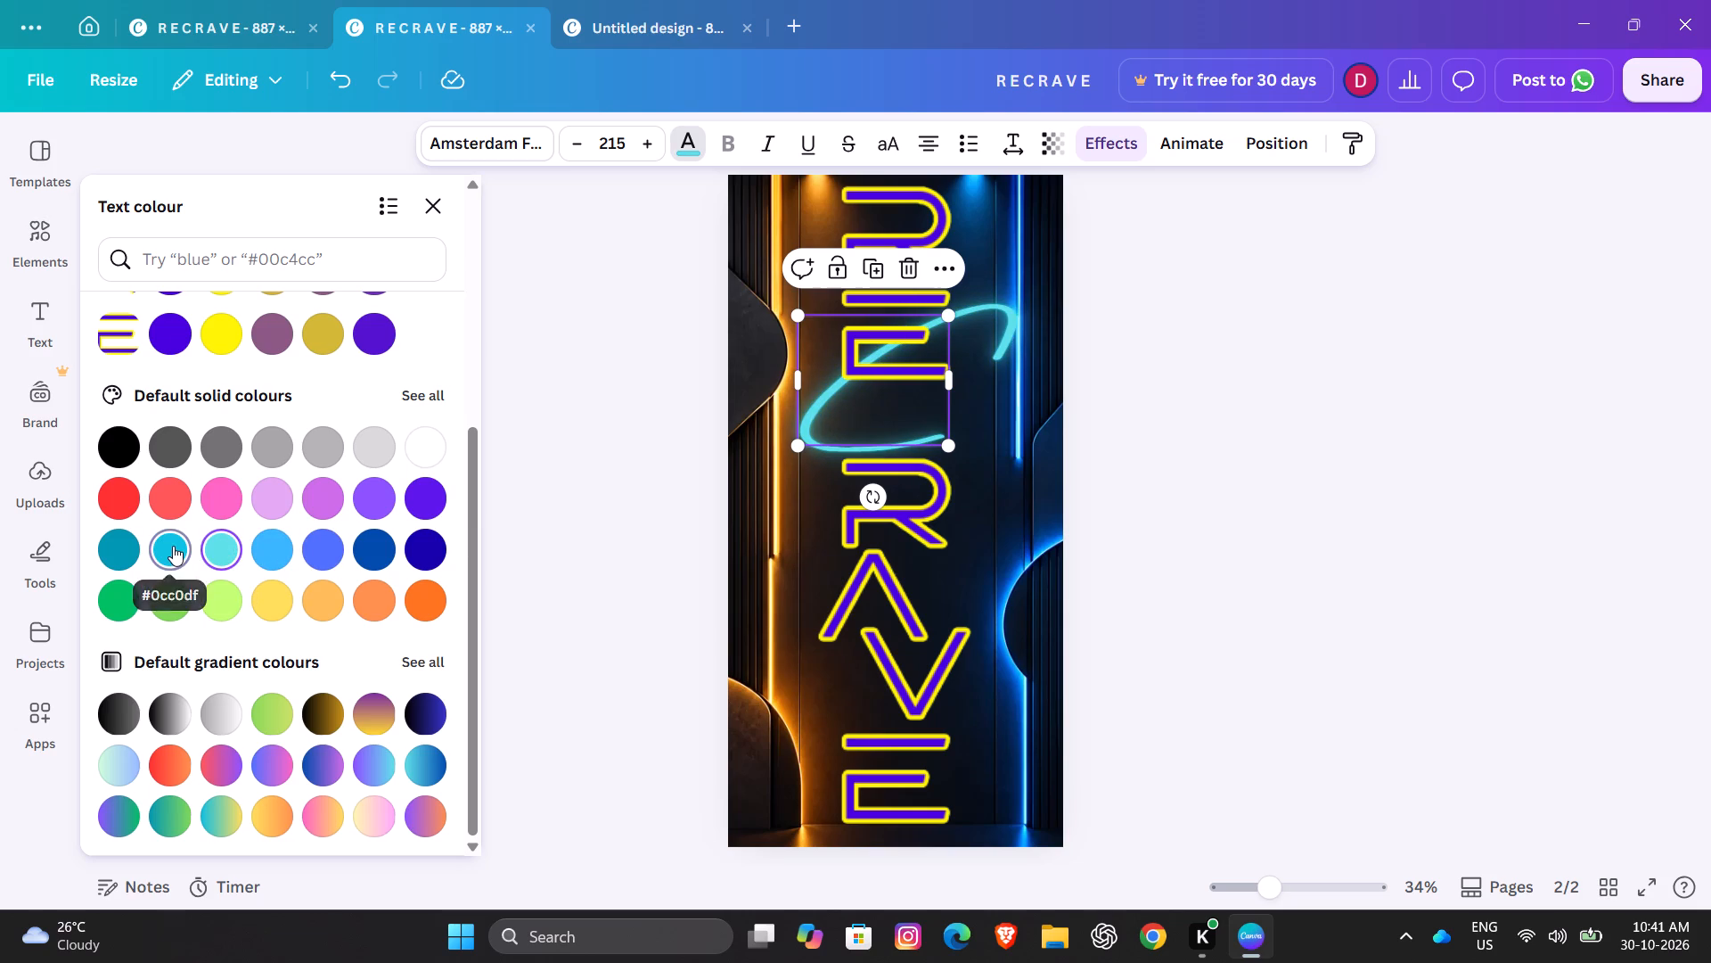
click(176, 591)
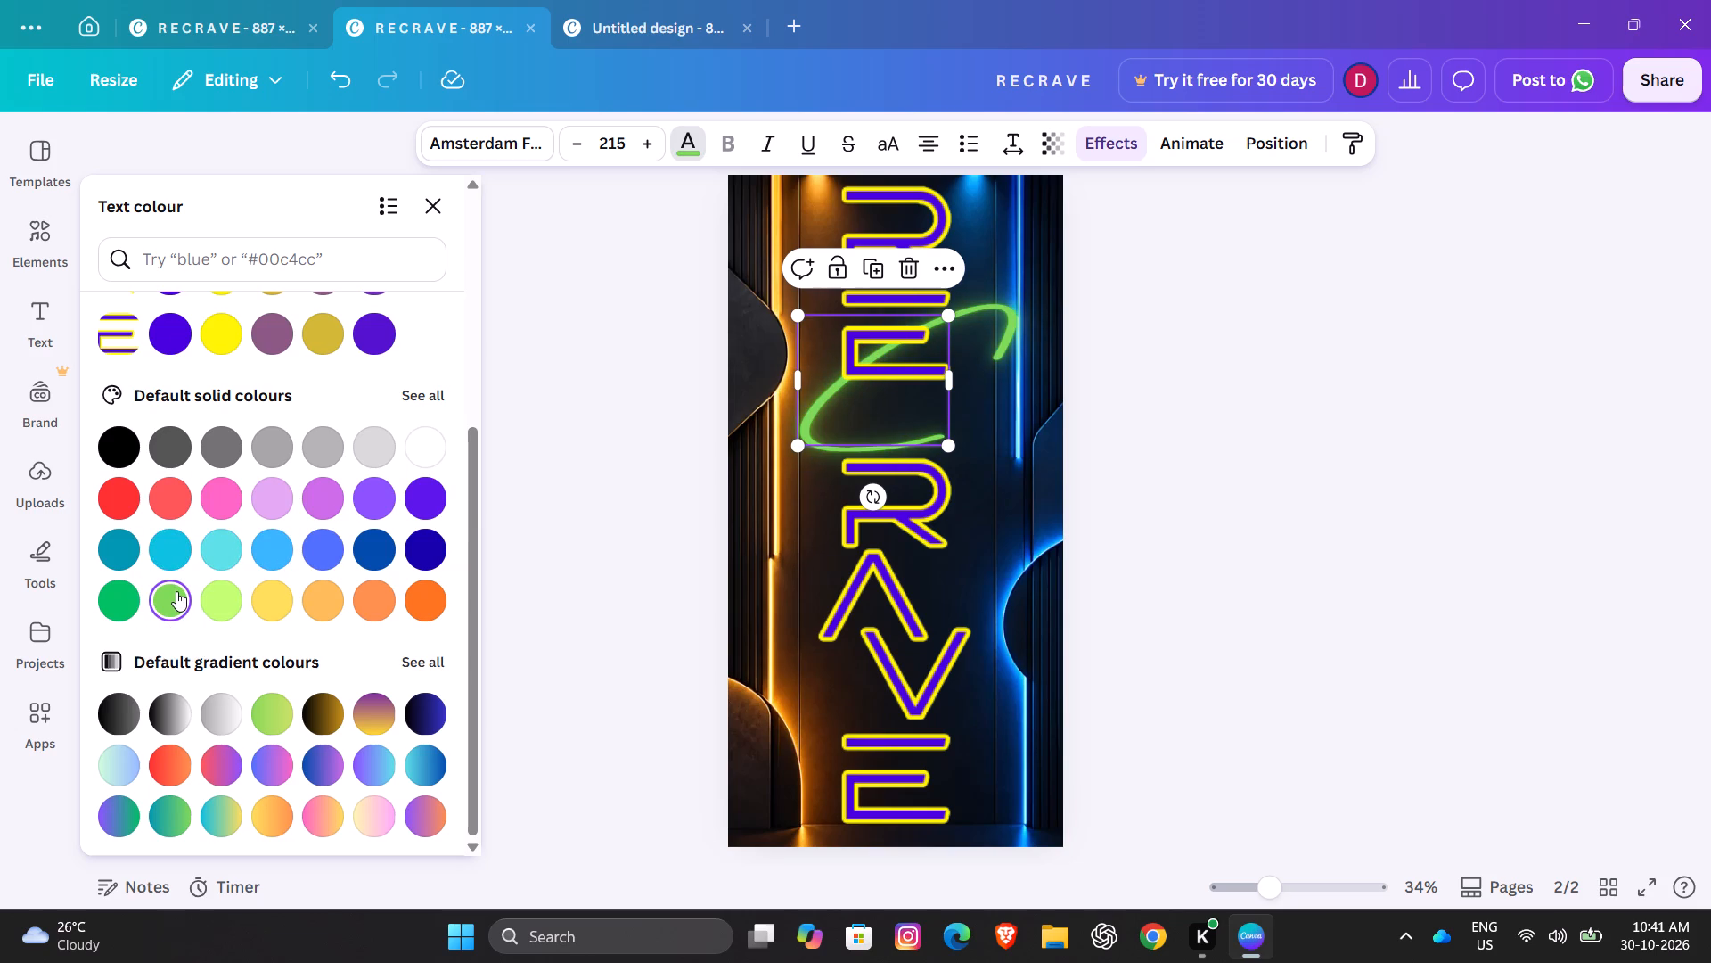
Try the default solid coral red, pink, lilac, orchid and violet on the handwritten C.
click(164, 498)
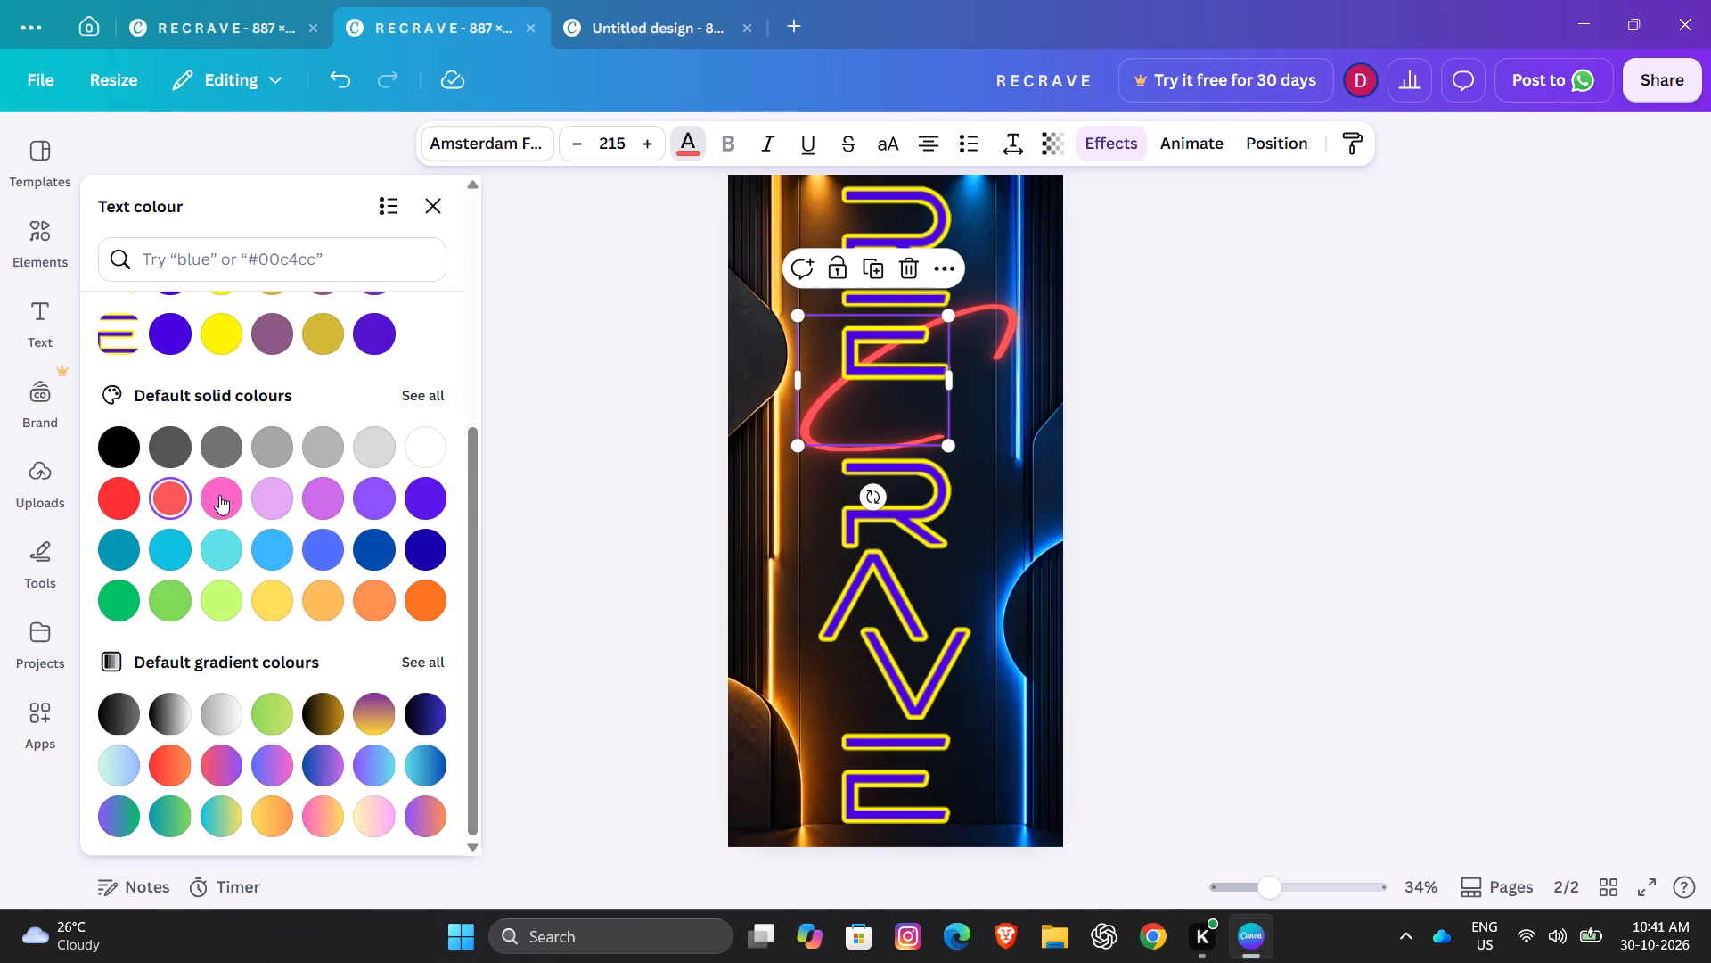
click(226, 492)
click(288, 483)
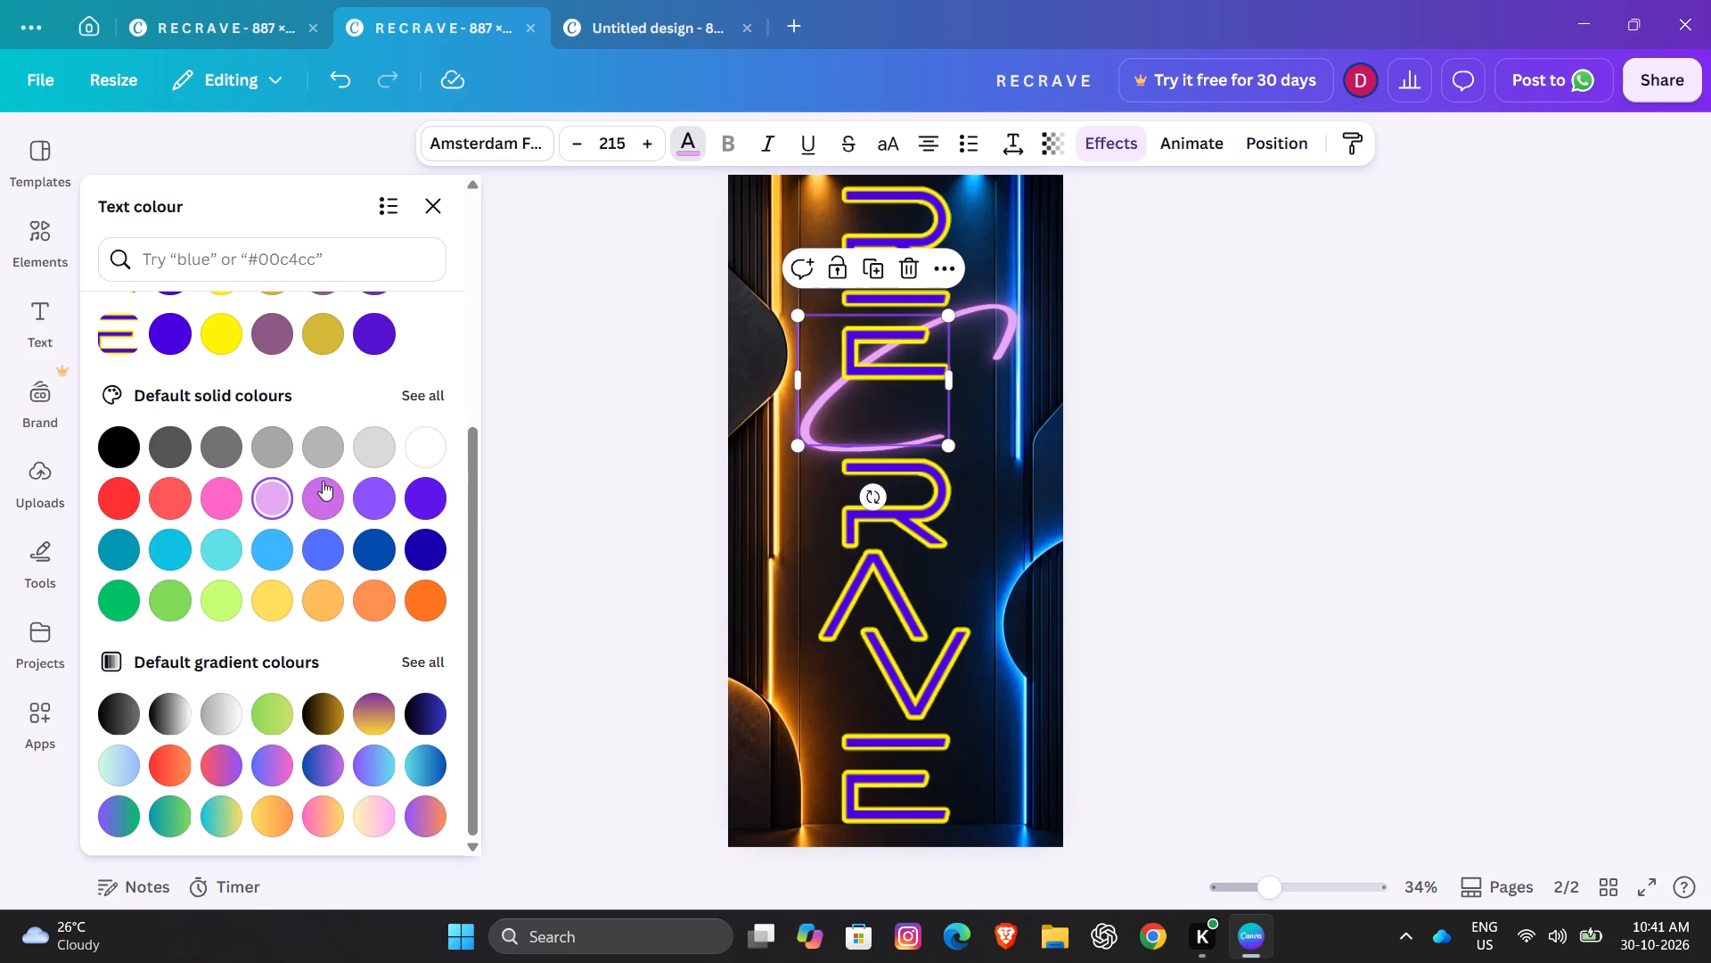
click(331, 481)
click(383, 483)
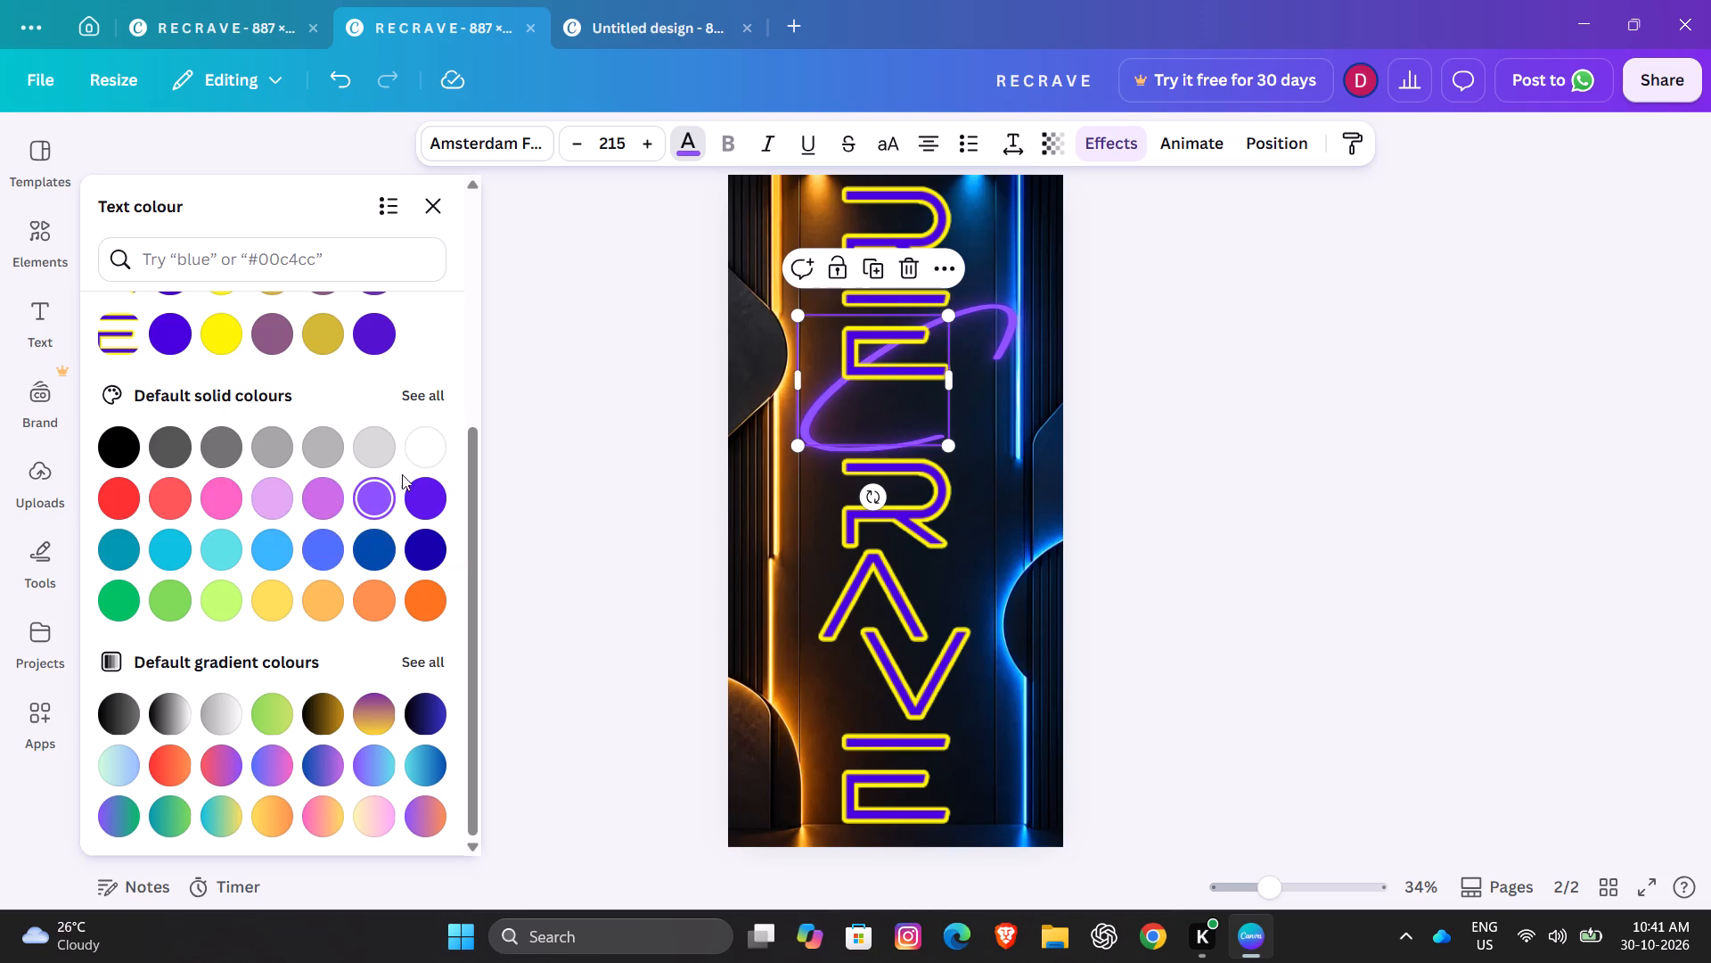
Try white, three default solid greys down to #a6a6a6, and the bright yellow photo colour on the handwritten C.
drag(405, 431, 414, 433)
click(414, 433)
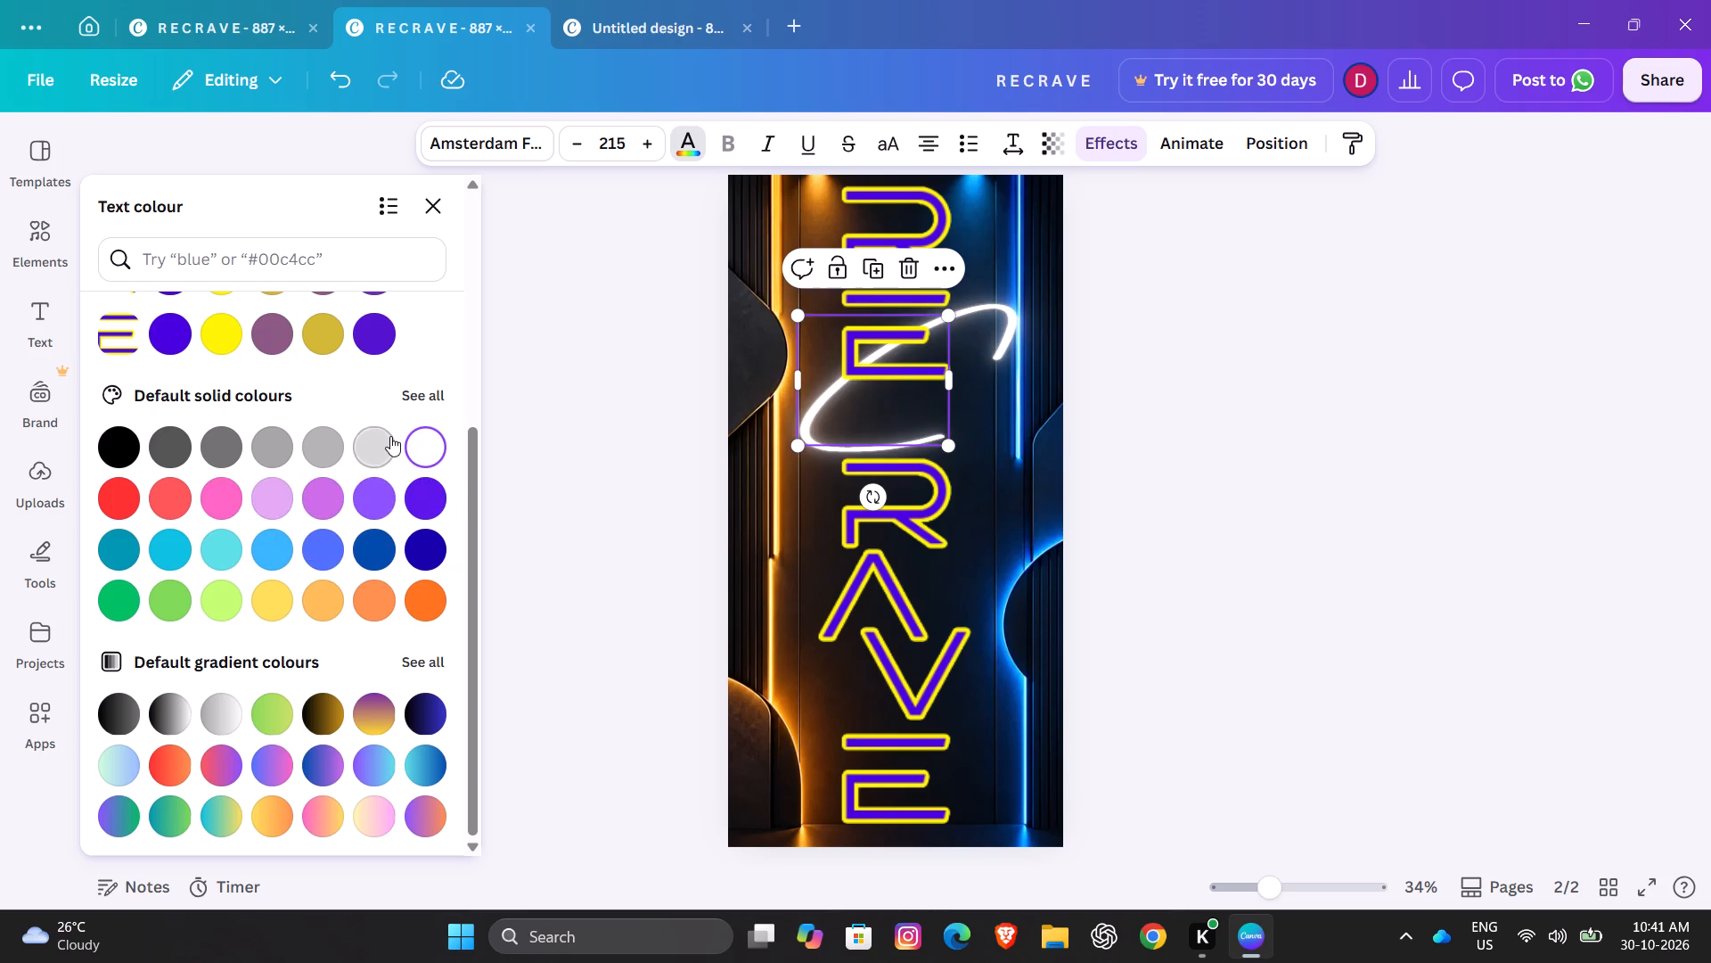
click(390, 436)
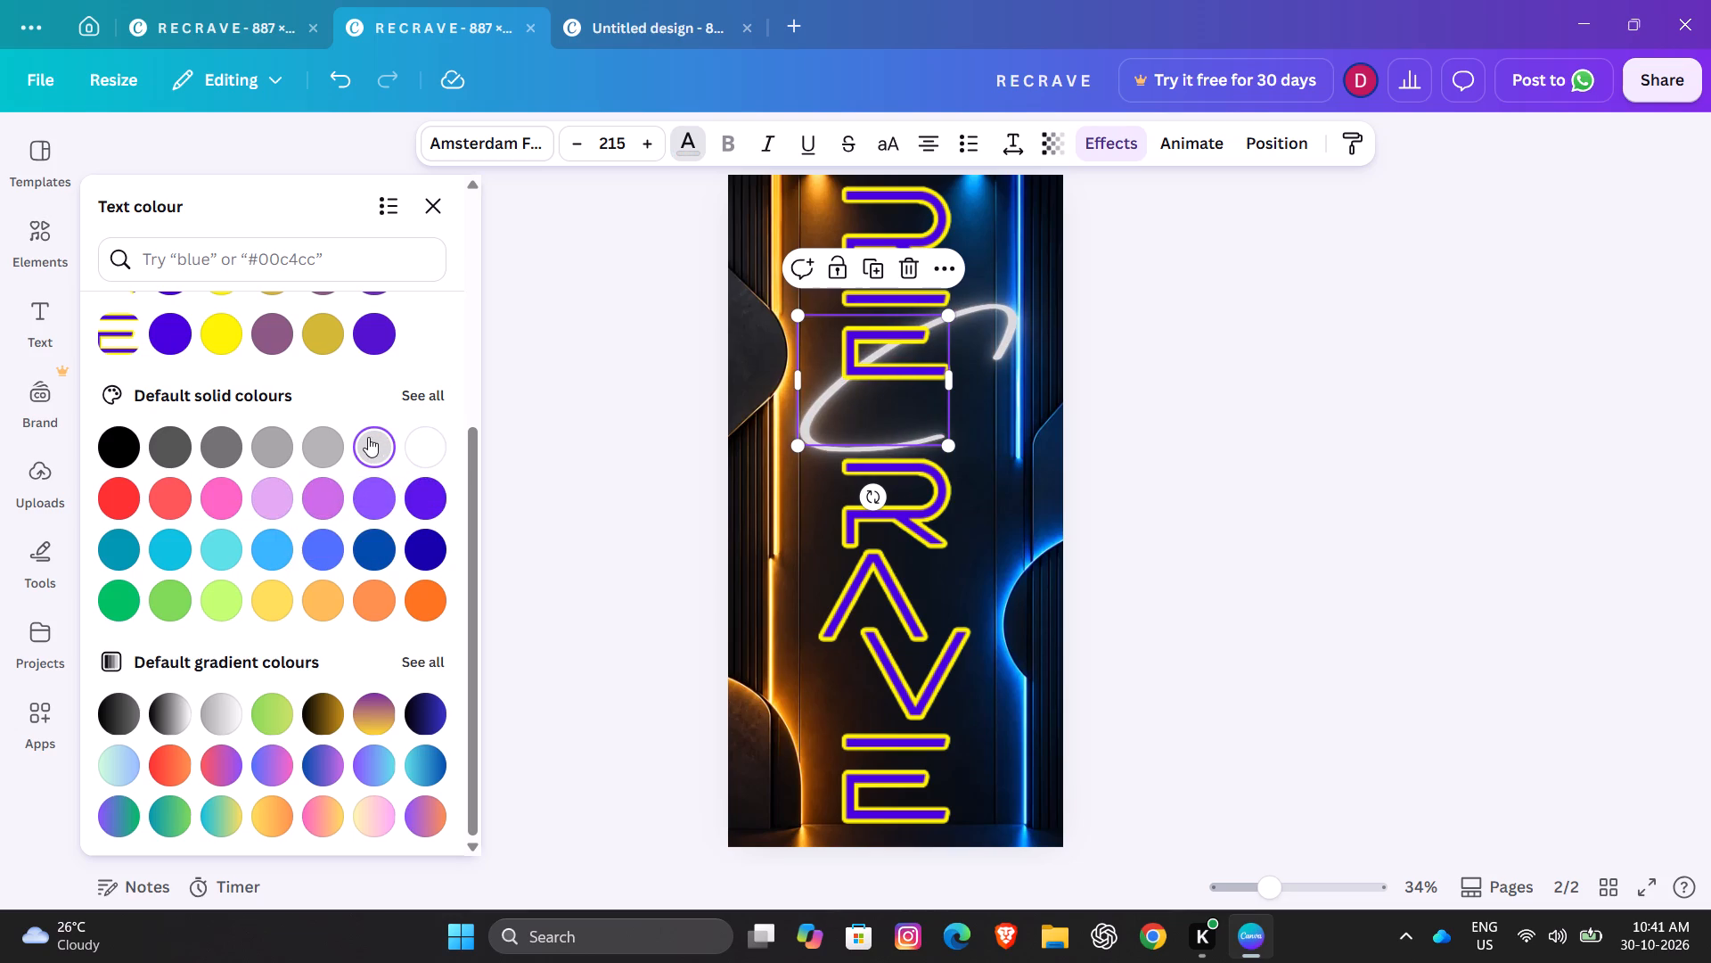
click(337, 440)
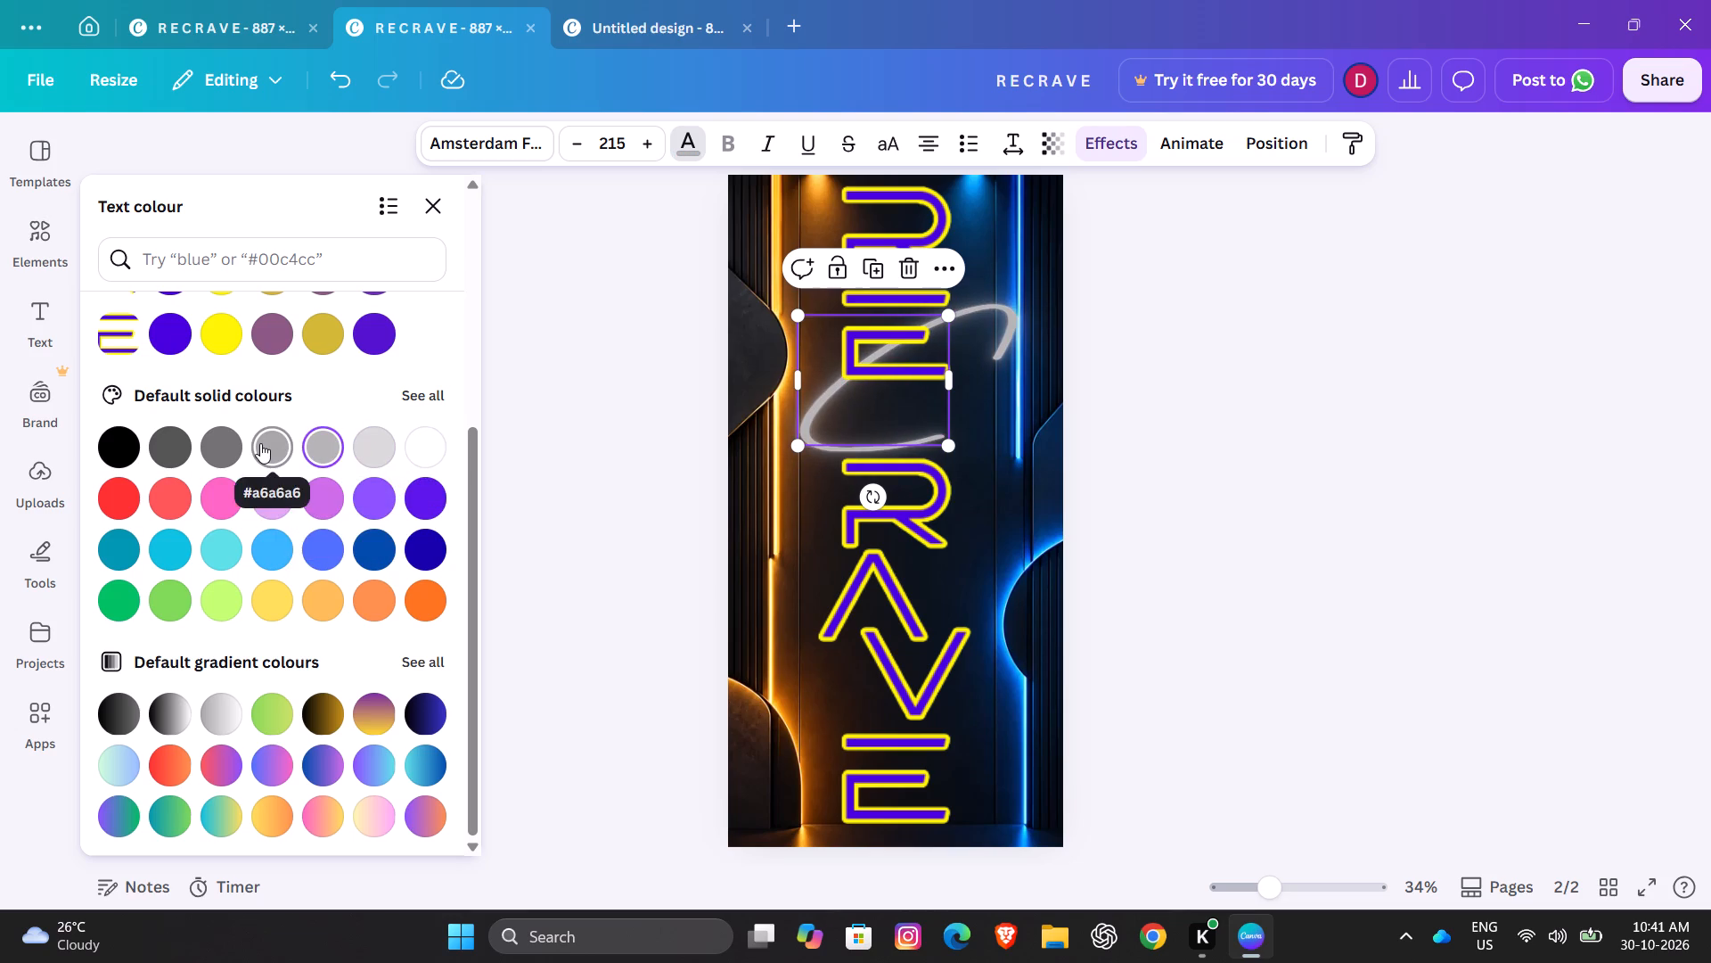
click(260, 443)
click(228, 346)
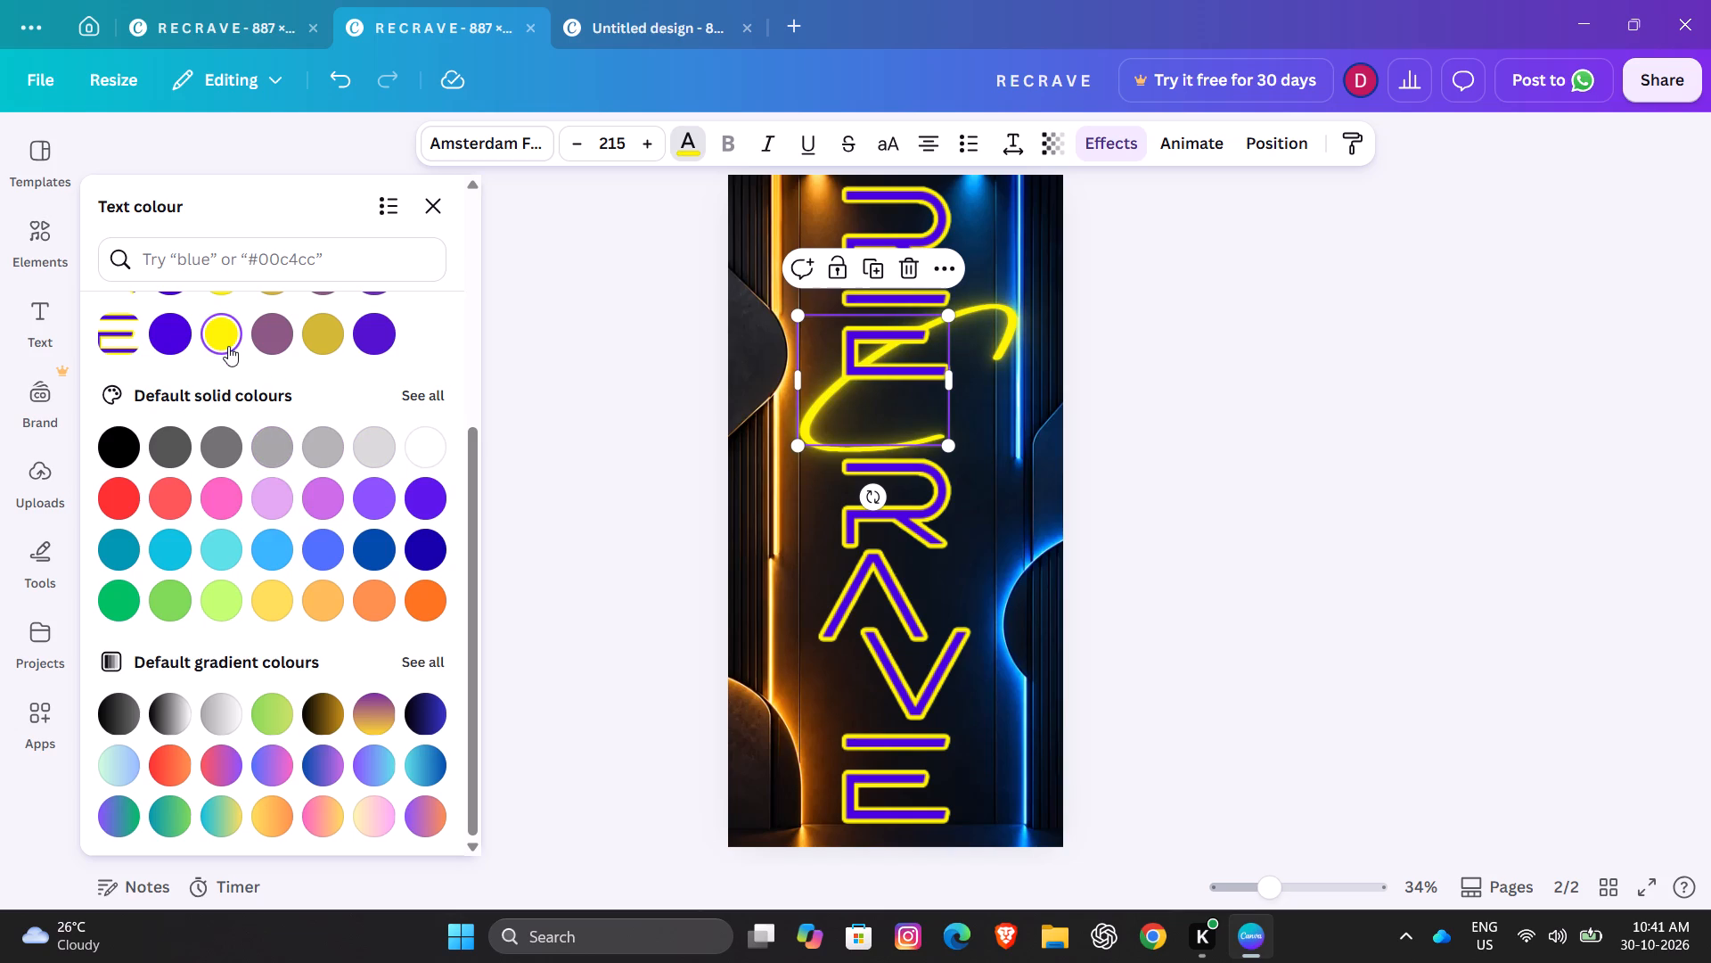
Compare light grey with white, apply the lightest default solid grey as the handwritten C's text colour, and deselect it.
click(364, 449)
click(343, 448)
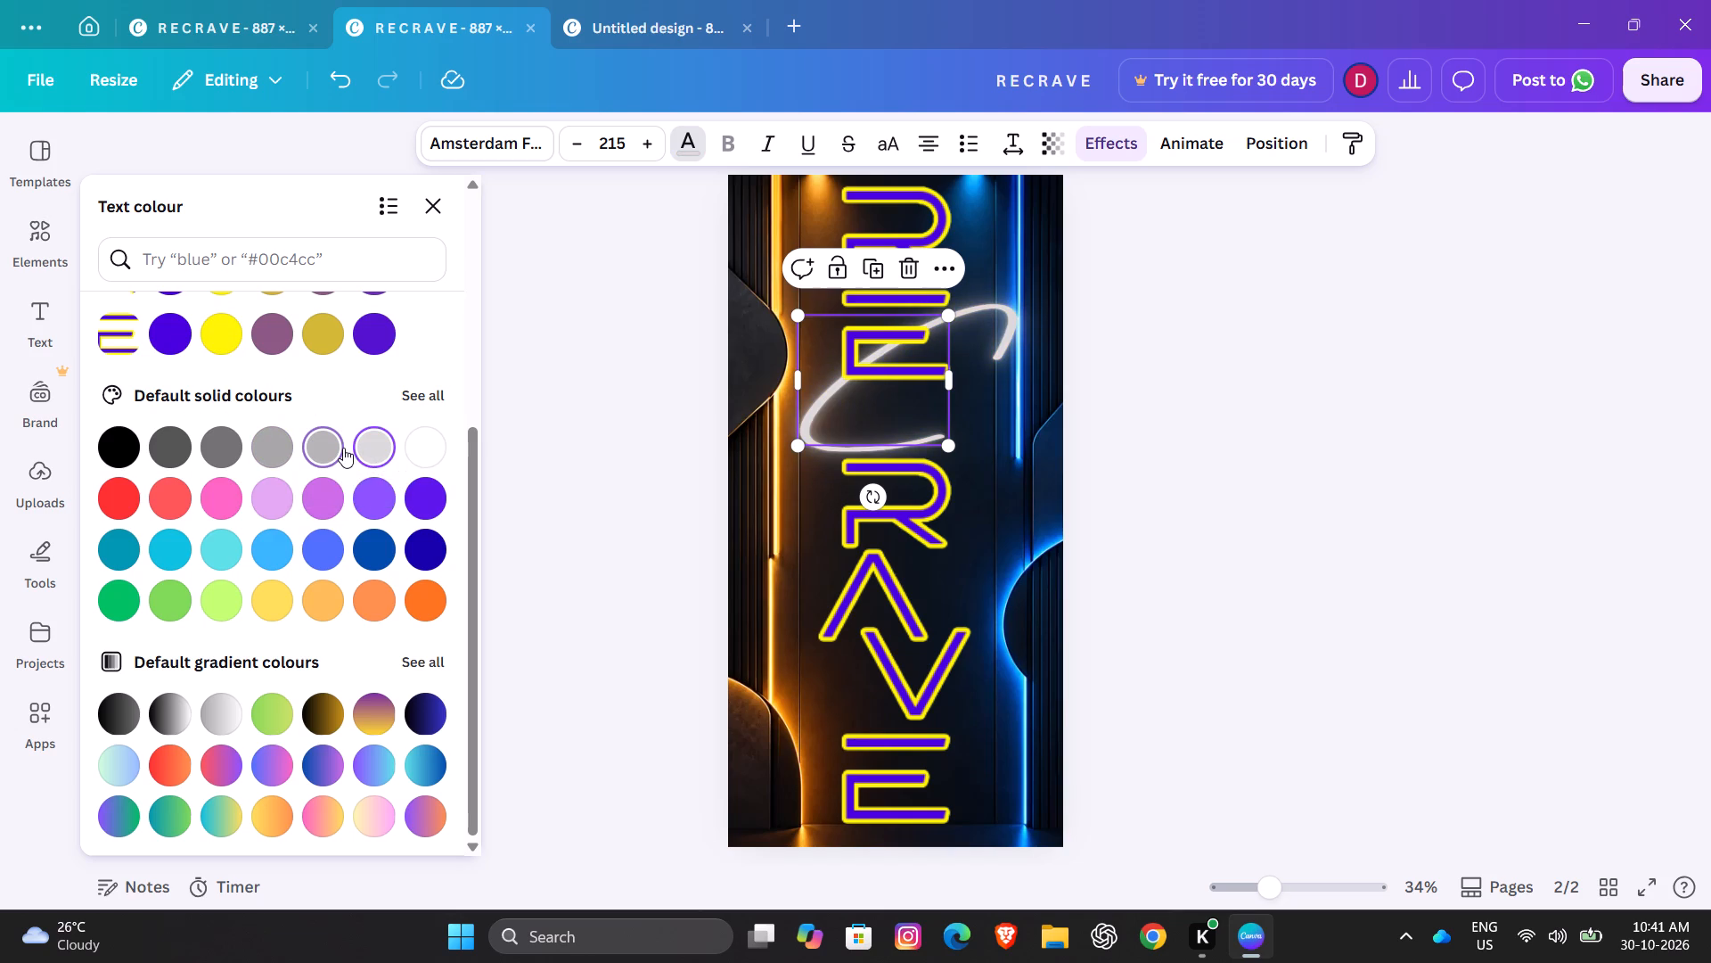
click(376, 448)
click(411, 444)
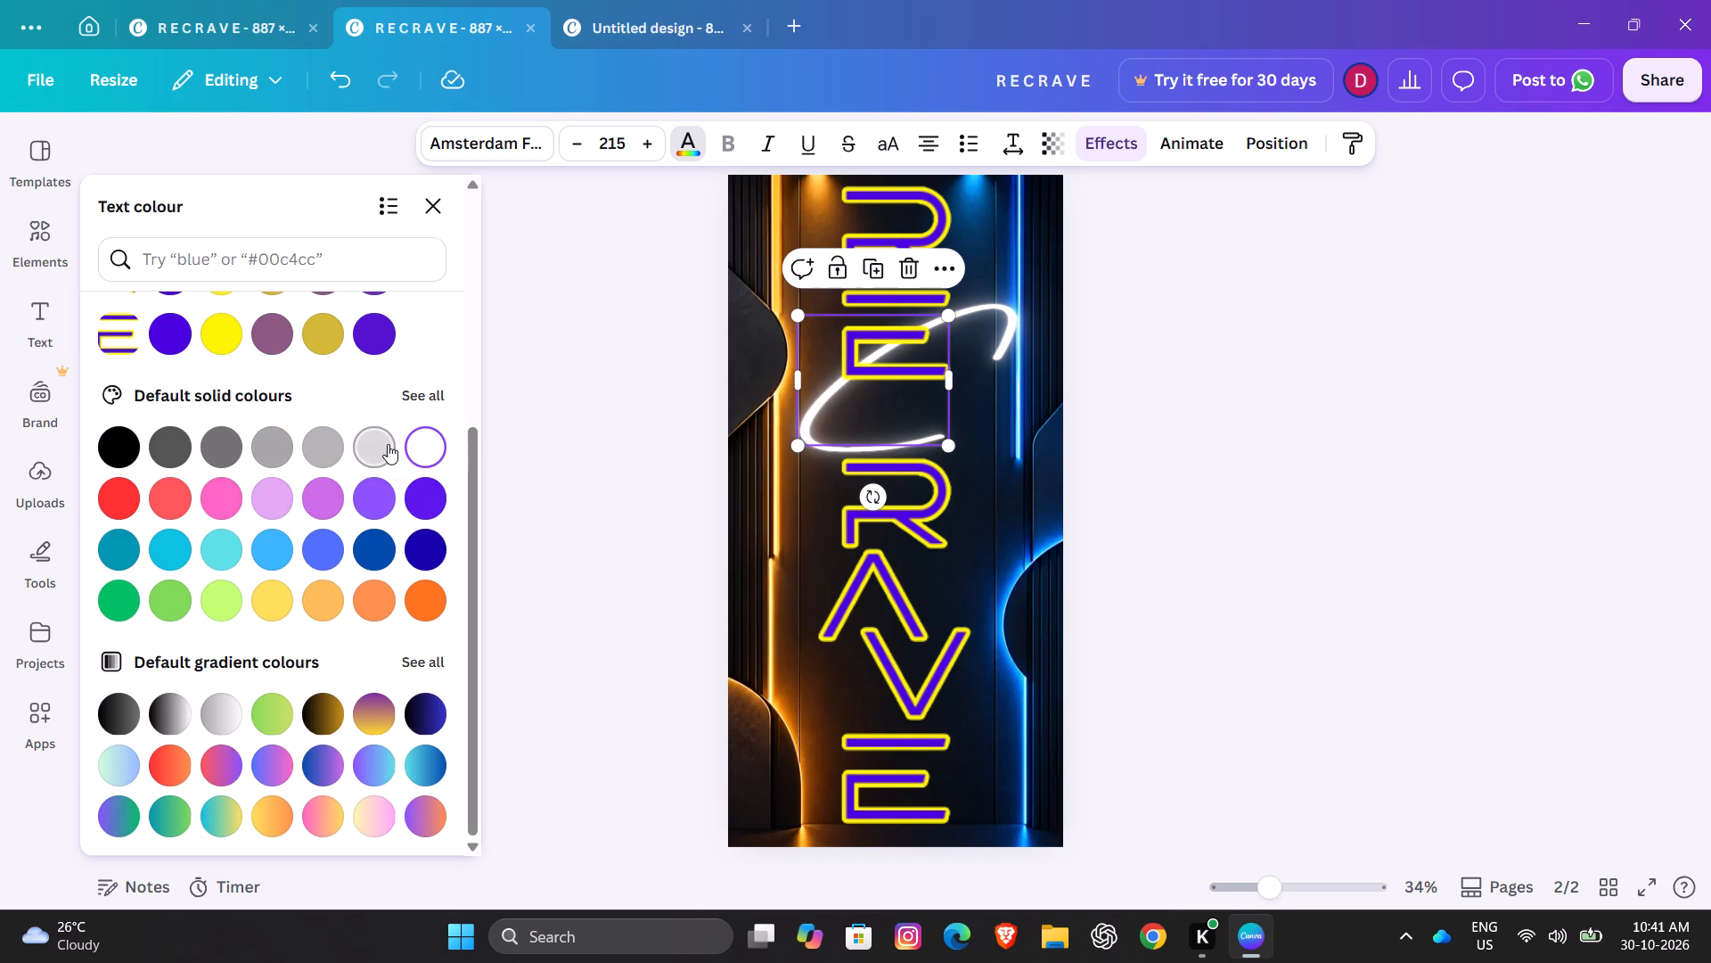
click(388, 444)
click(487, 391)
click(487, 391)
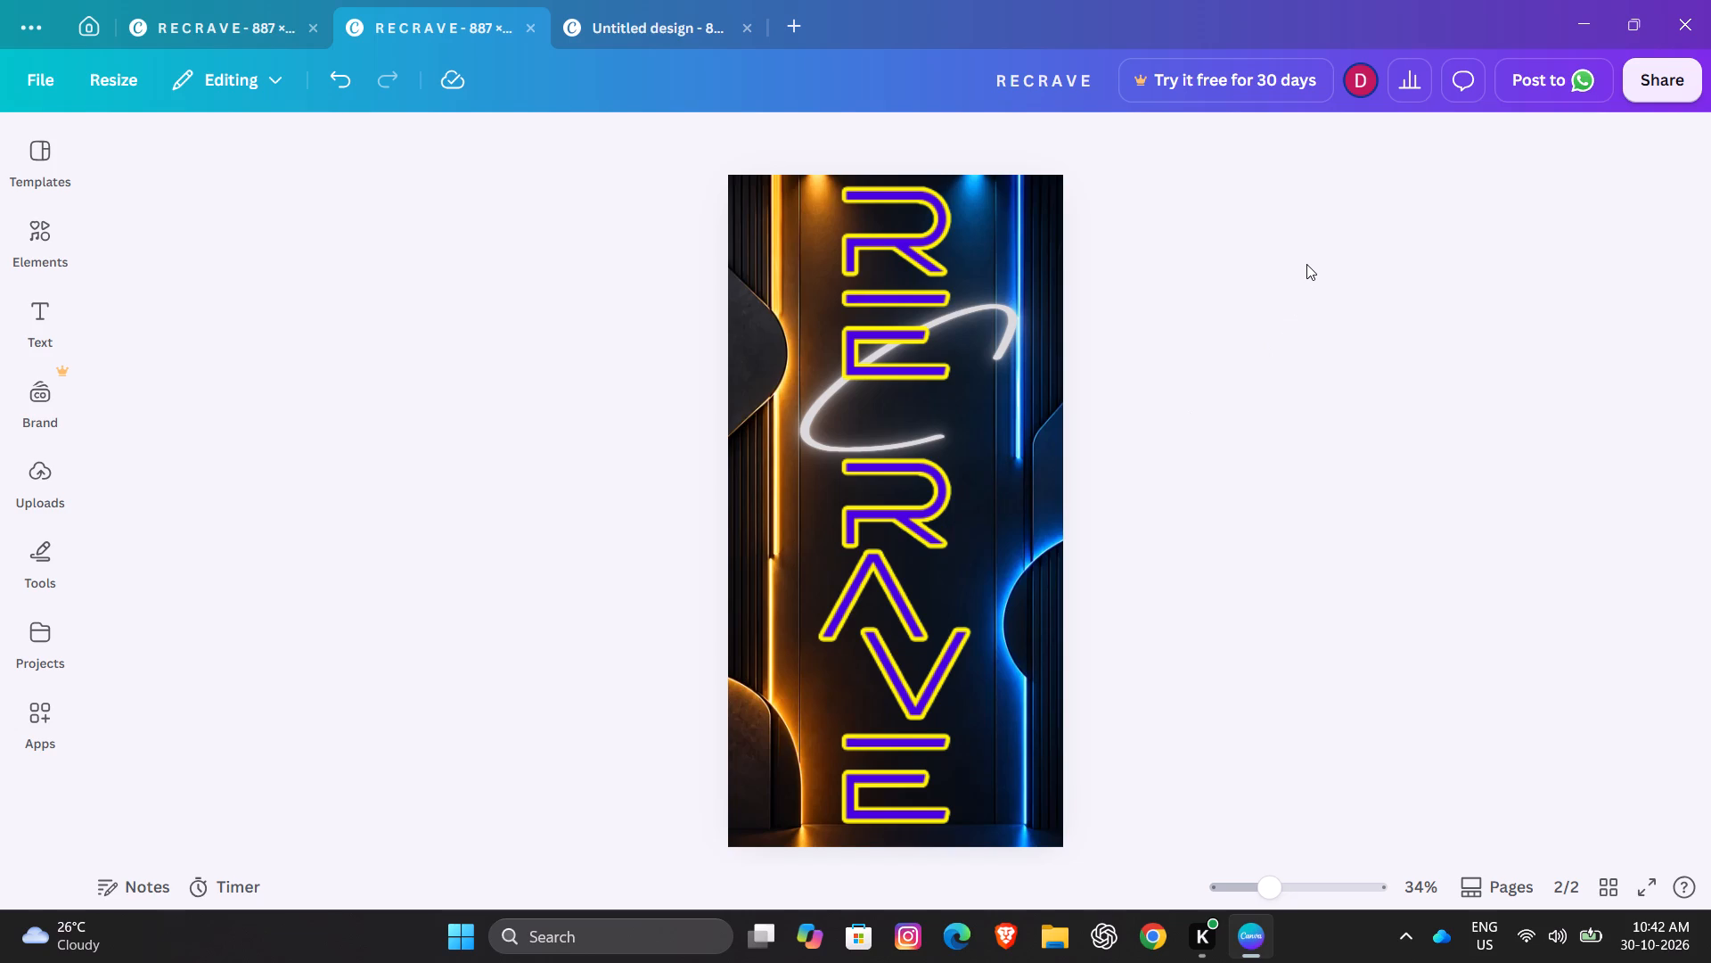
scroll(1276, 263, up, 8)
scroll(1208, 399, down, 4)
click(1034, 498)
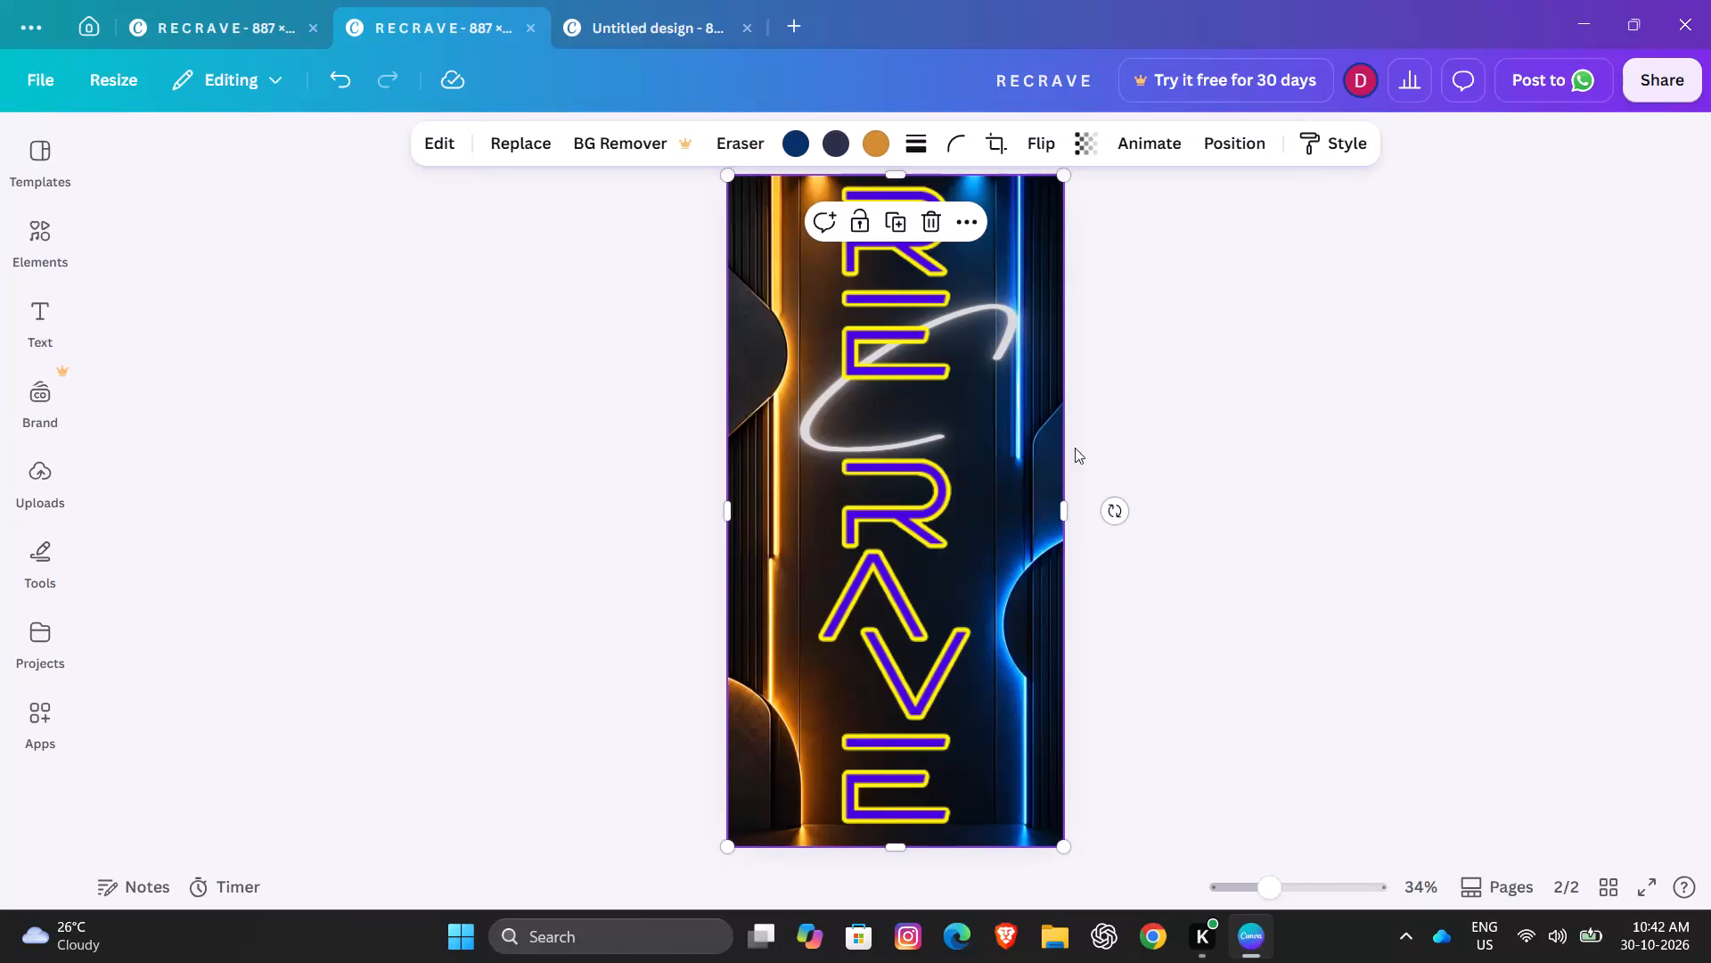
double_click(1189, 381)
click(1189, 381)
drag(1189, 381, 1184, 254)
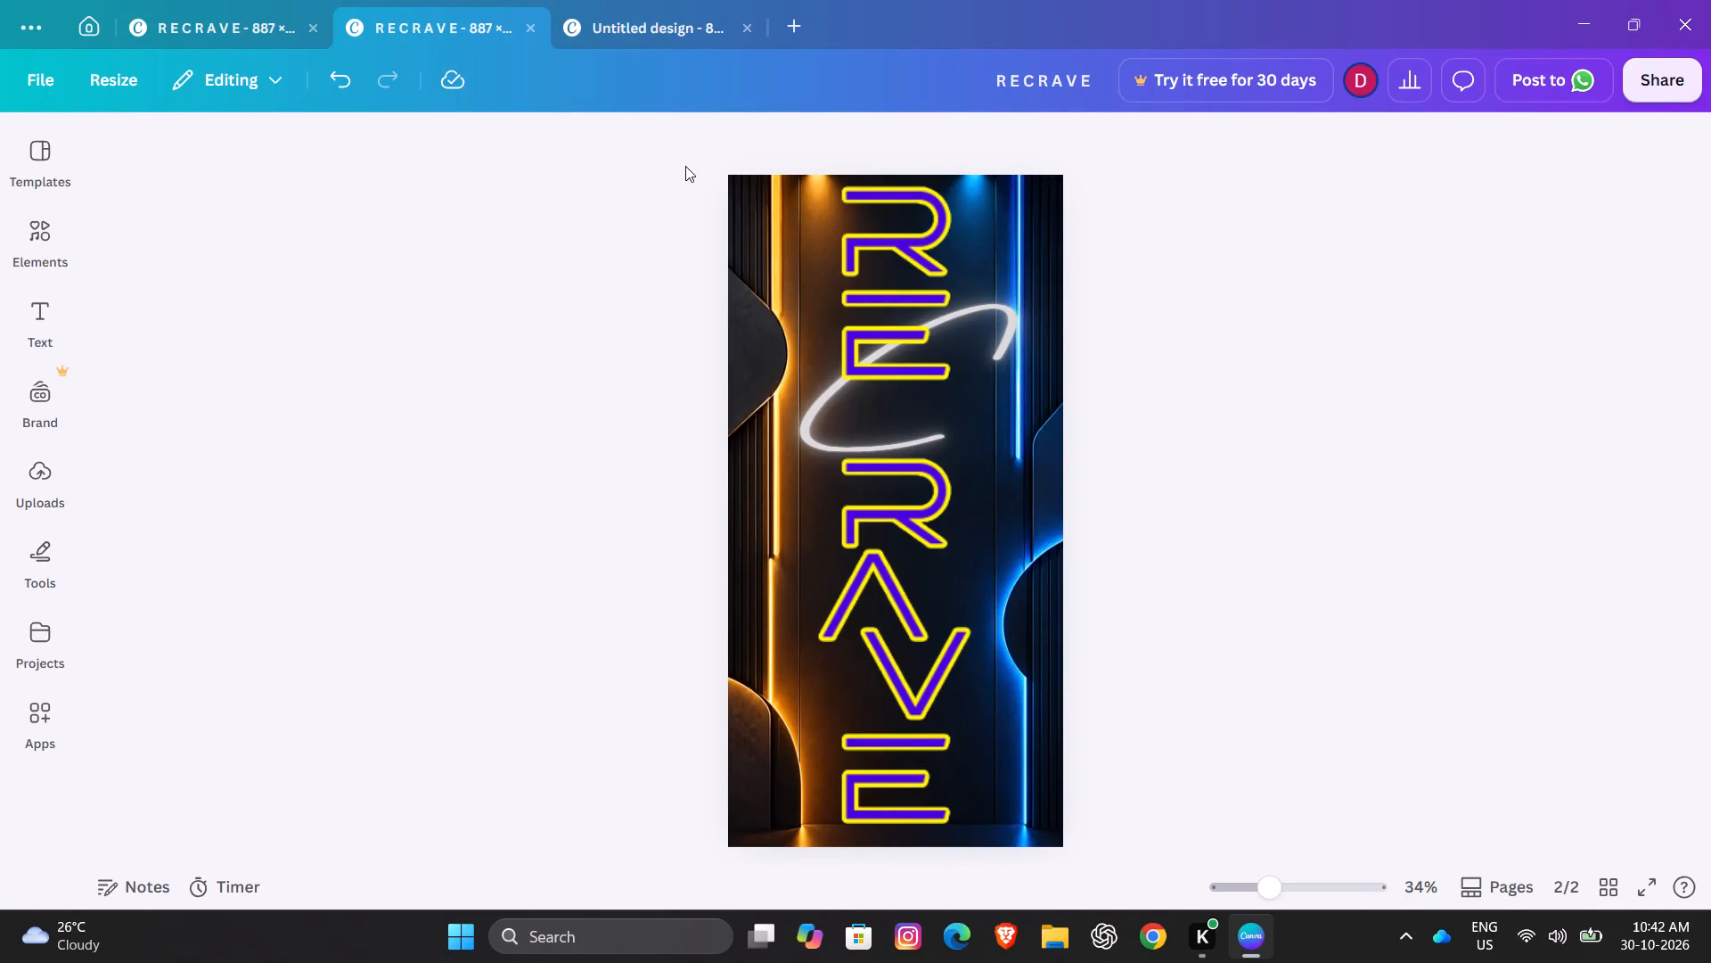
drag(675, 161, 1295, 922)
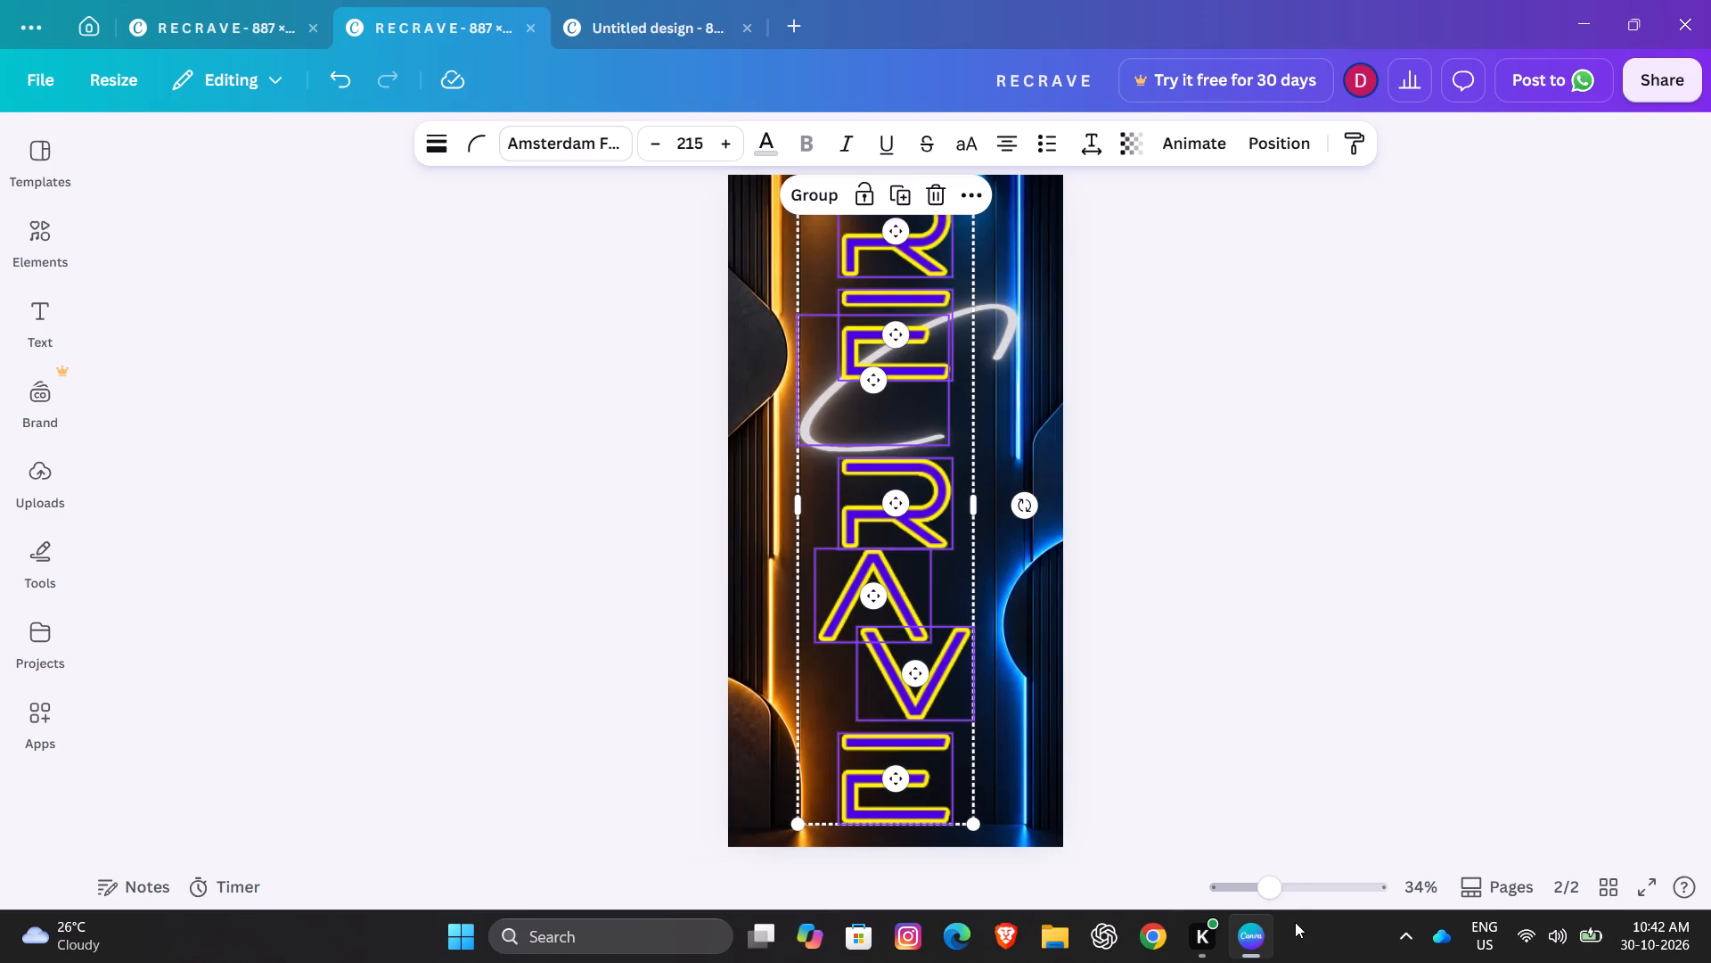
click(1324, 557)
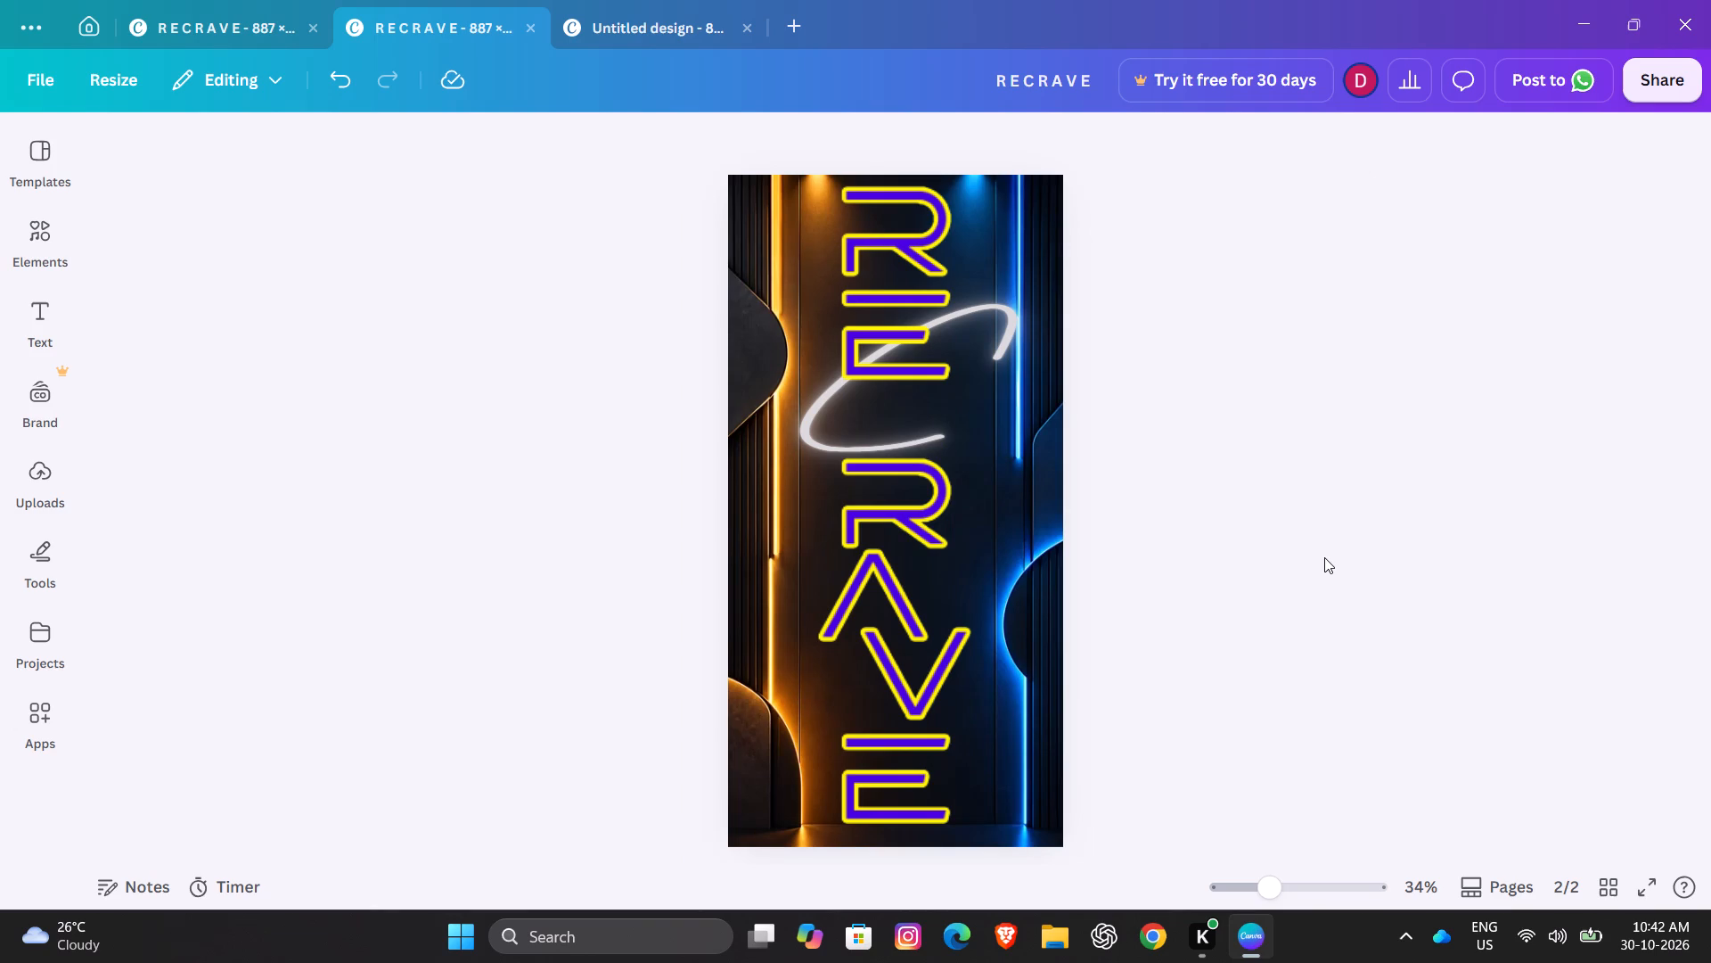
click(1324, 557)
Set up a PNG download of the RECRAVE design limited to this page (2).
click(1649, 78)
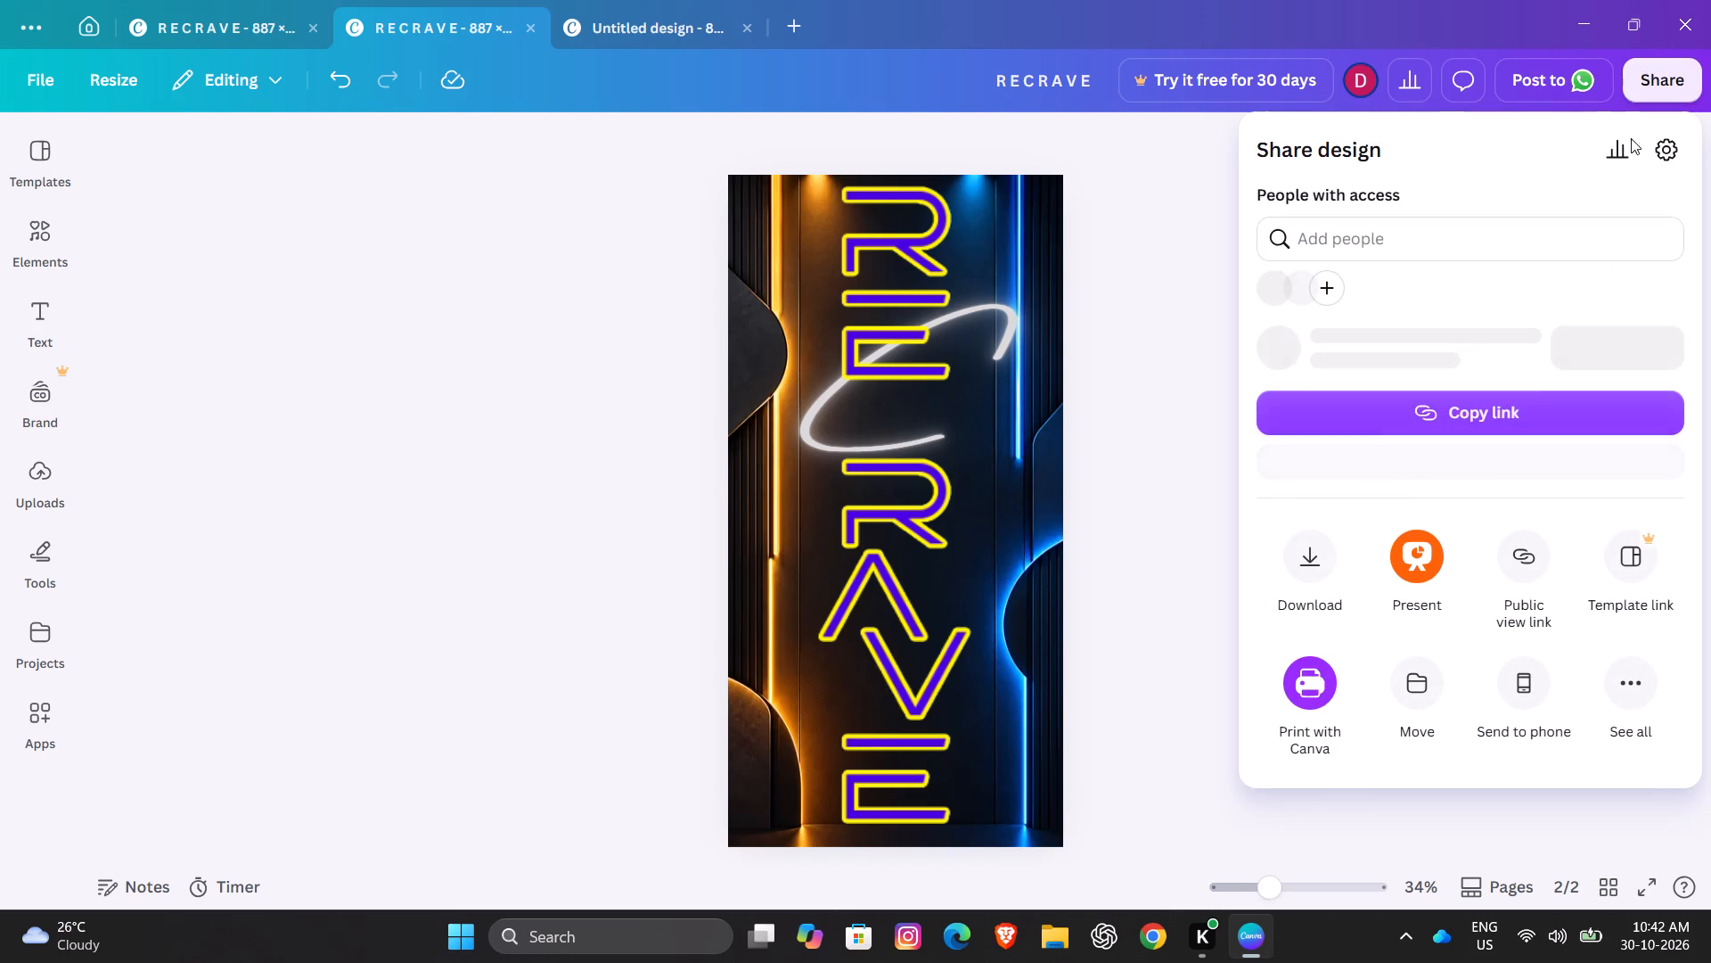
click(1330, 592)
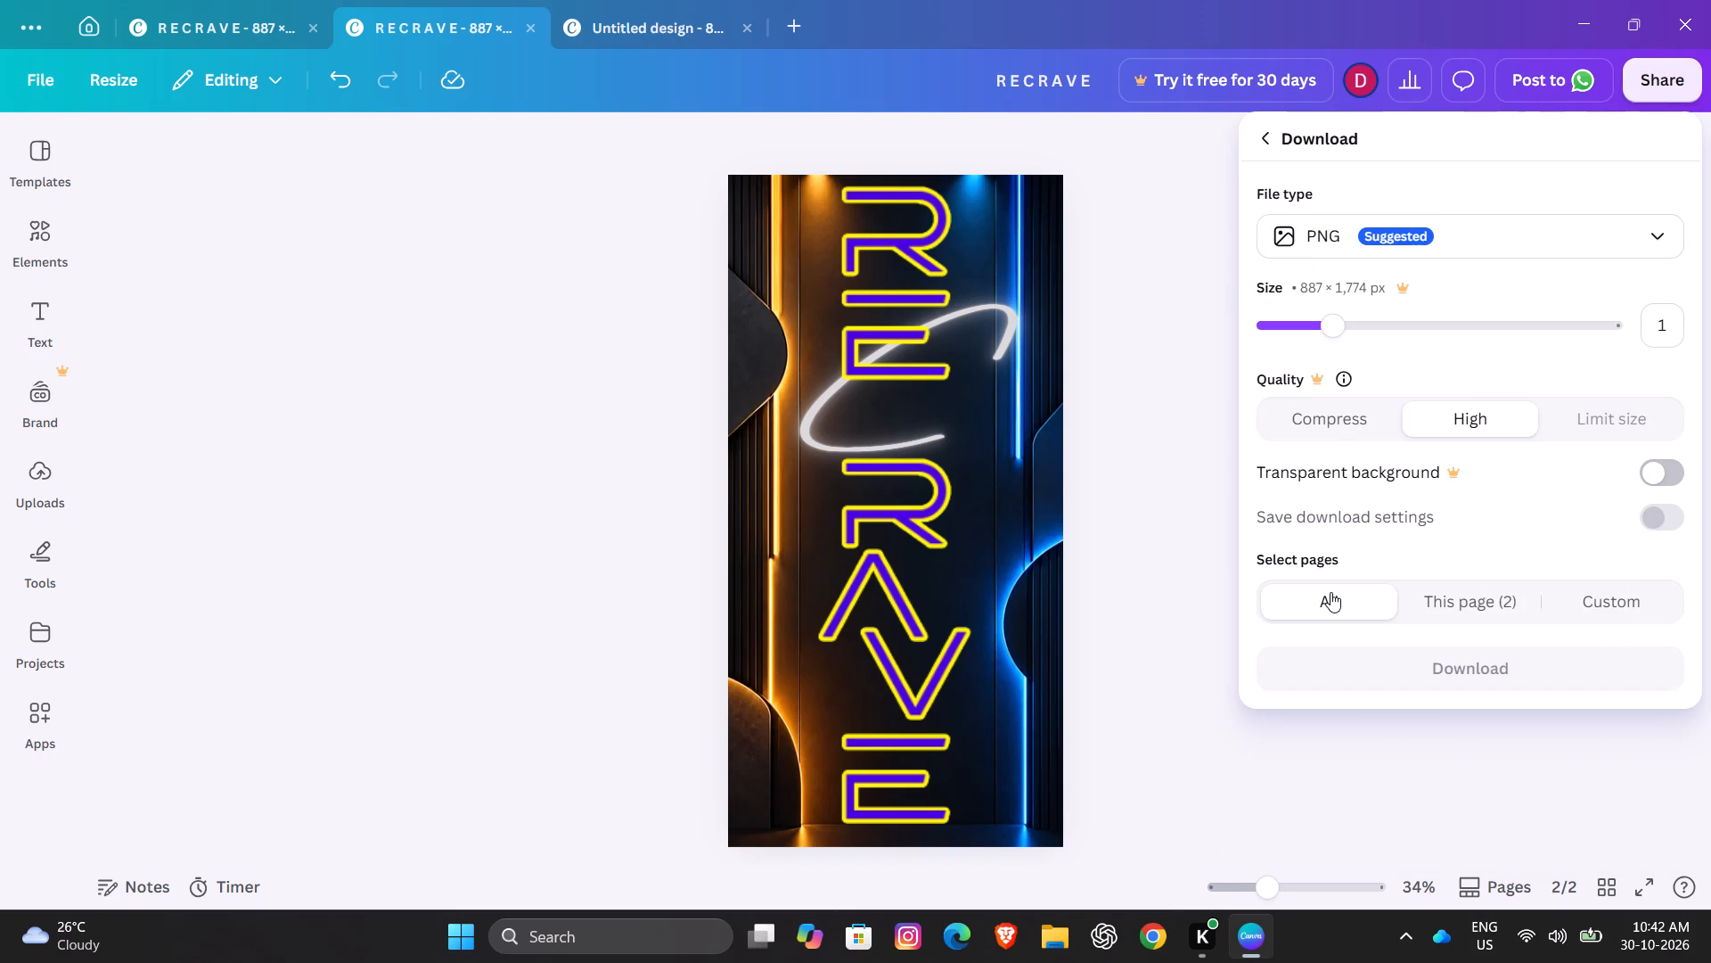
click(1491, 606)
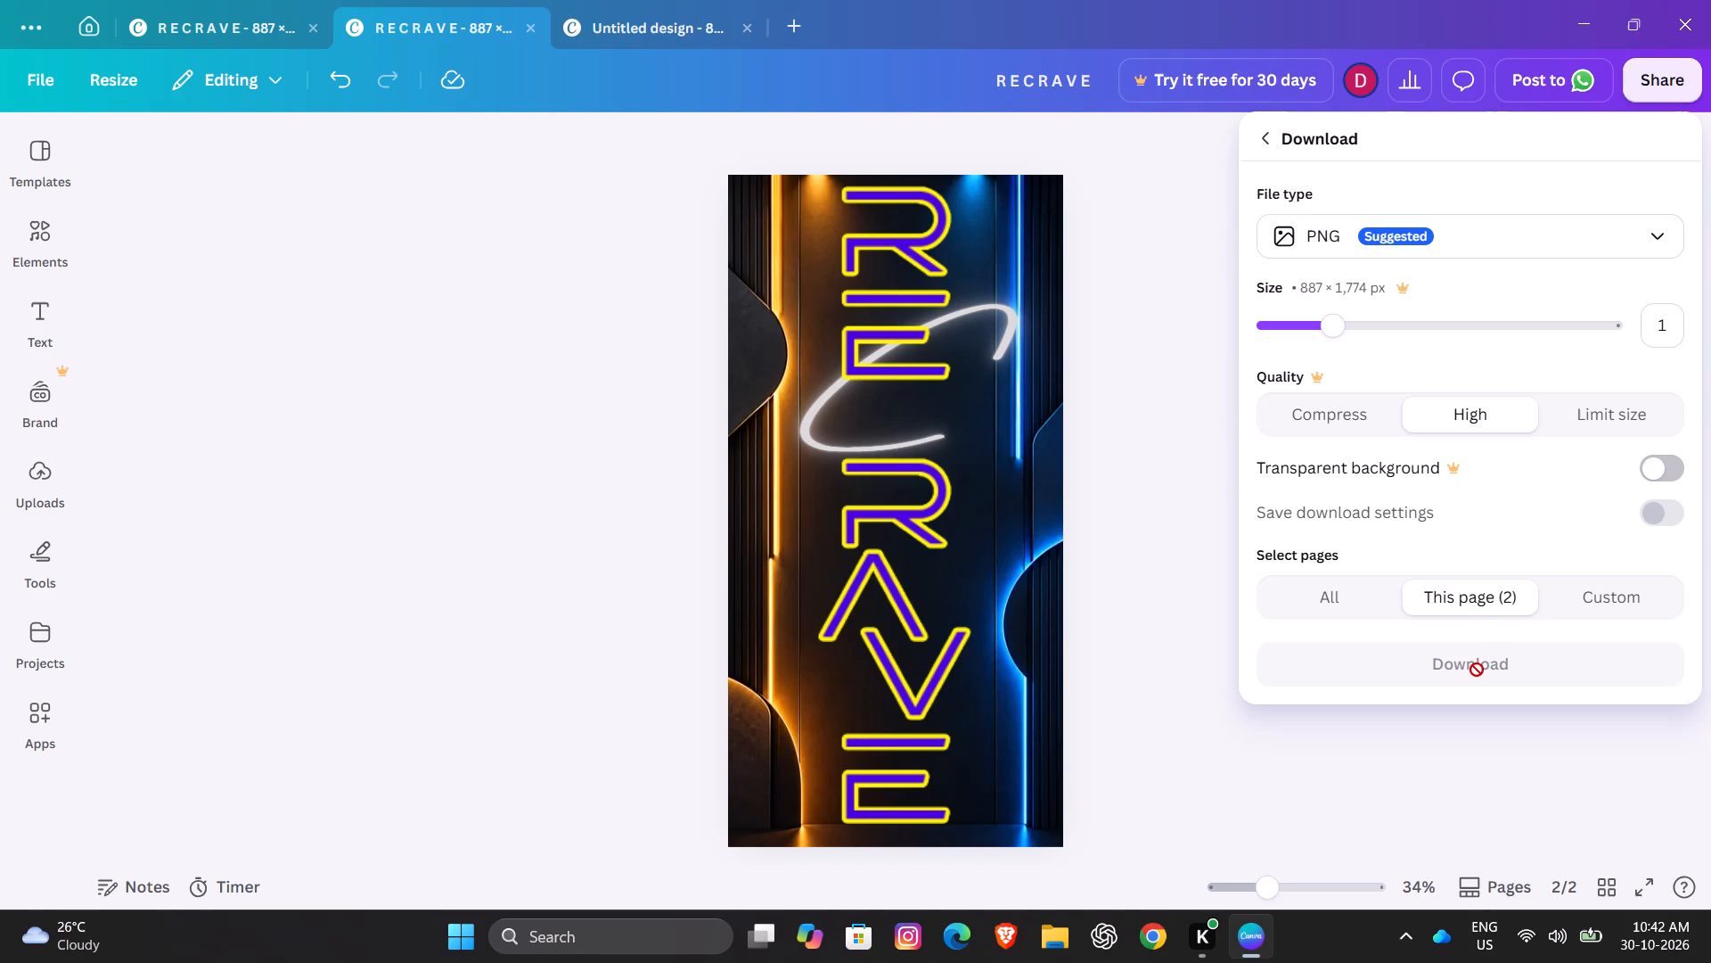
Download the page as a PNG and save it in the Downloads folder under the file name R E C R A V E.
click(1477, 670)
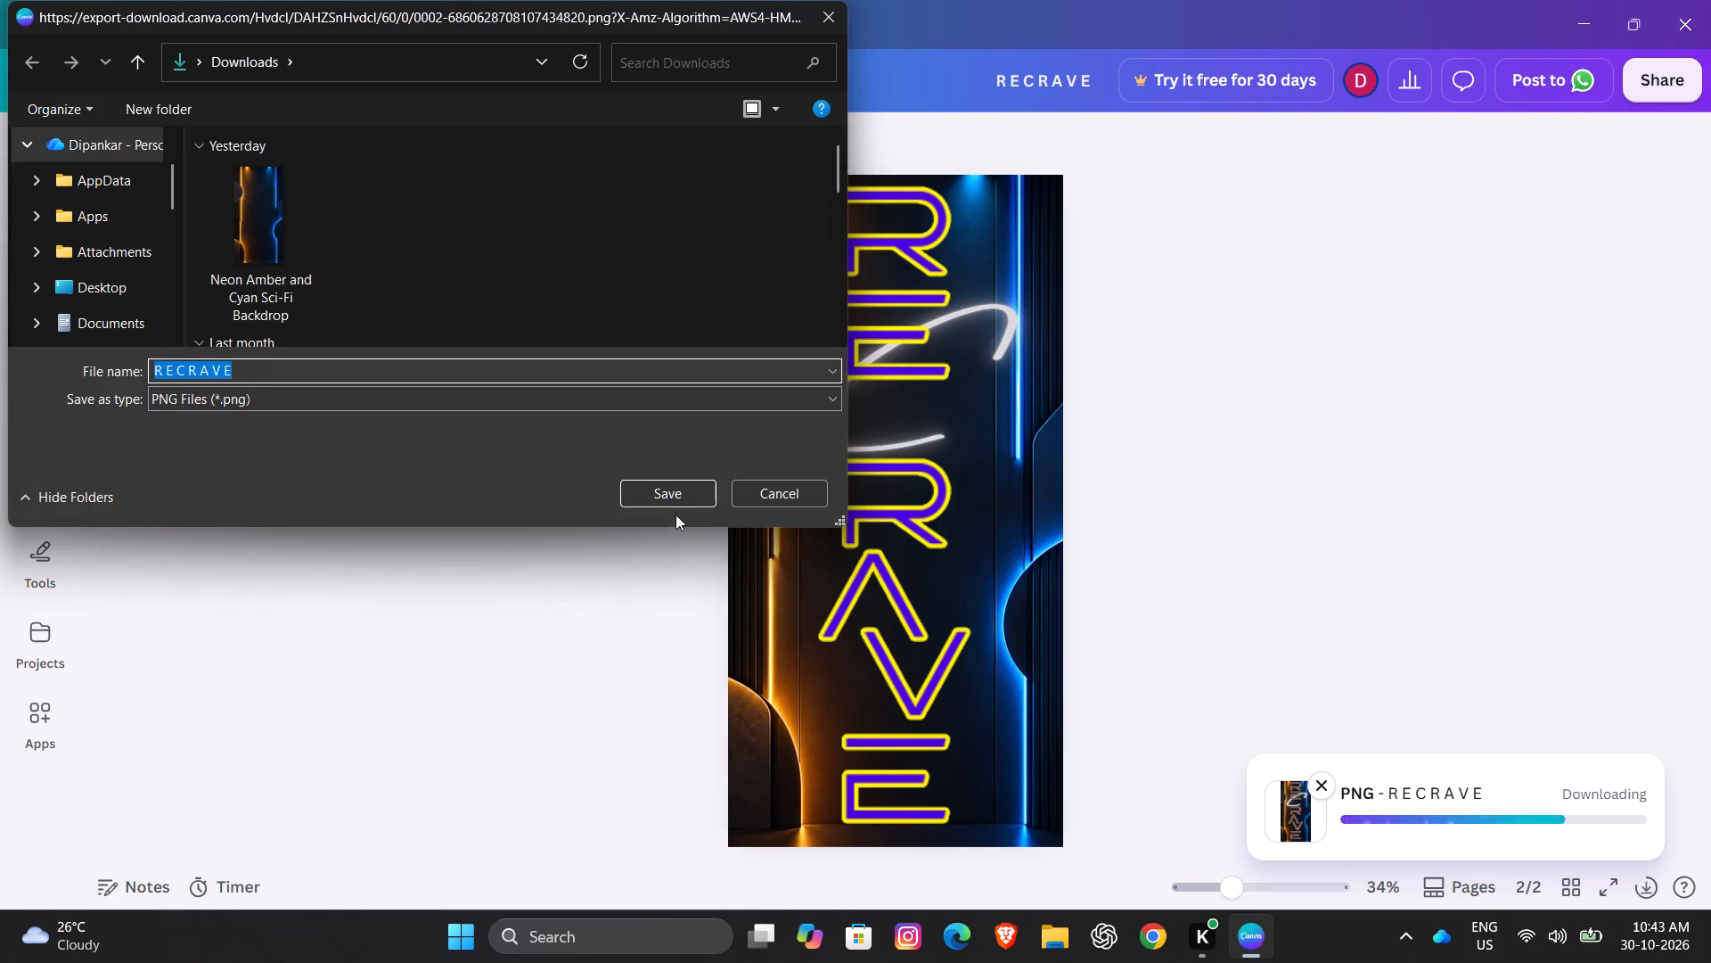
click(669, 498)
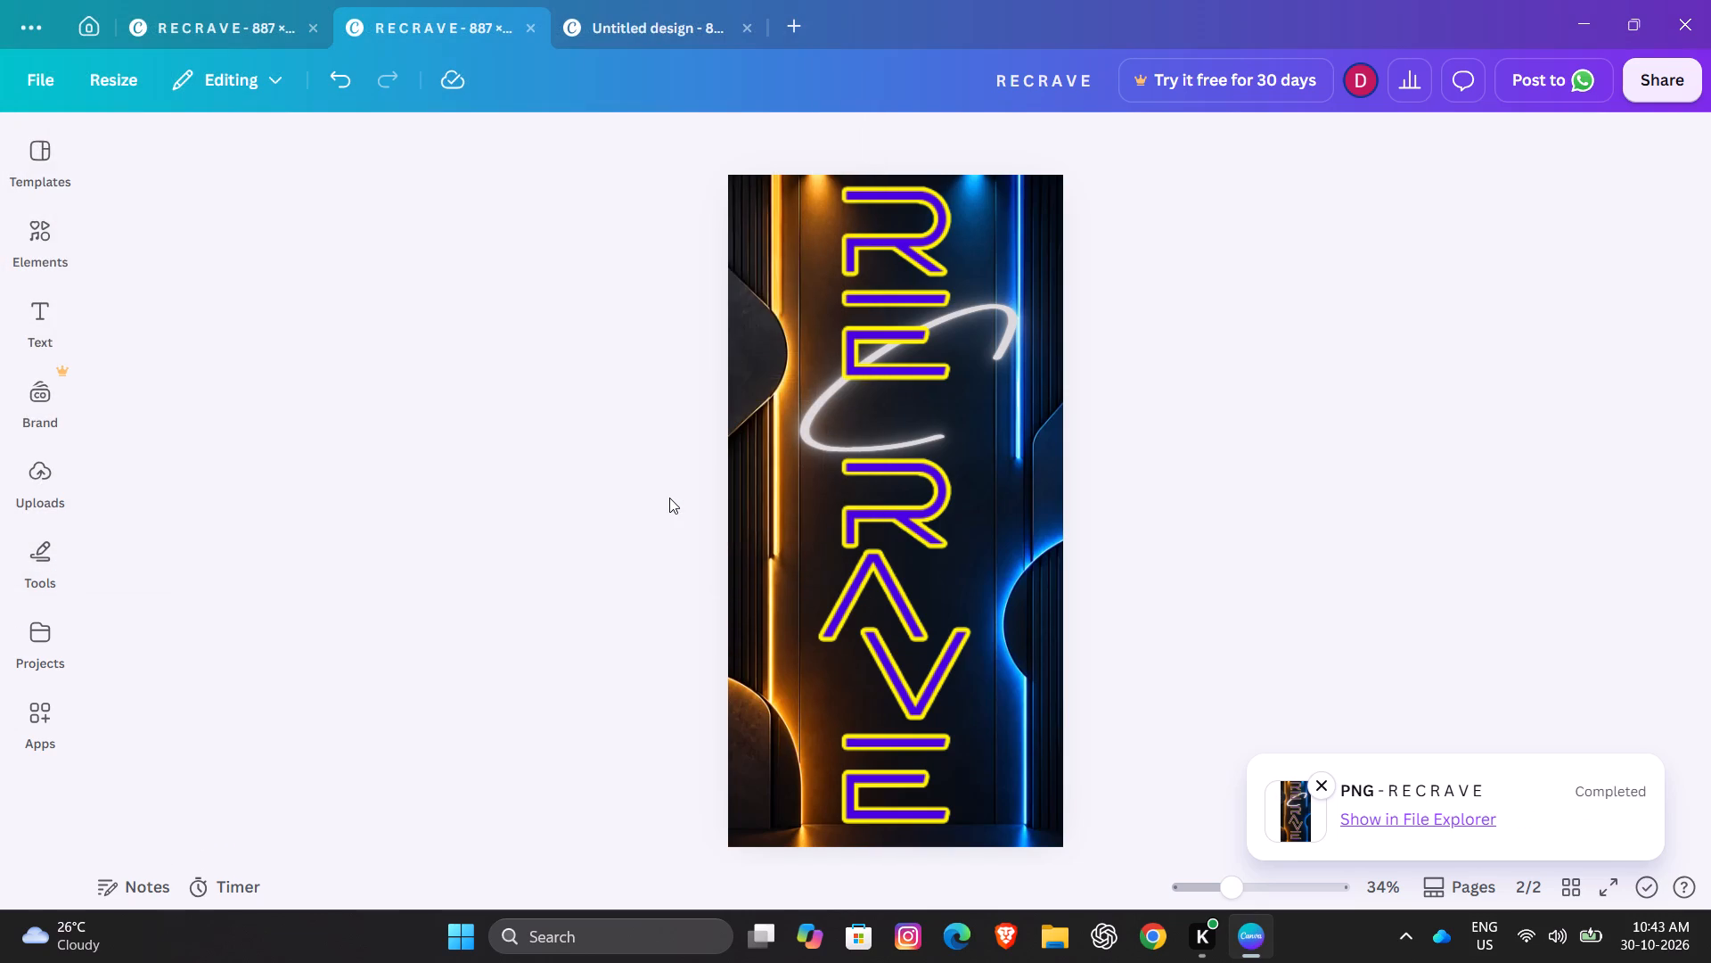
Switch to Google Chrome, open it with the "Your Chrome" profile, and begin a Google search from the new tab page.
click(1136, 938)
click(856, 530)
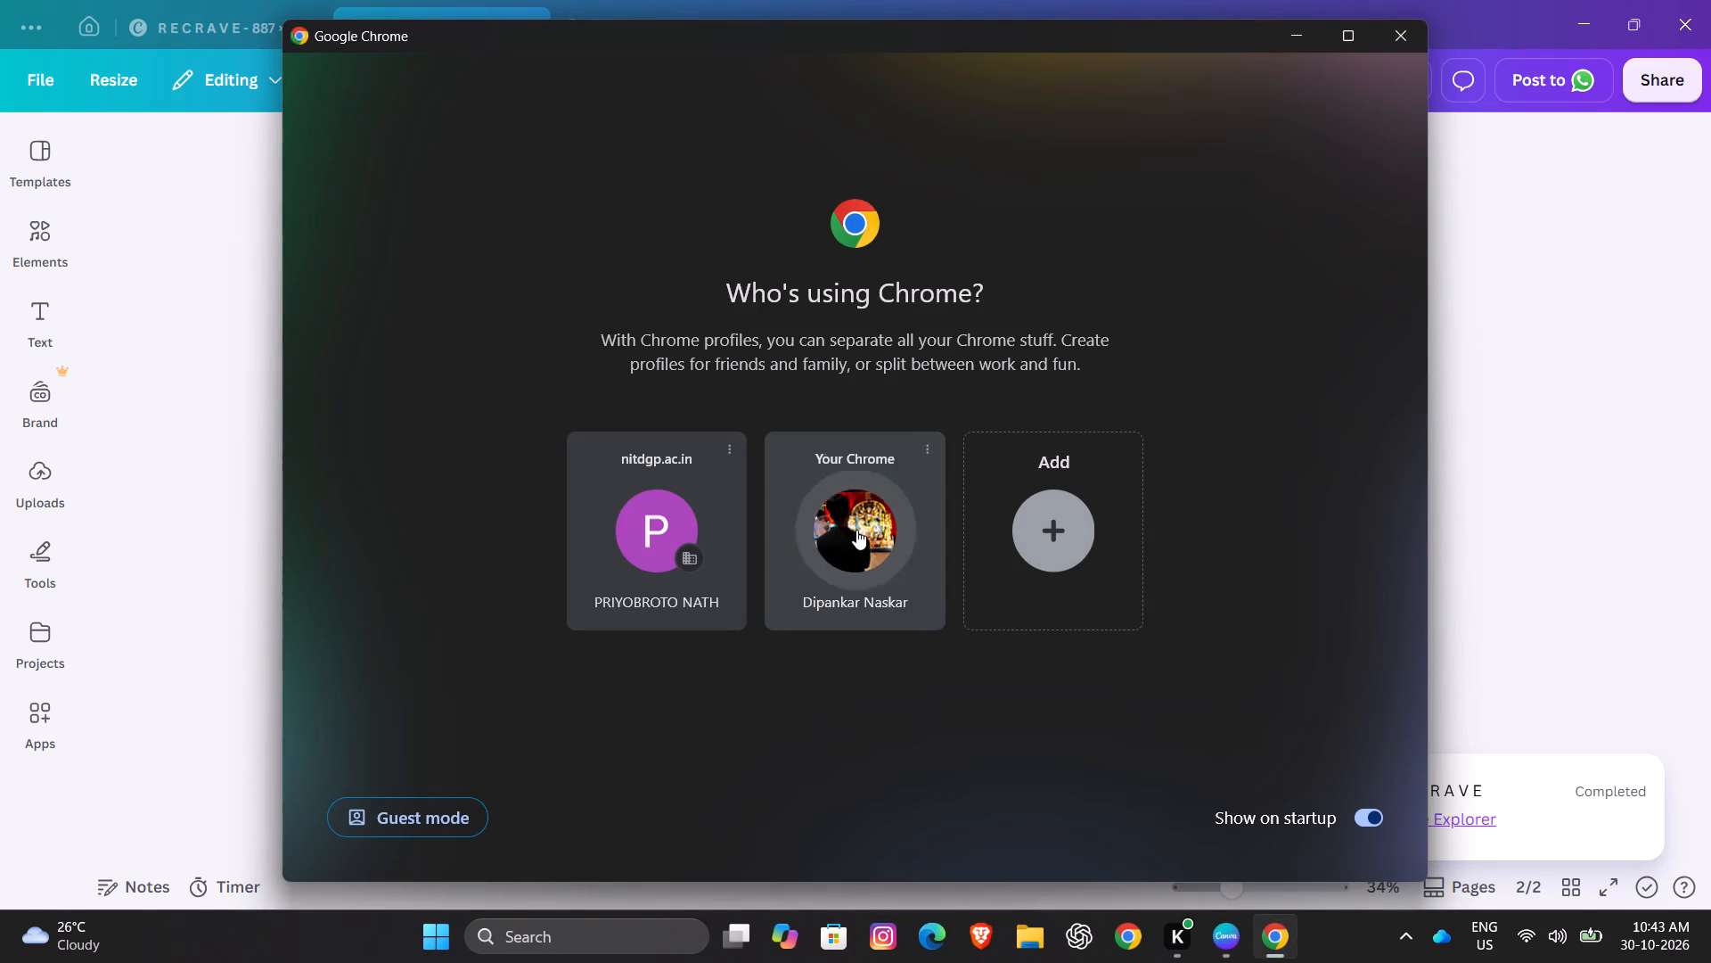
click(778, 421)
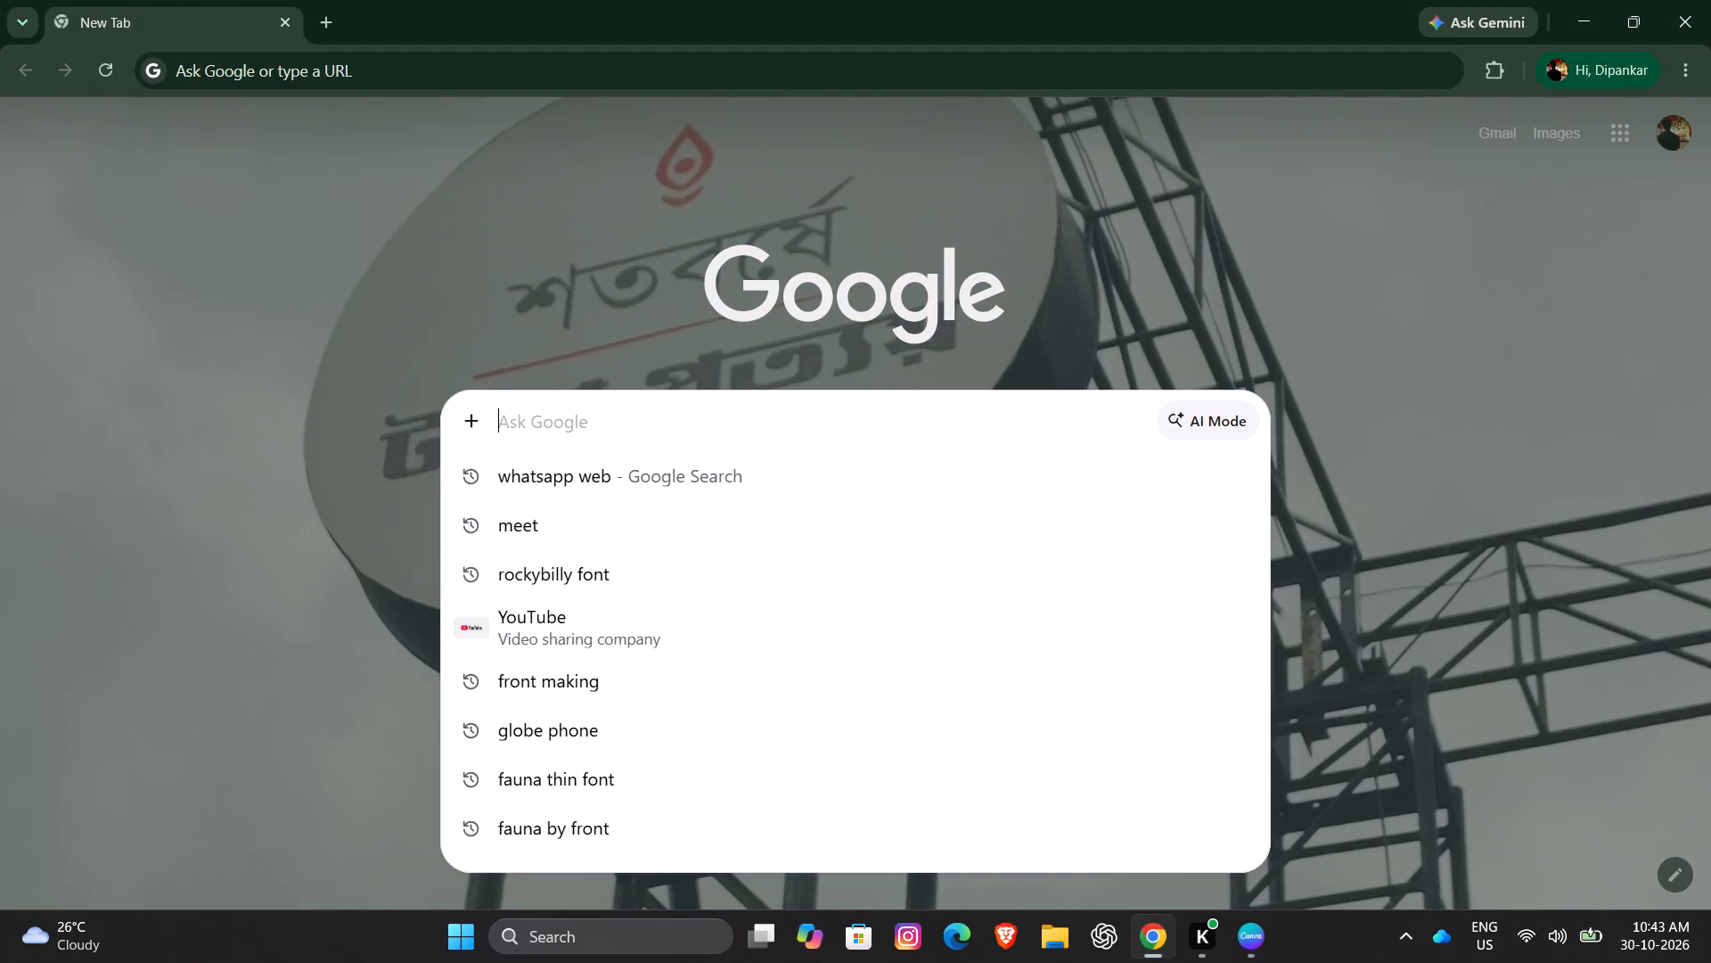
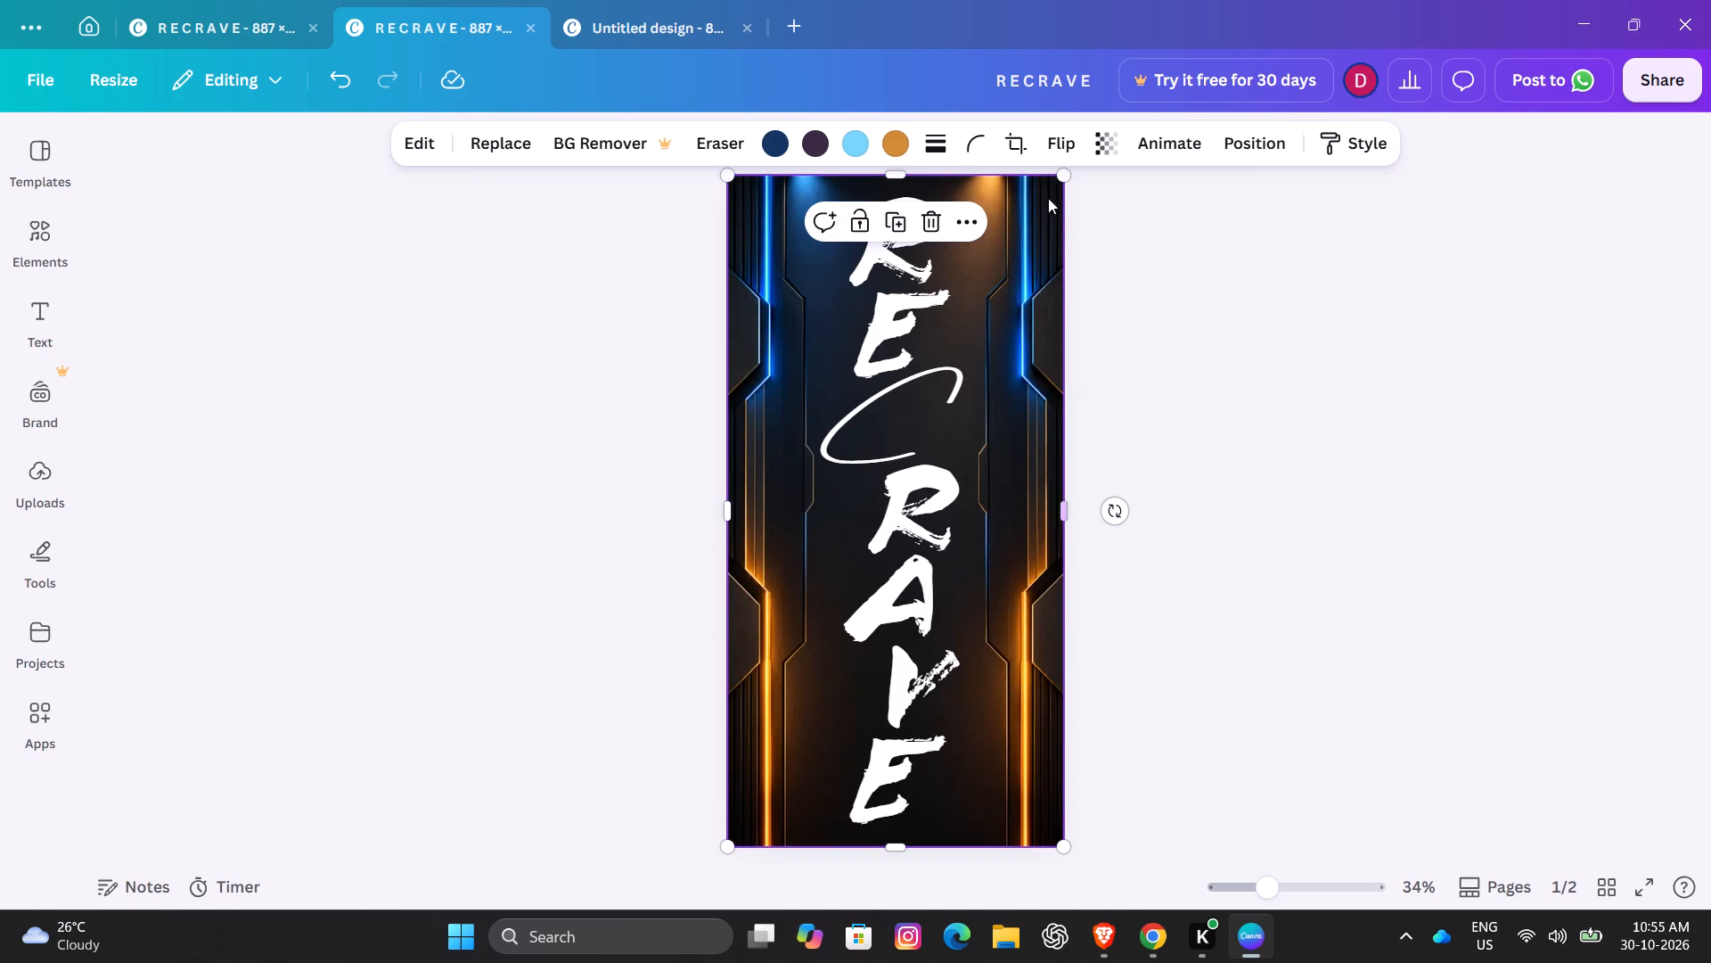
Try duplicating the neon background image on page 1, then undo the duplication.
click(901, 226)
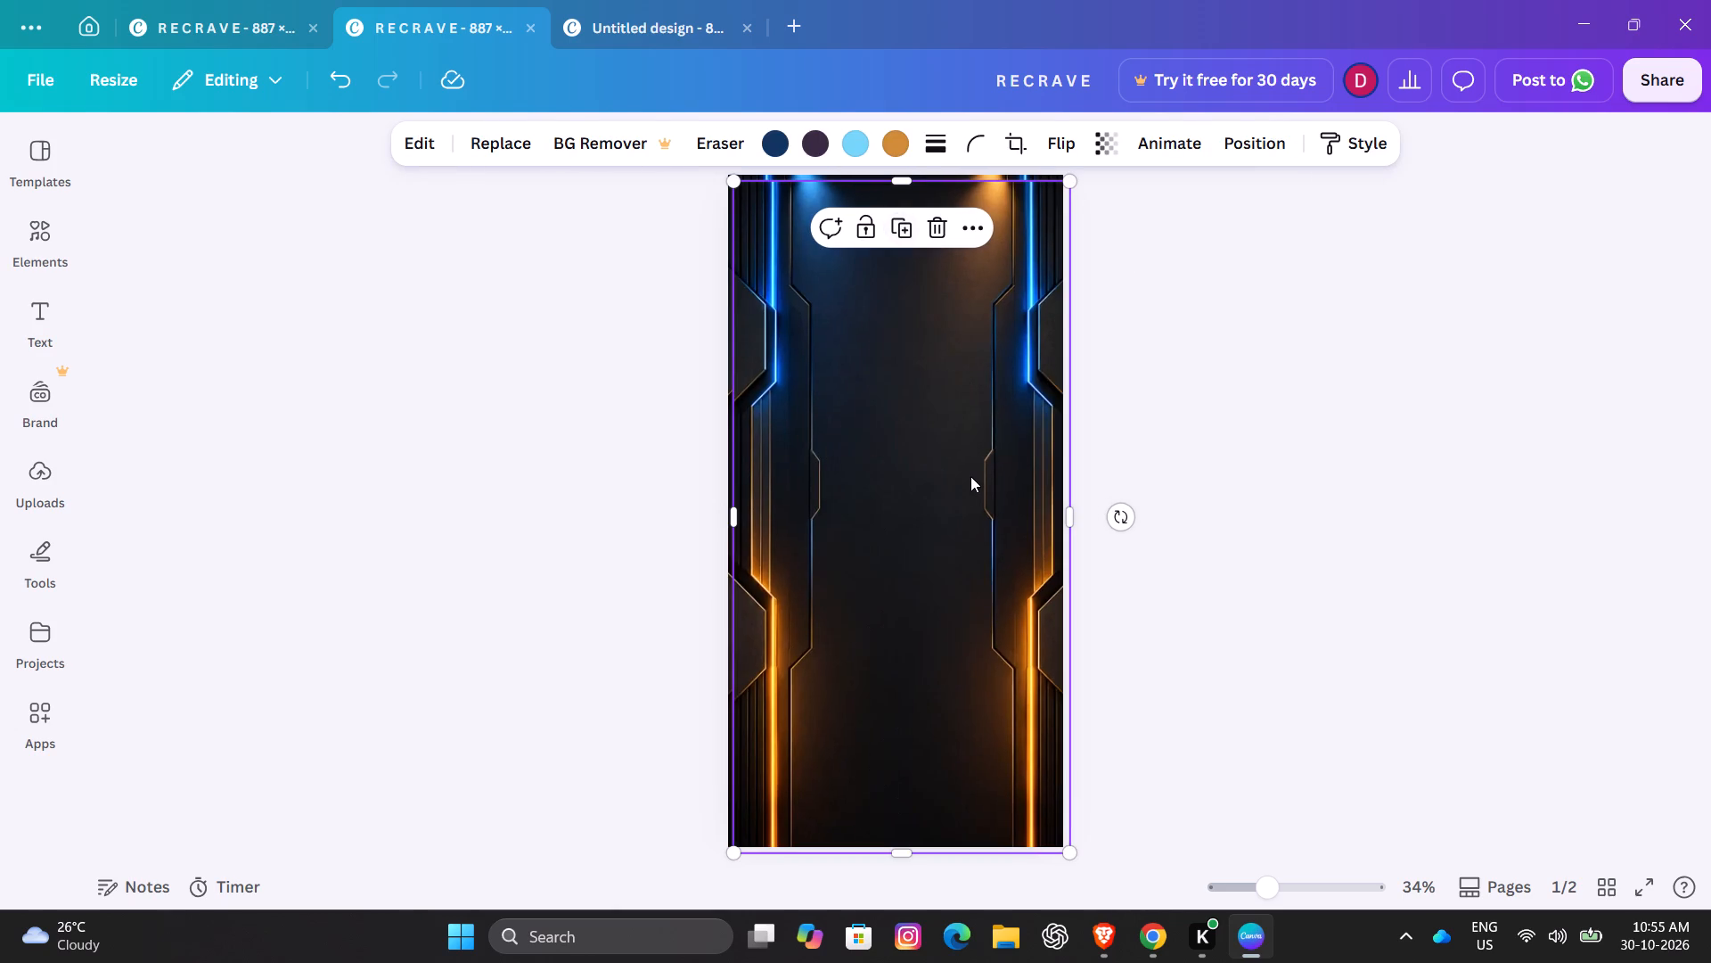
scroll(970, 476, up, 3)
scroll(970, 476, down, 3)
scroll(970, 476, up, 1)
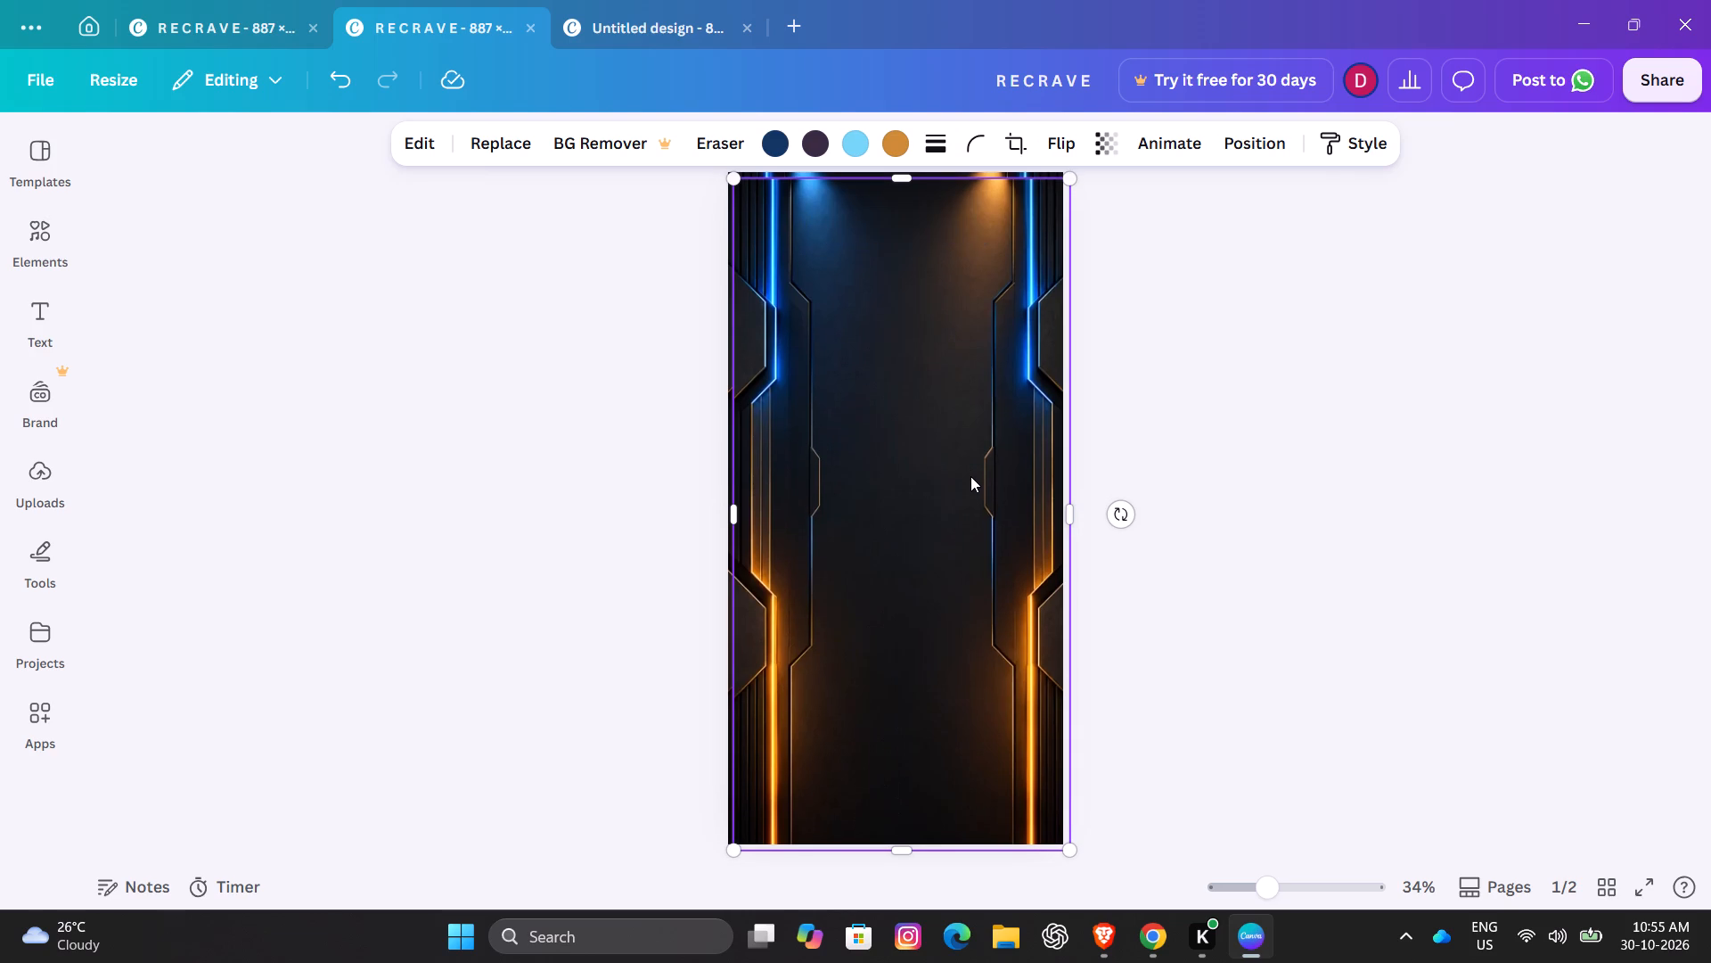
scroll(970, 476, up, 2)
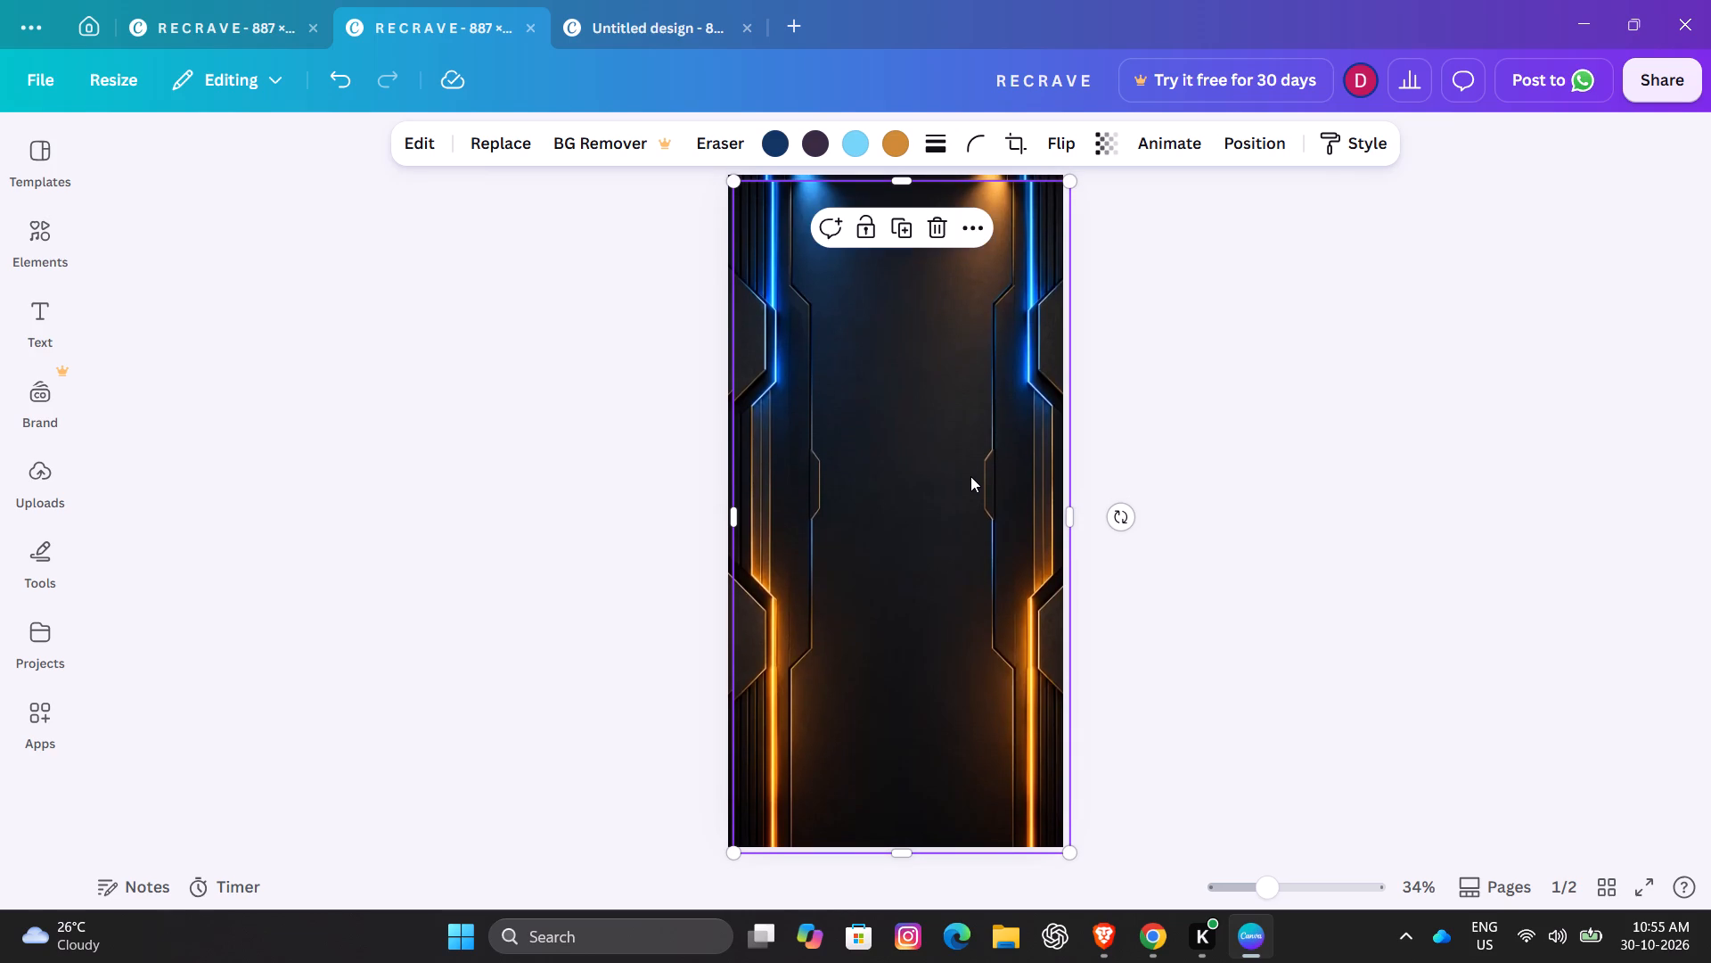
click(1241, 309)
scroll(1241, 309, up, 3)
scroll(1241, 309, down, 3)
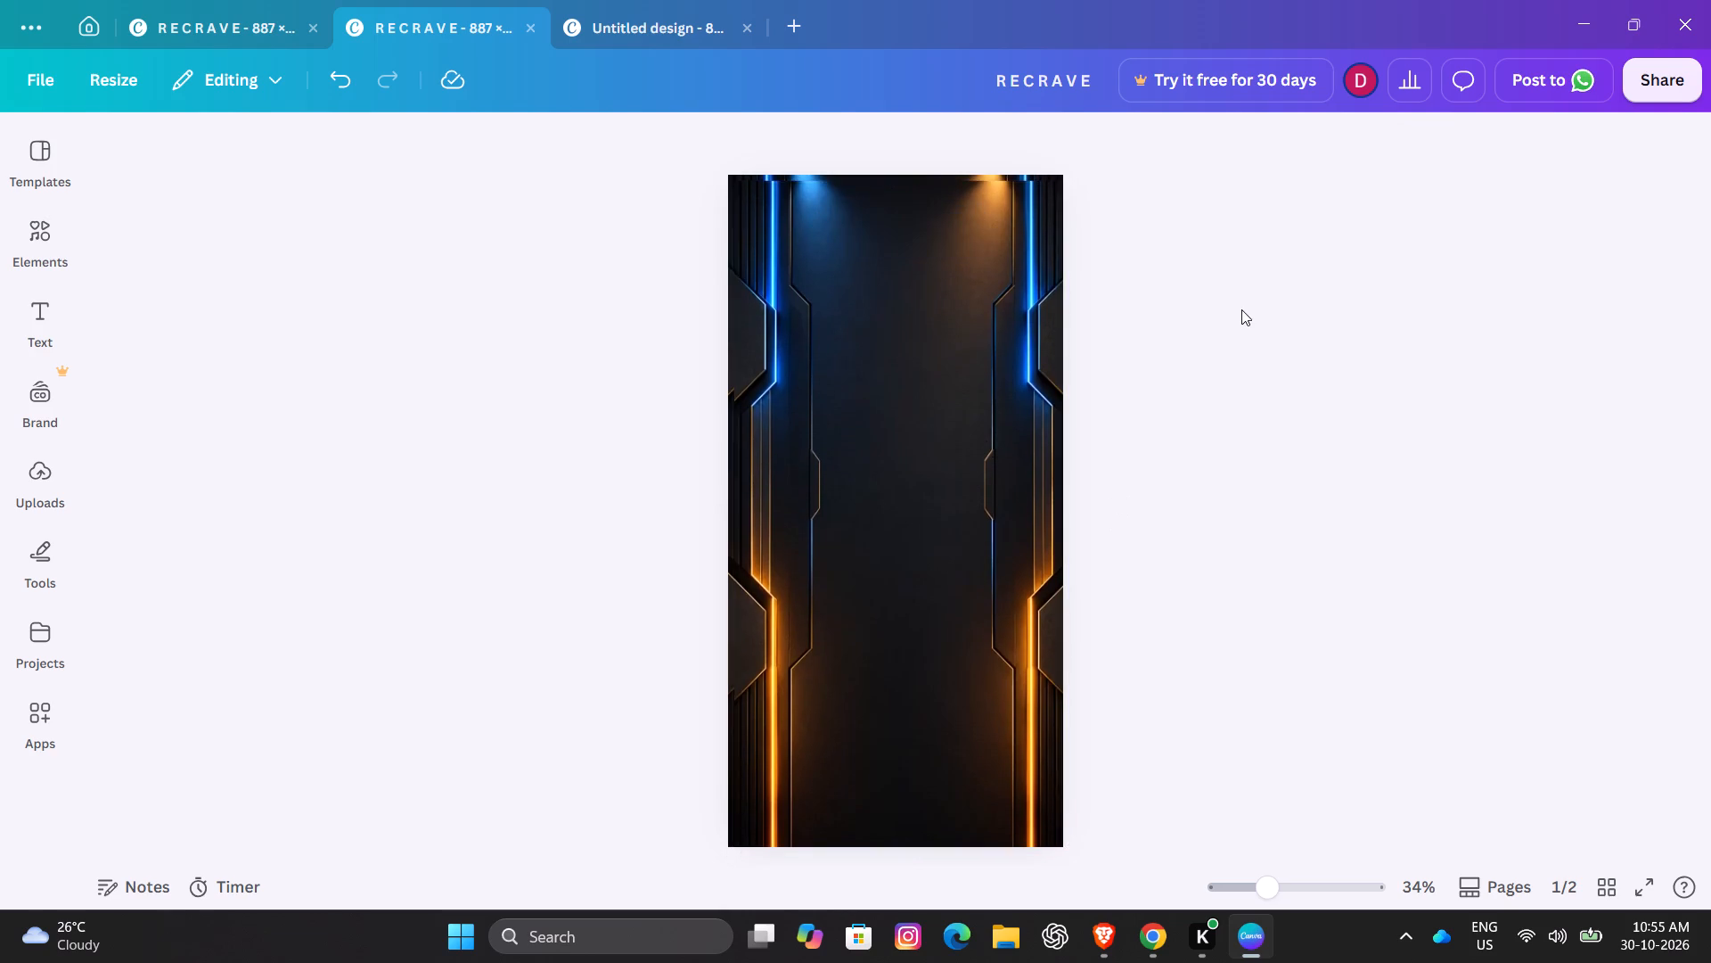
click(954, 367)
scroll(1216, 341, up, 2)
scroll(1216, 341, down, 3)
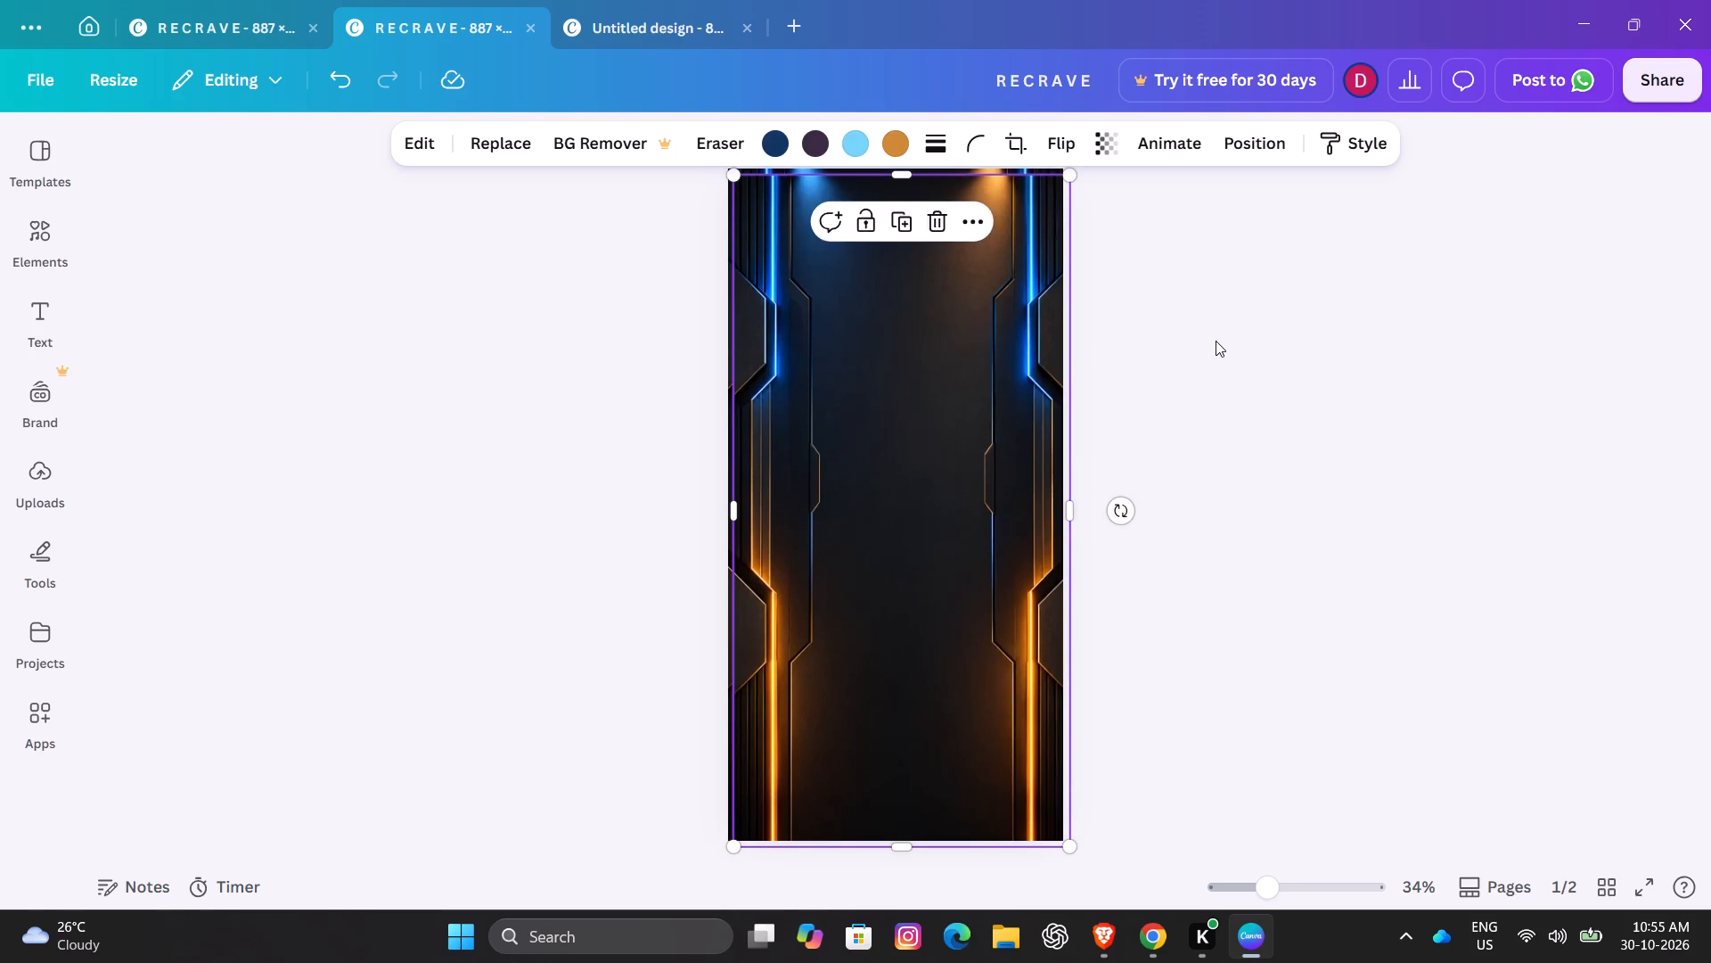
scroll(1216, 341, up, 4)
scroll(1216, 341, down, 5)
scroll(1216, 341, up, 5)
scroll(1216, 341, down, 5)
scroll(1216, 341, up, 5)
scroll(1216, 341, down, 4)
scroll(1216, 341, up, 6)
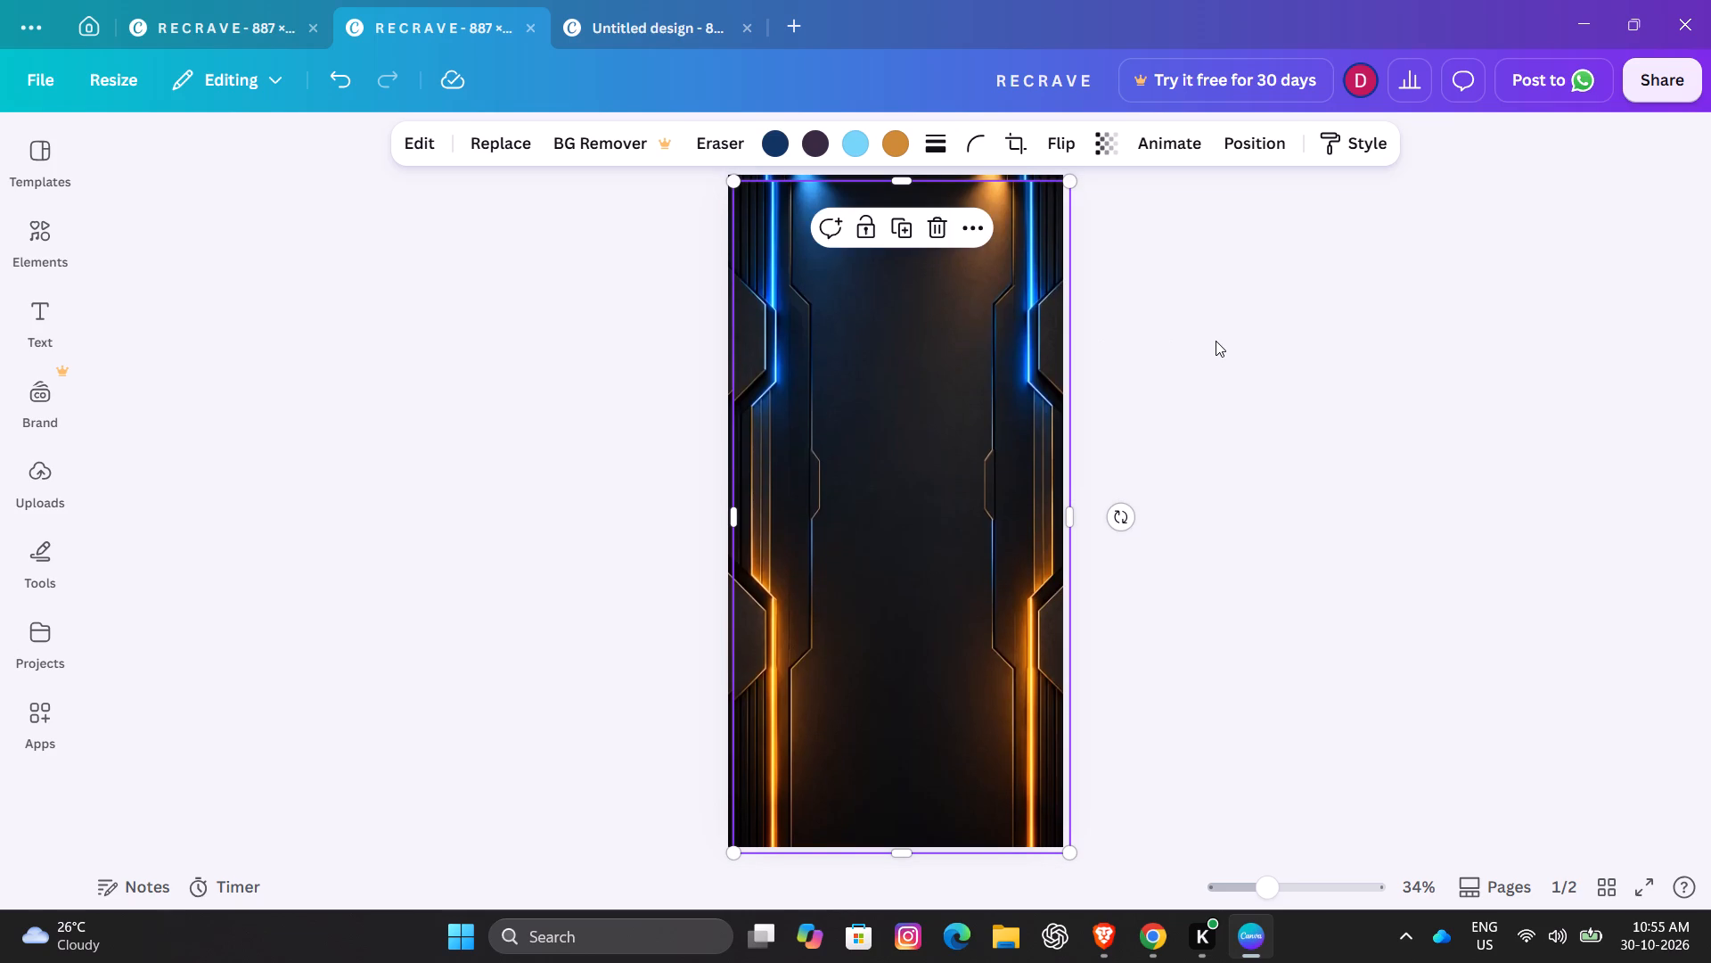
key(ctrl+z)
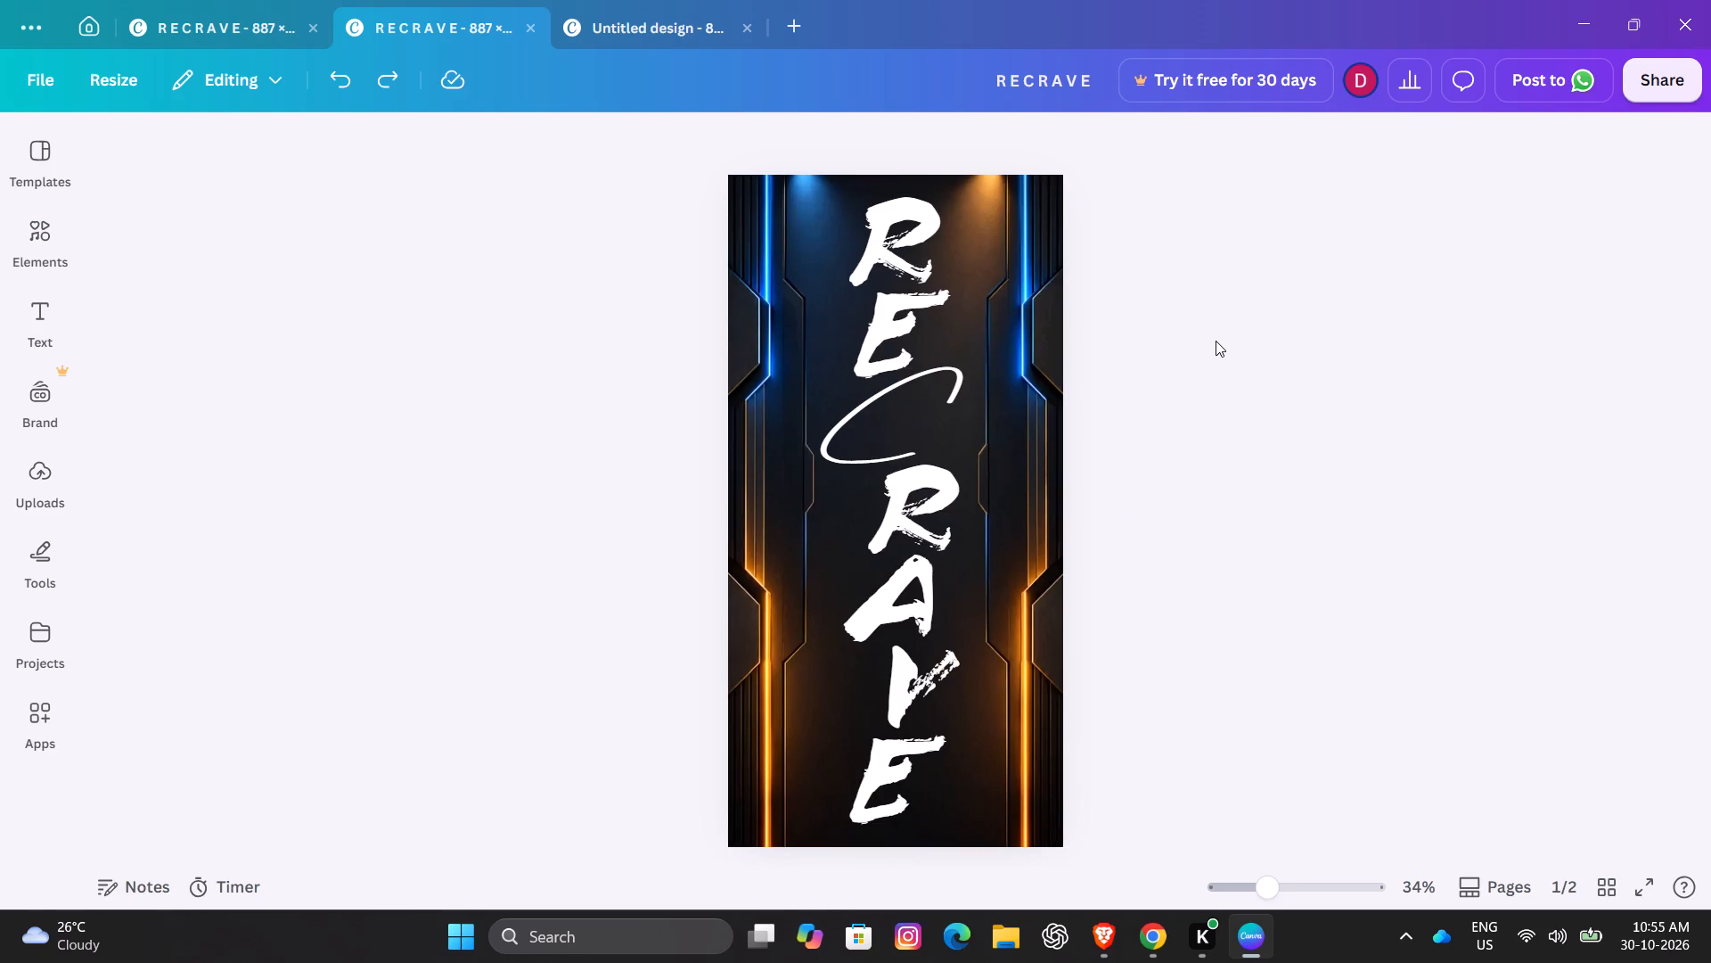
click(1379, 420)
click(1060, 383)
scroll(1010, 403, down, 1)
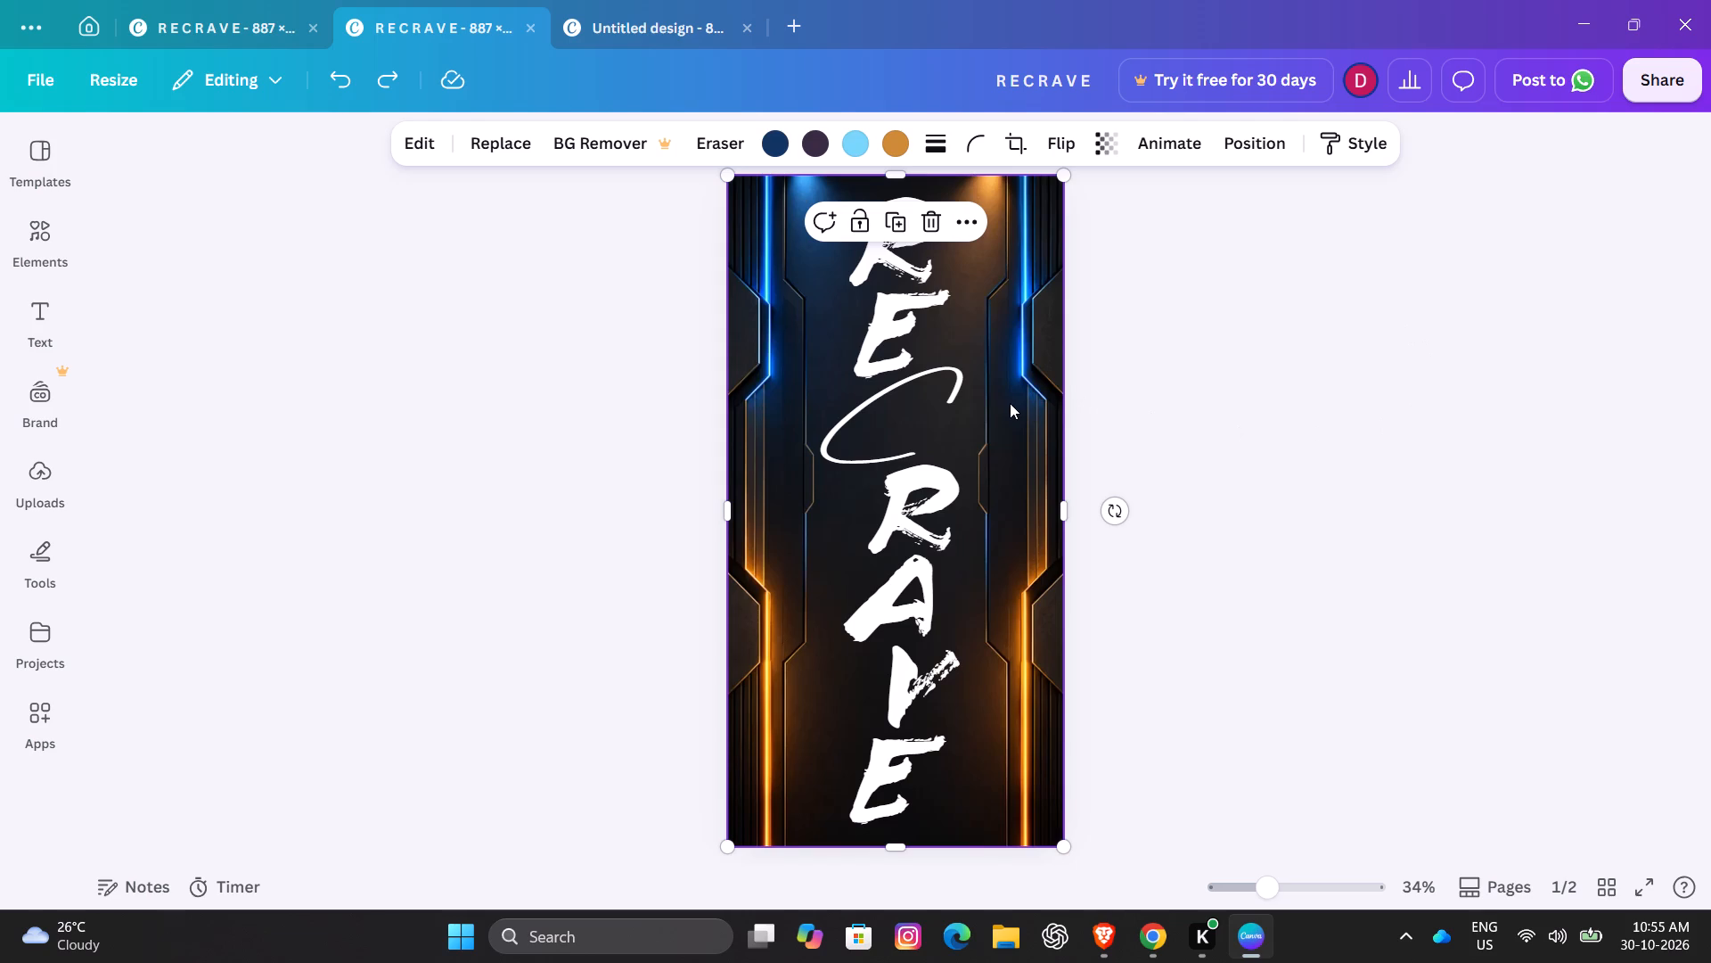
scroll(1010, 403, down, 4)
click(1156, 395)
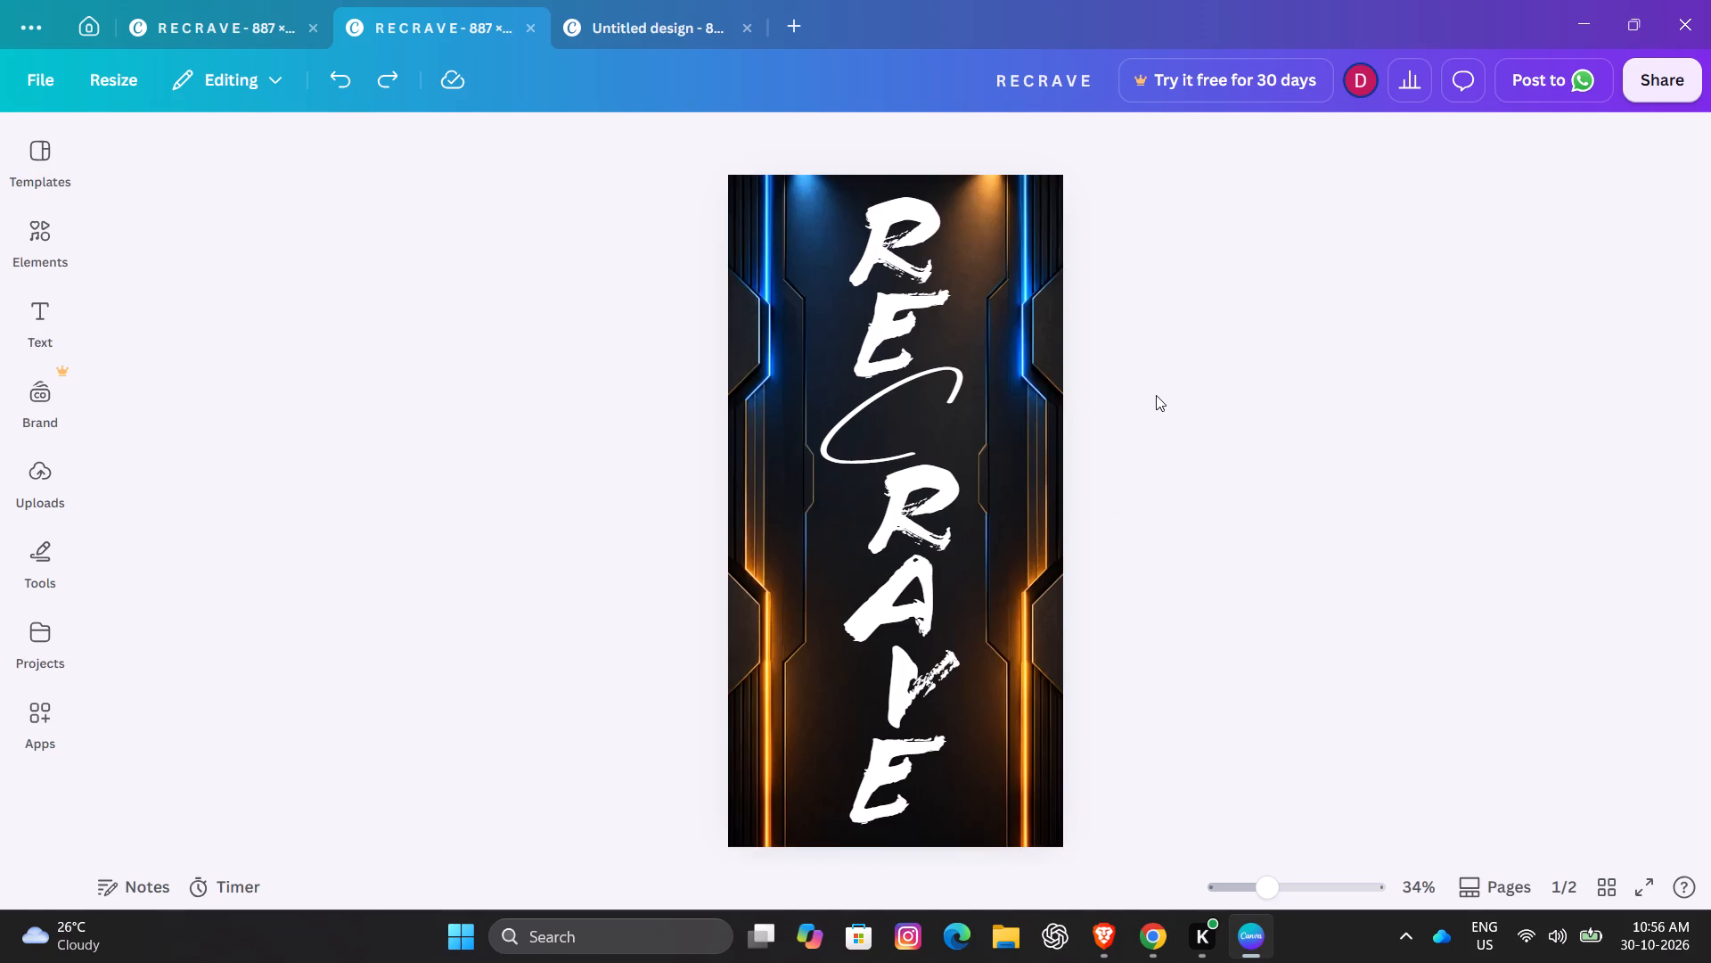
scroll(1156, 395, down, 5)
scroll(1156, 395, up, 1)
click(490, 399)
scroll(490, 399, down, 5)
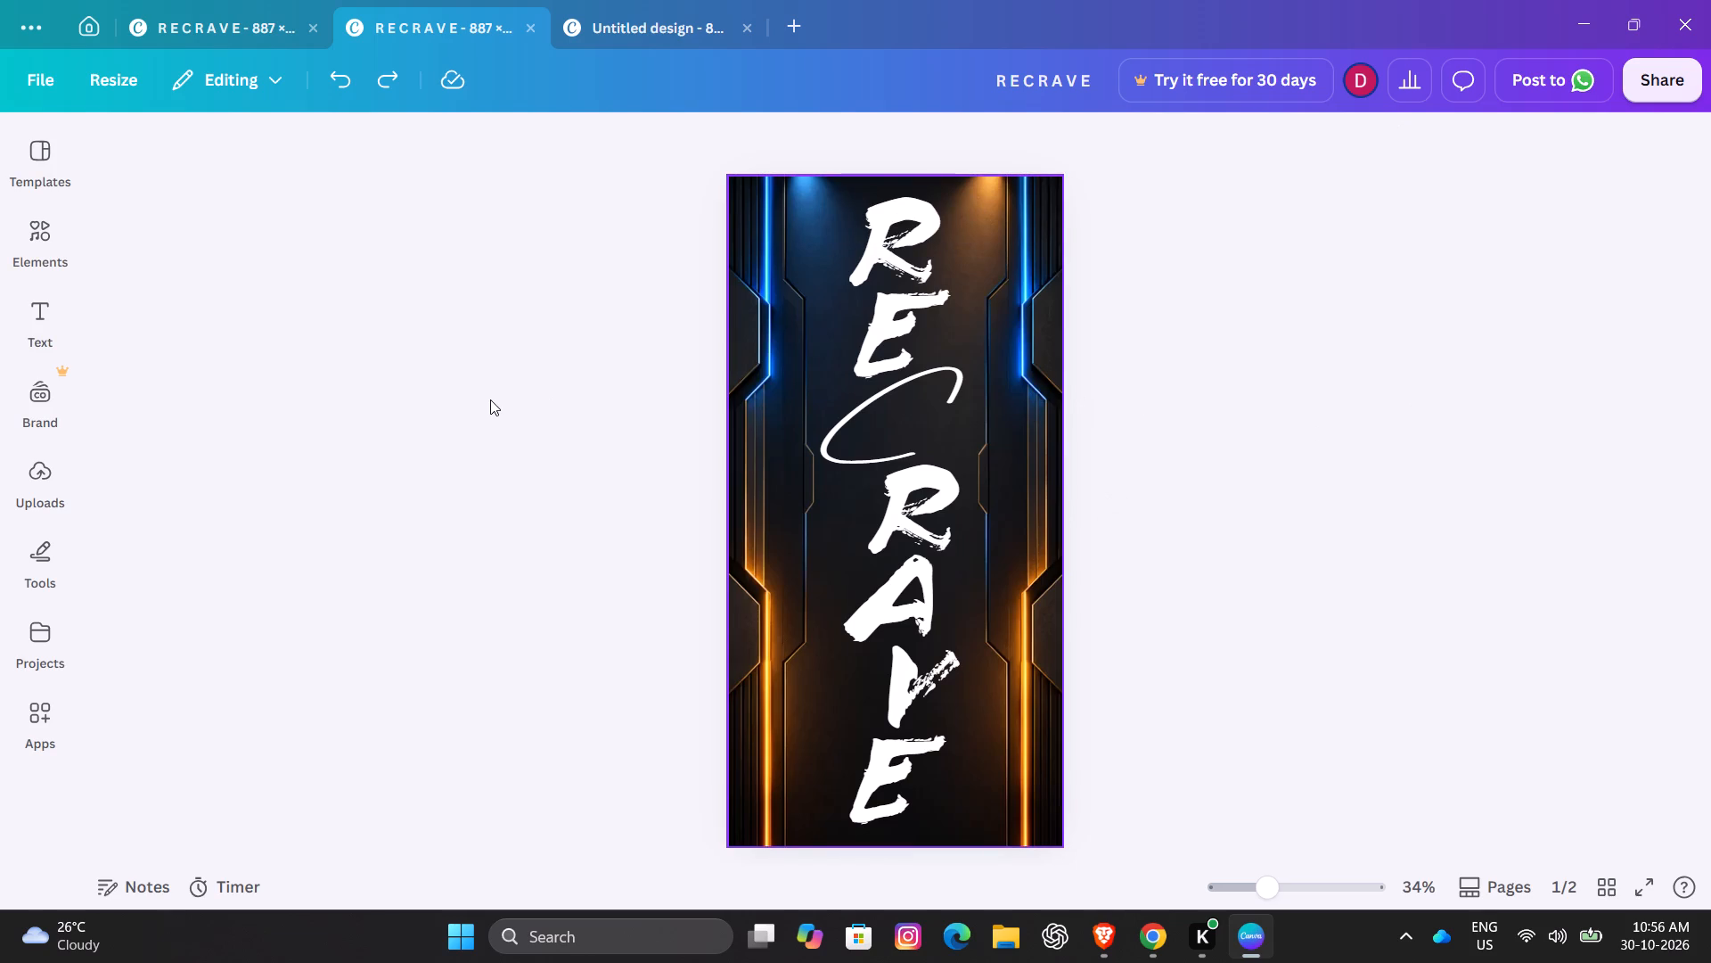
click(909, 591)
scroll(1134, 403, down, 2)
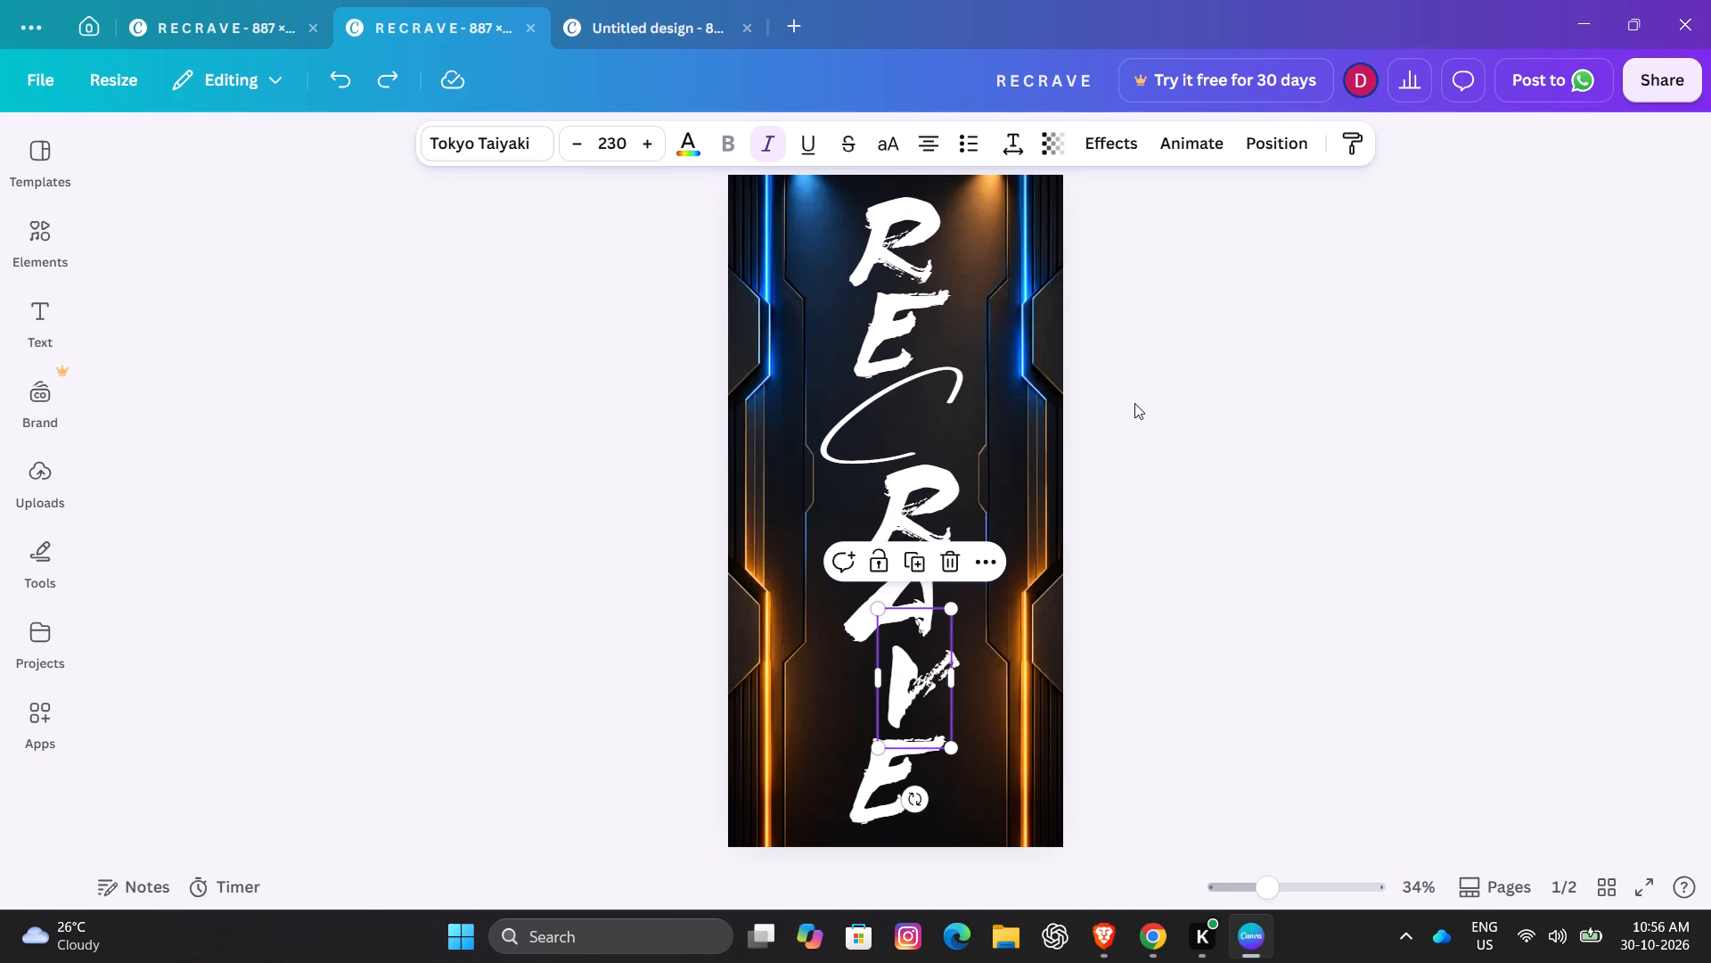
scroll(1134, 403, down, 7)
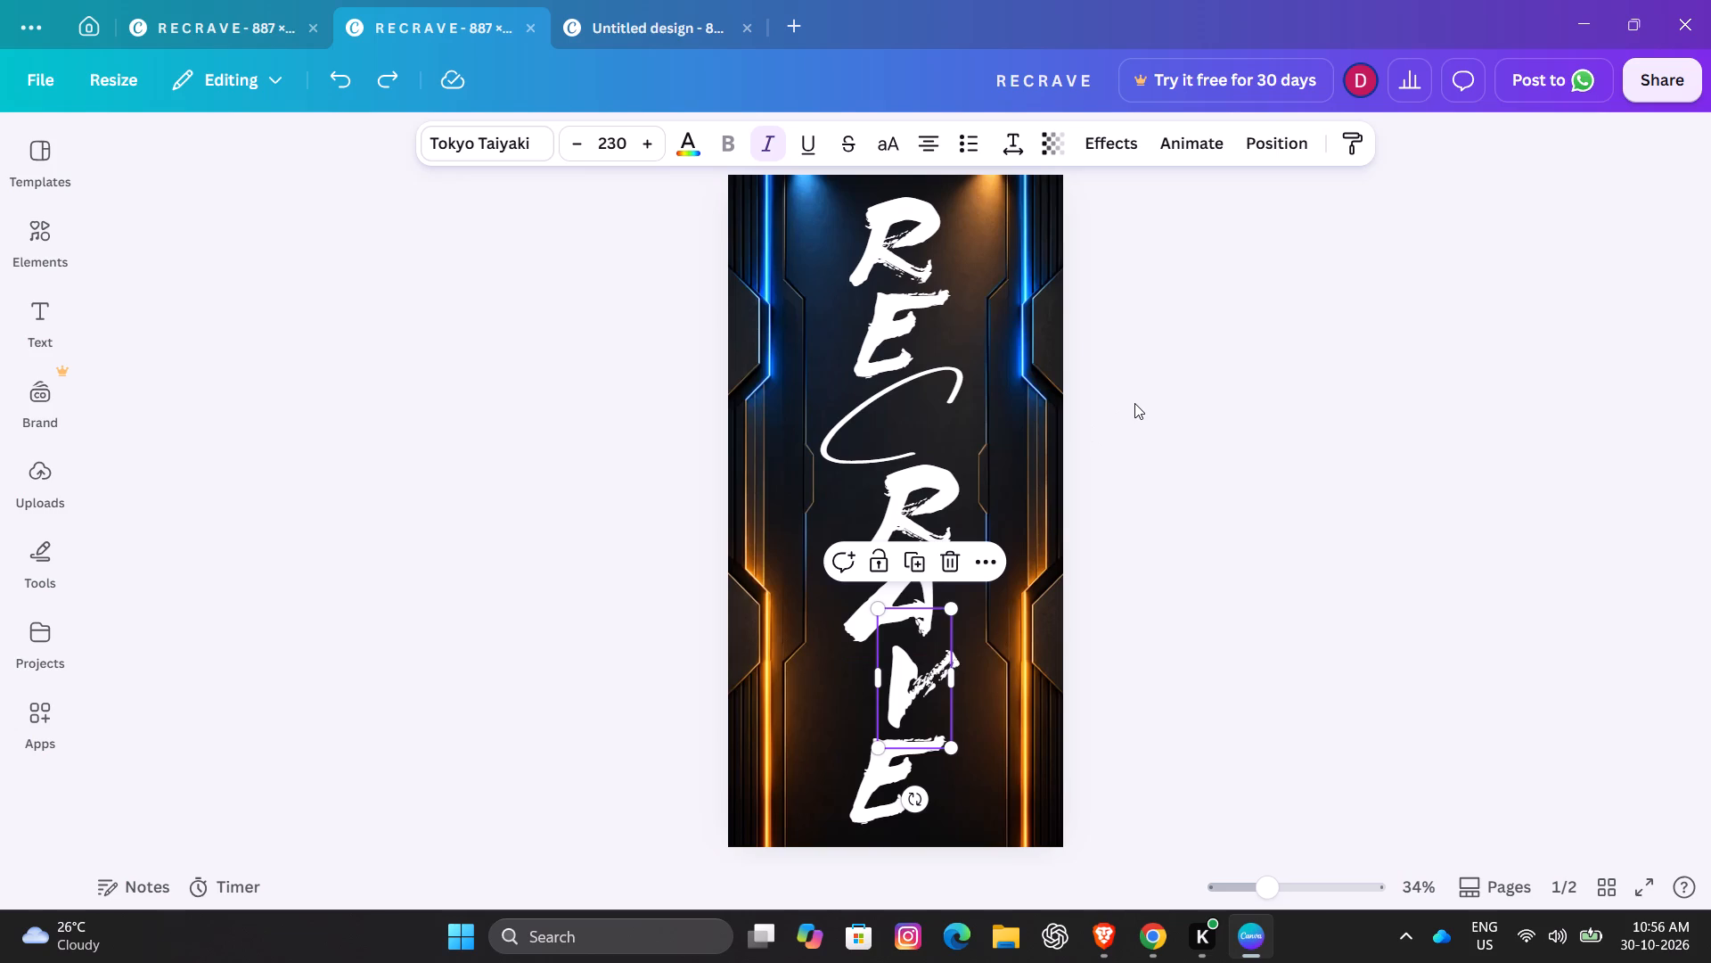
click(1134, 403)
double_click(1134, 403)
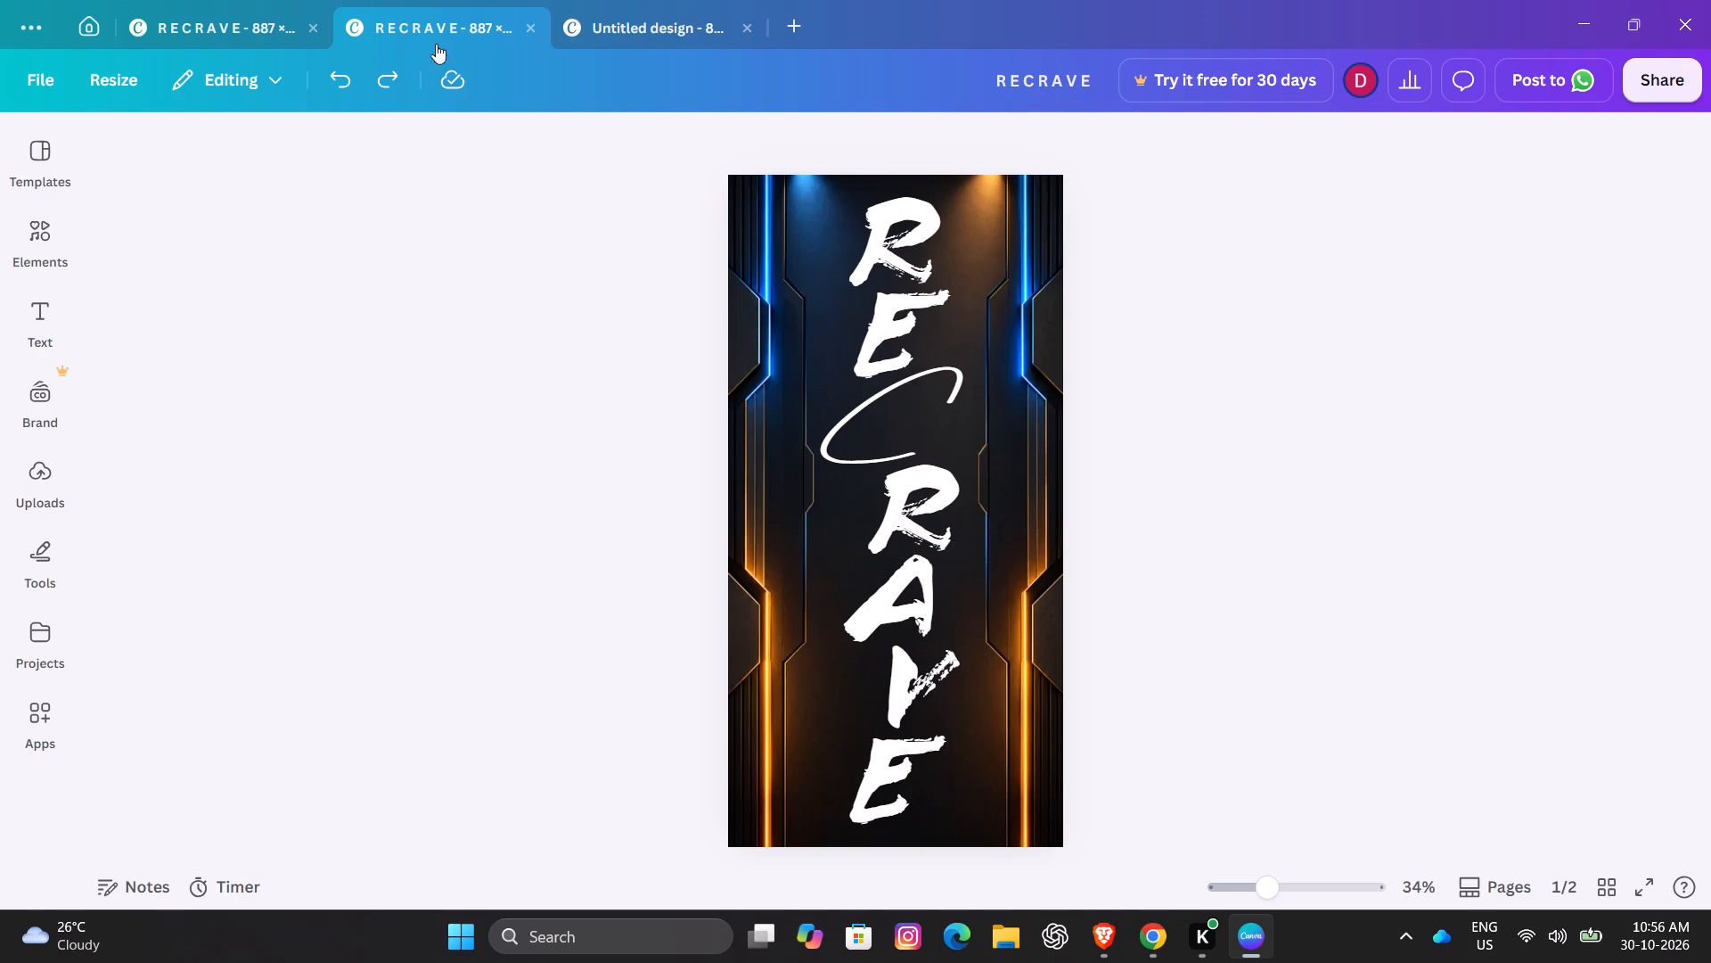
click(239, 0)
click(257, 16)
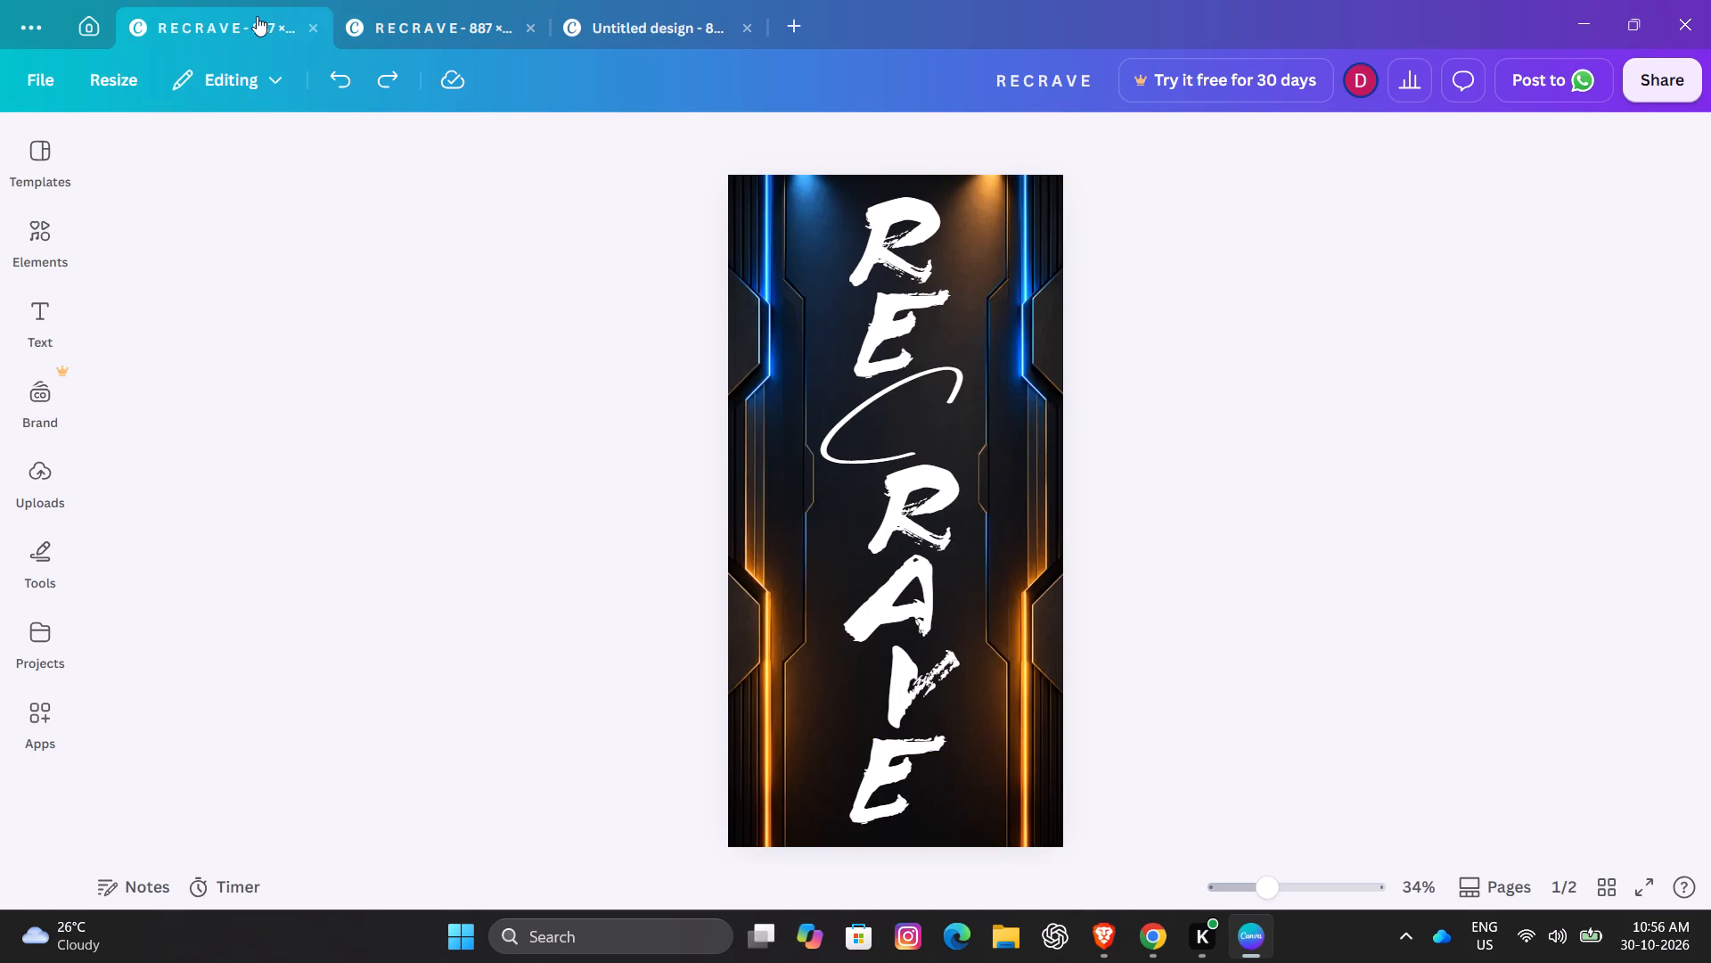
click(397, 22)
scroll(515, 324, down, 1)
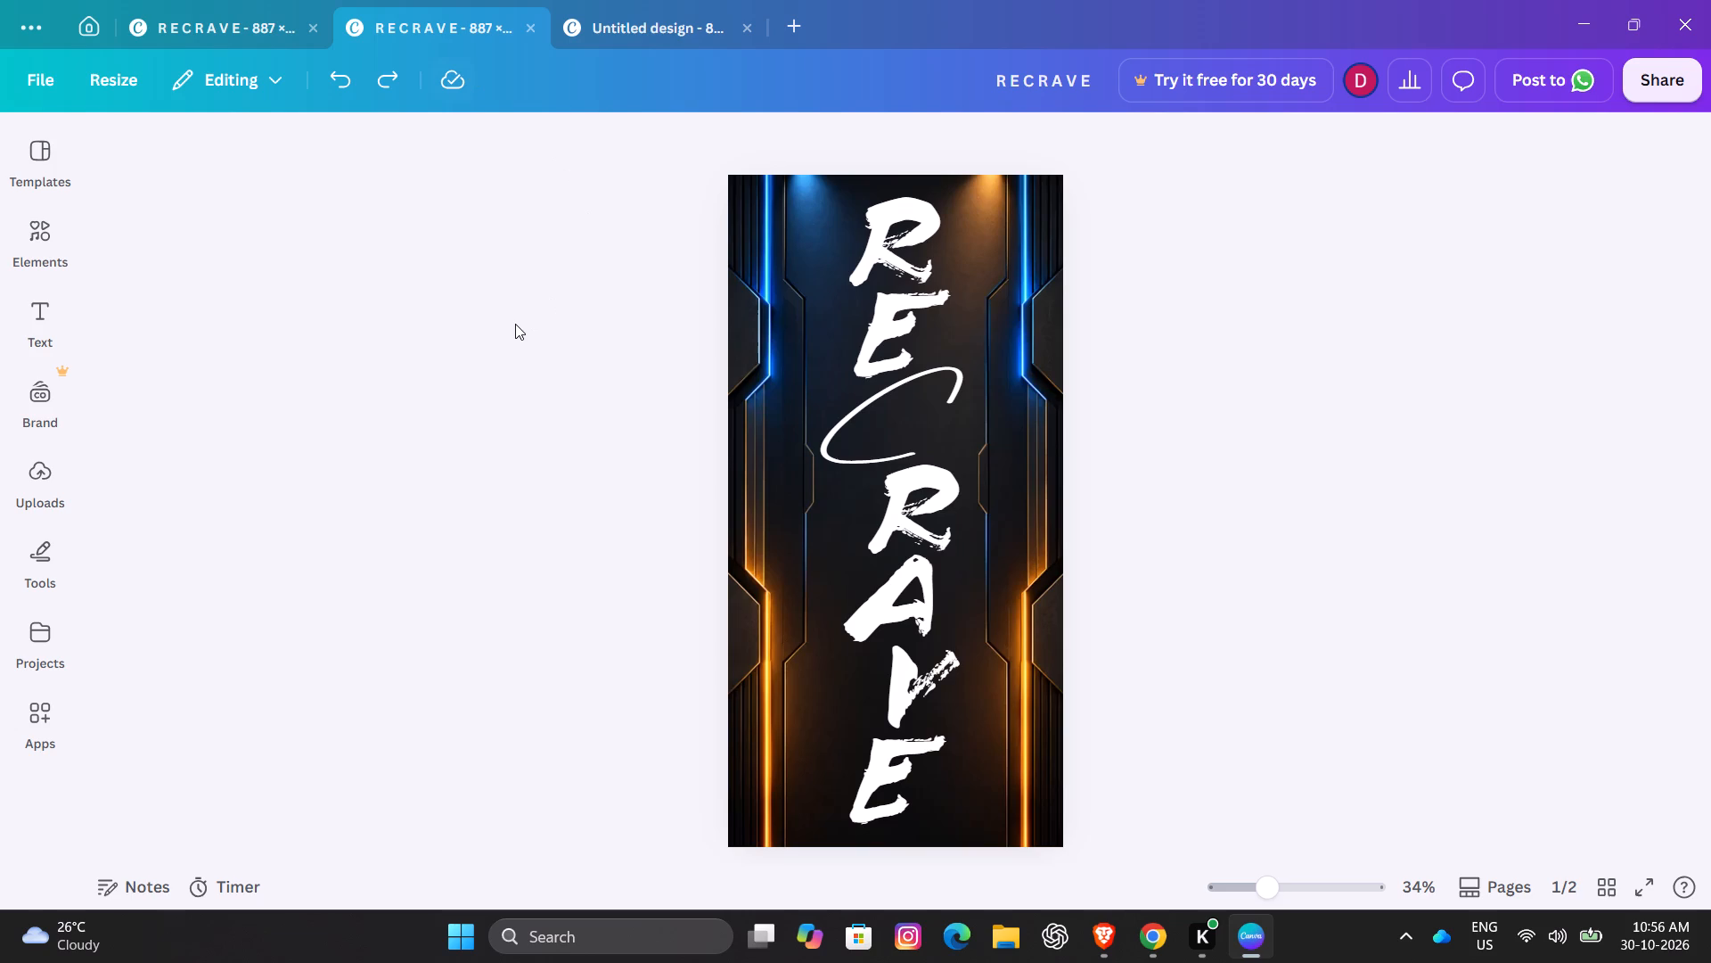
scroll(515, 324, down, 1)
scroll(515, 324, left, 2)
Go to page 2 of the RECRAVE design, the one with the yellow-outlined letters.
click(1557, 887)
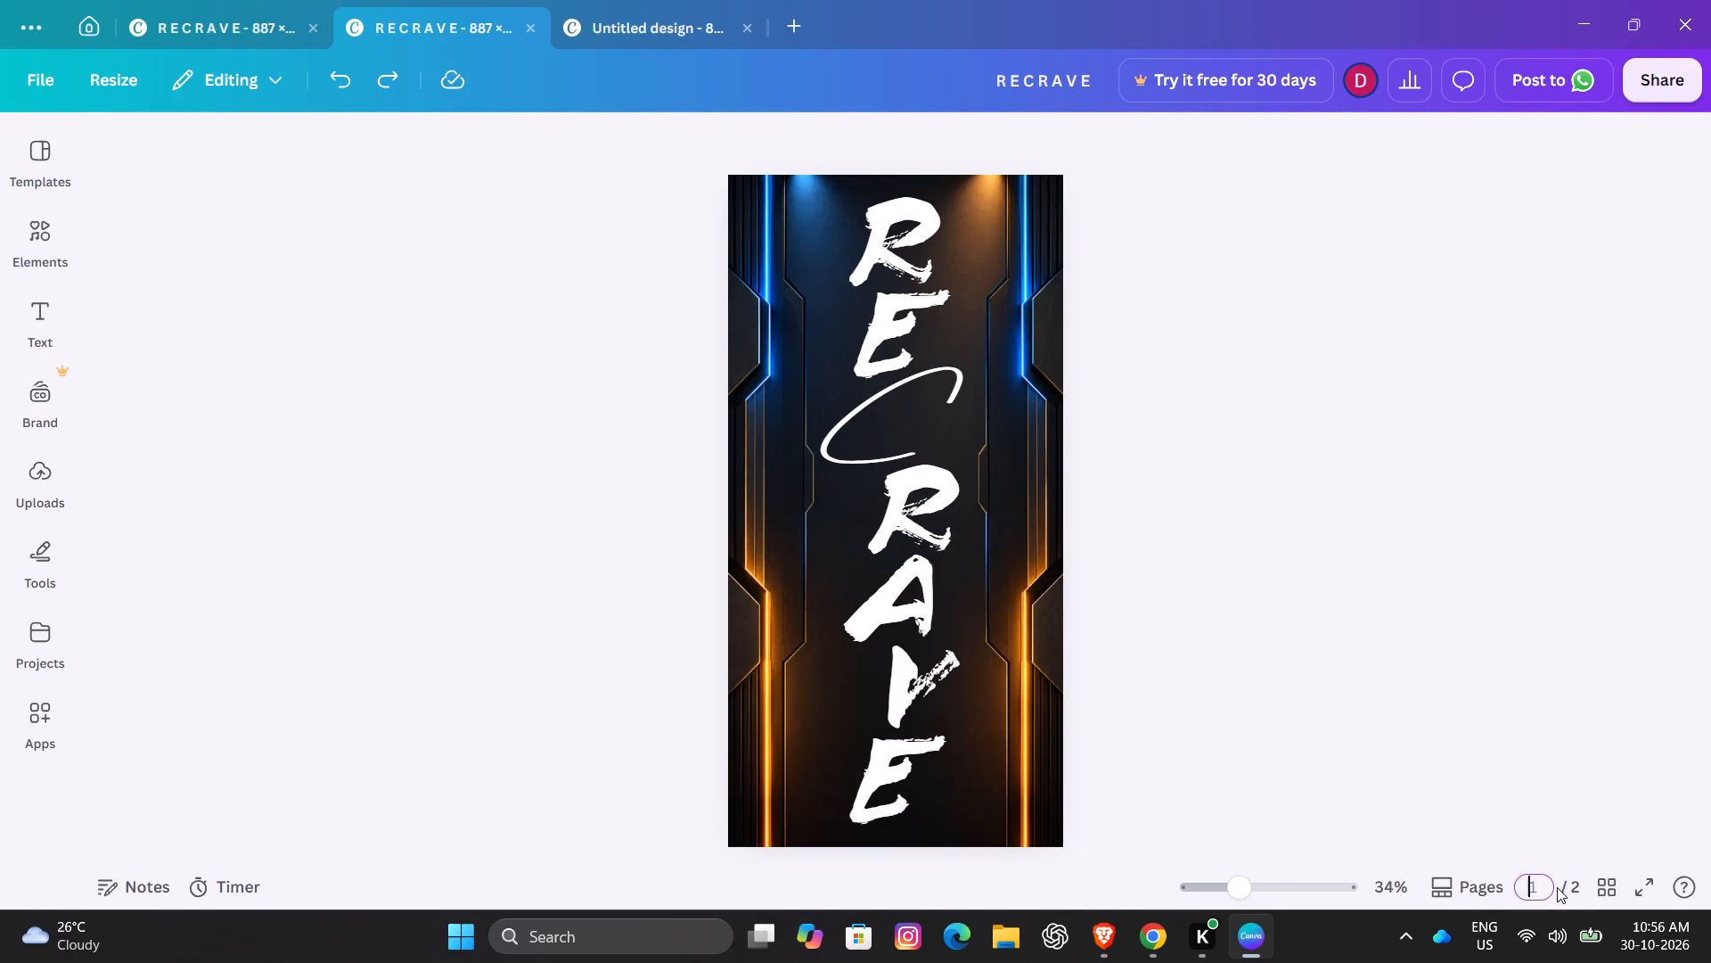
click(1331, 552)
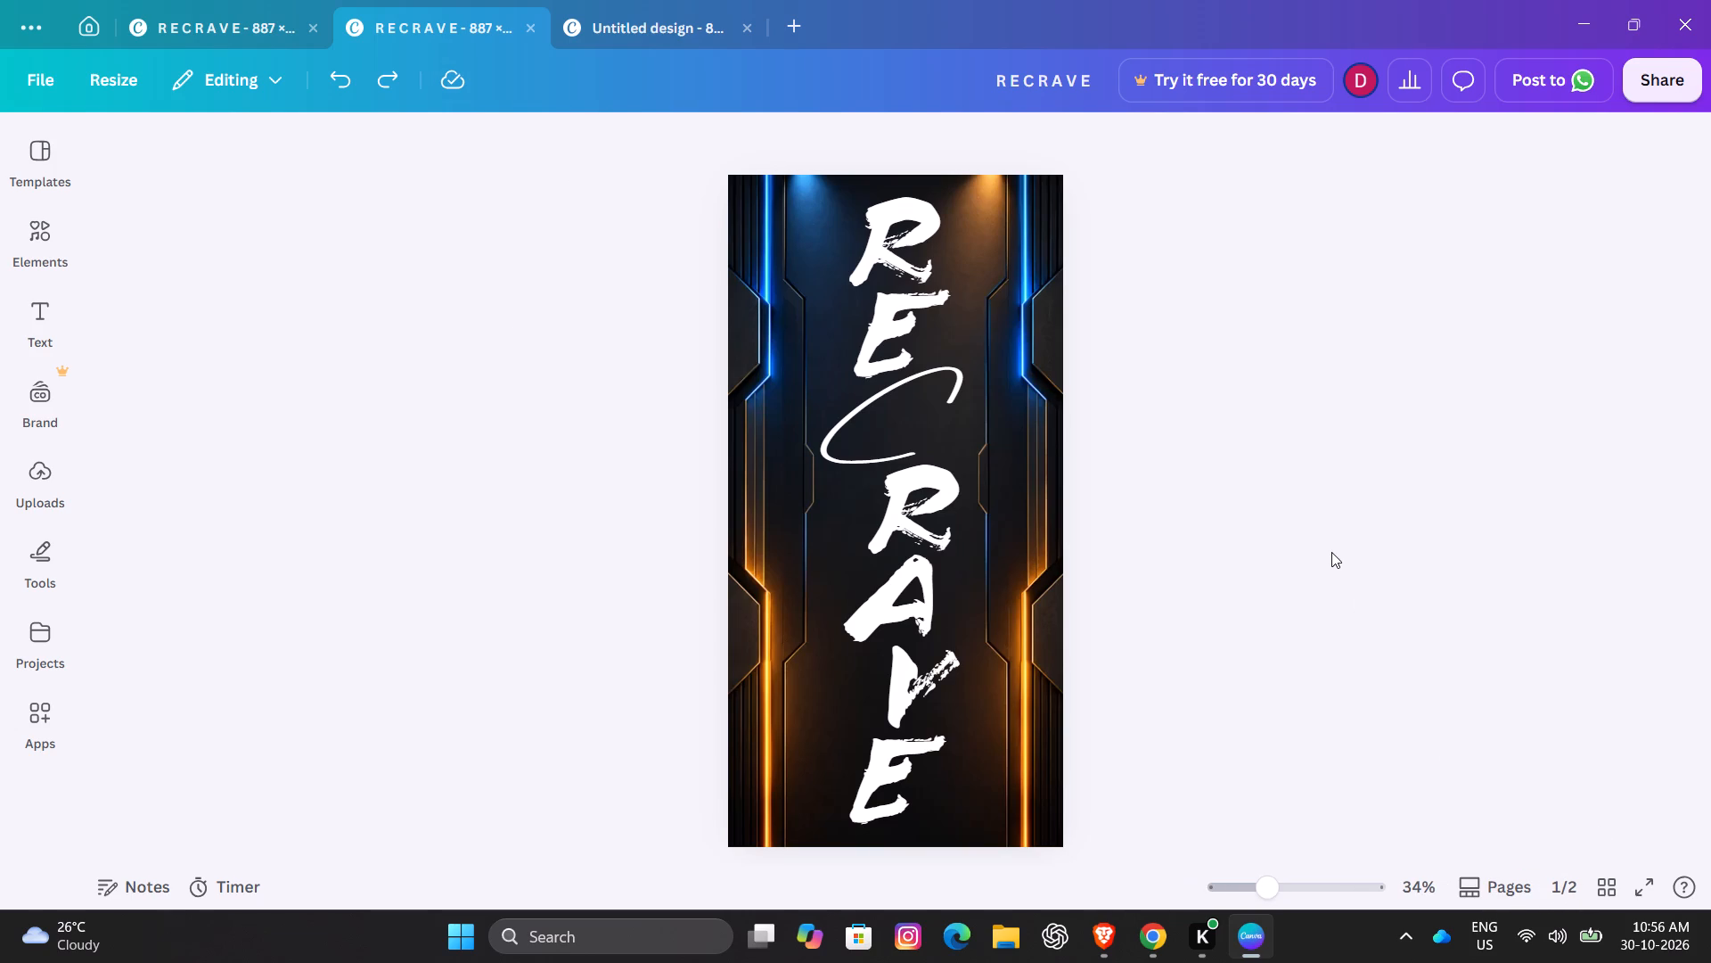
key(Right)
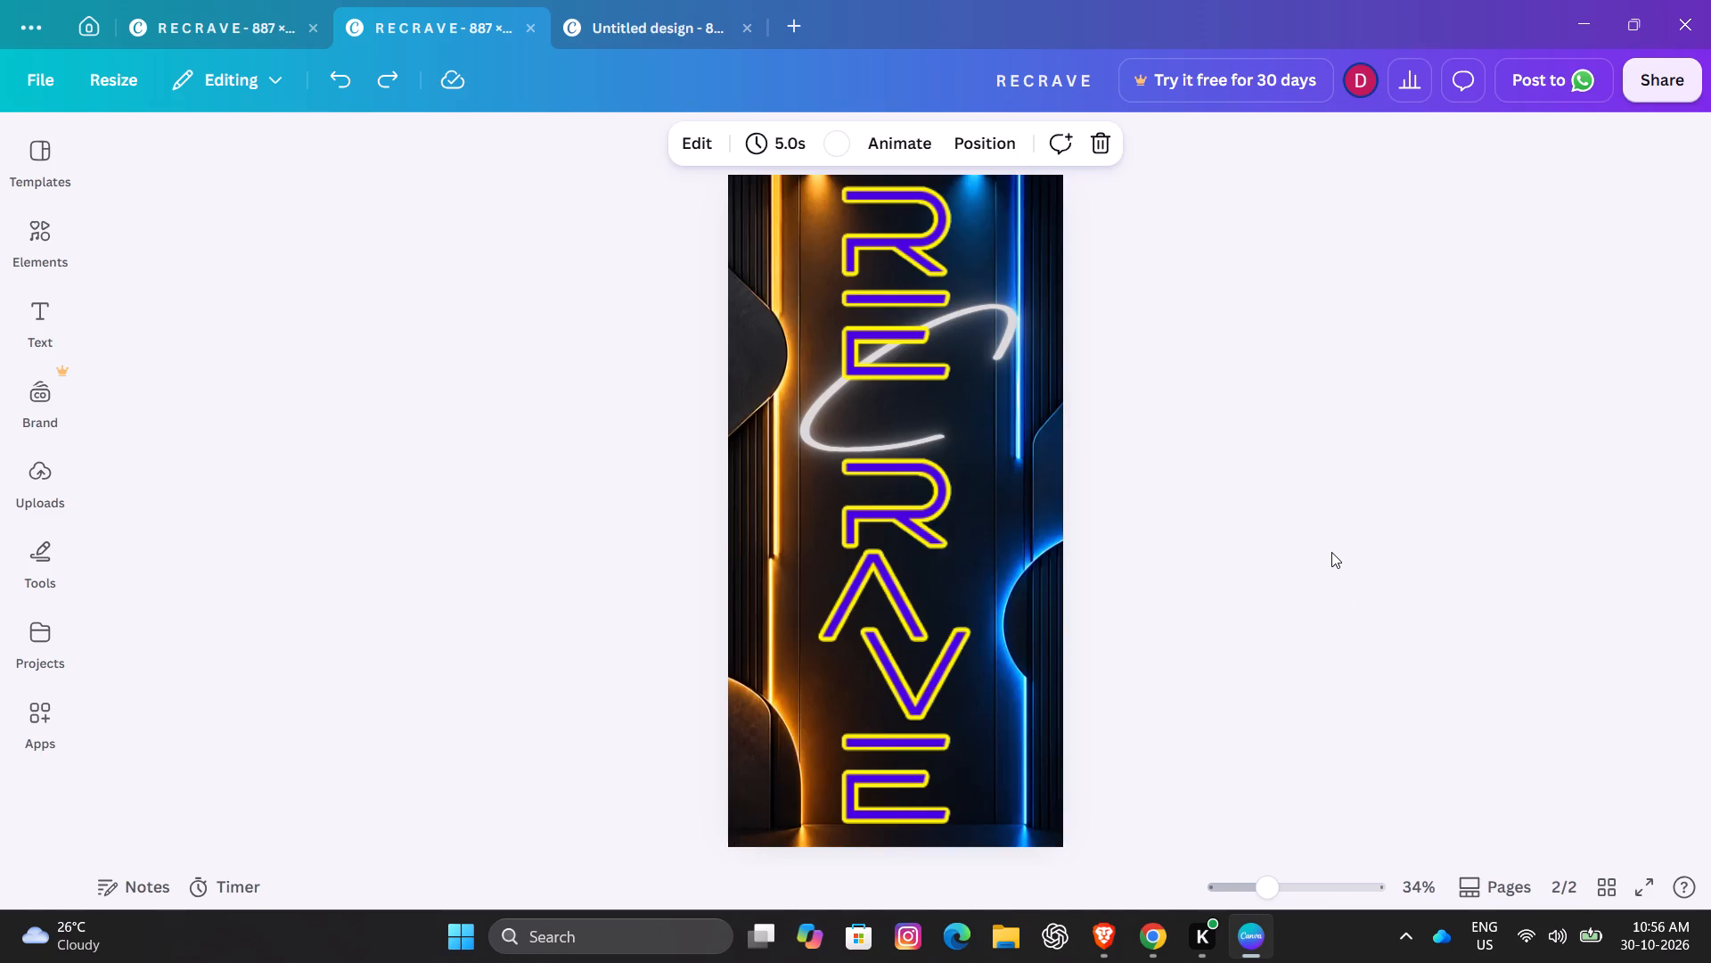
key(Left)
key(Right)
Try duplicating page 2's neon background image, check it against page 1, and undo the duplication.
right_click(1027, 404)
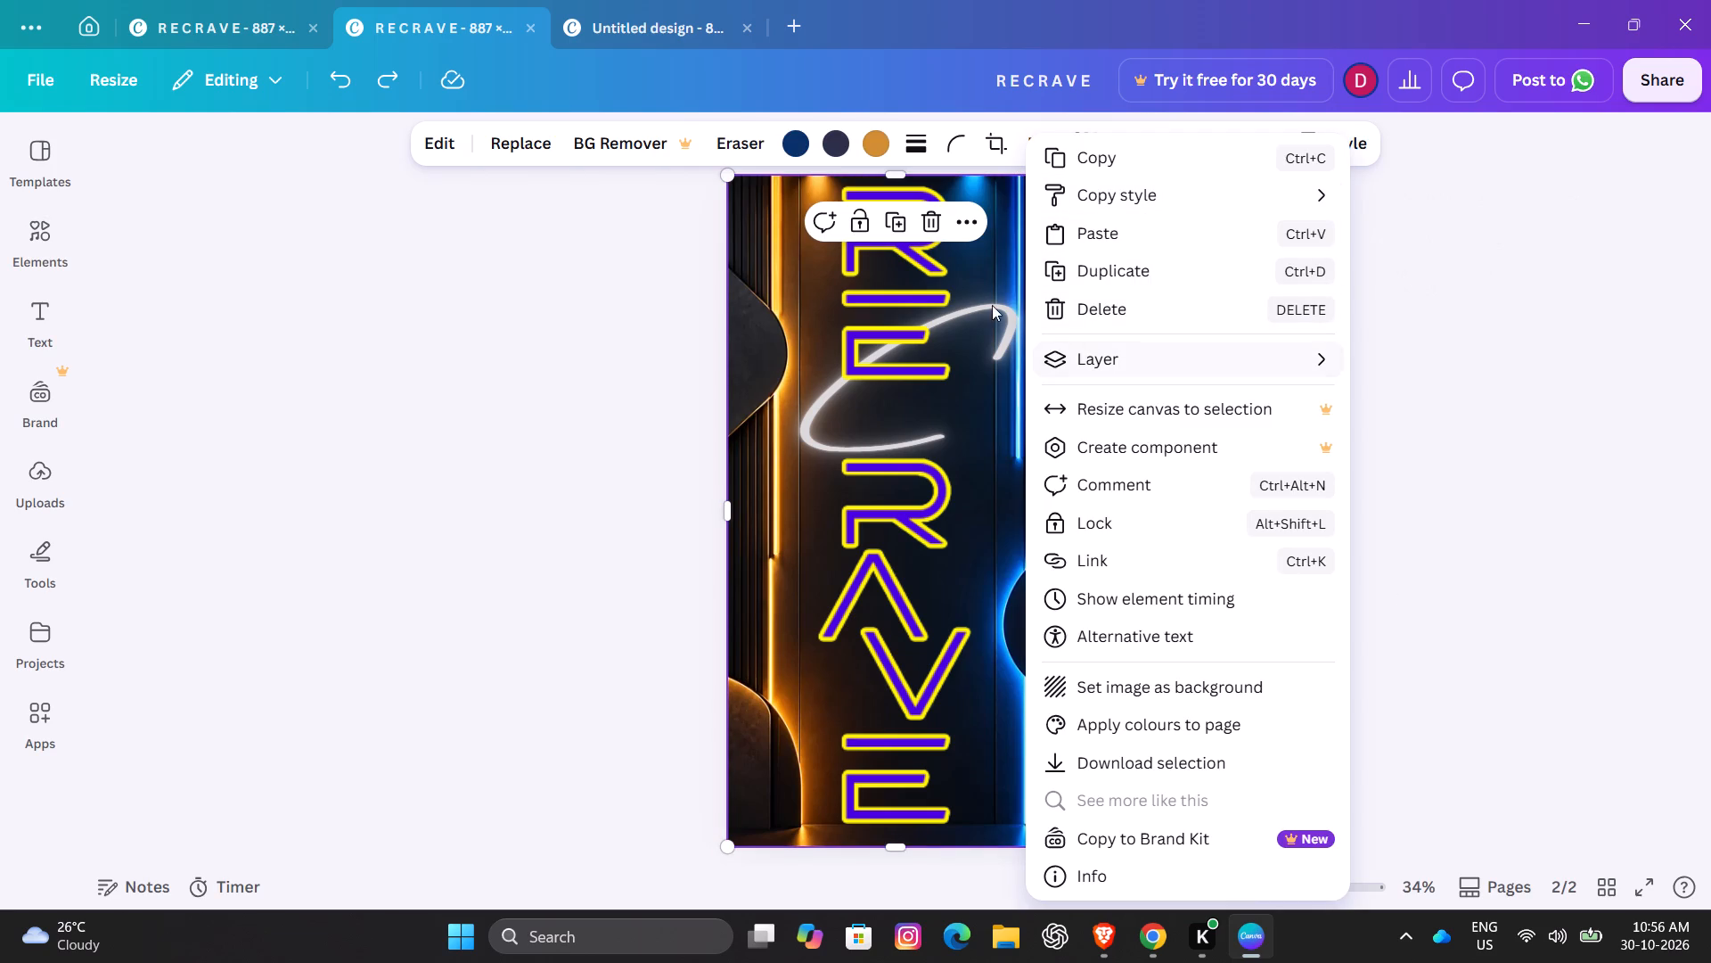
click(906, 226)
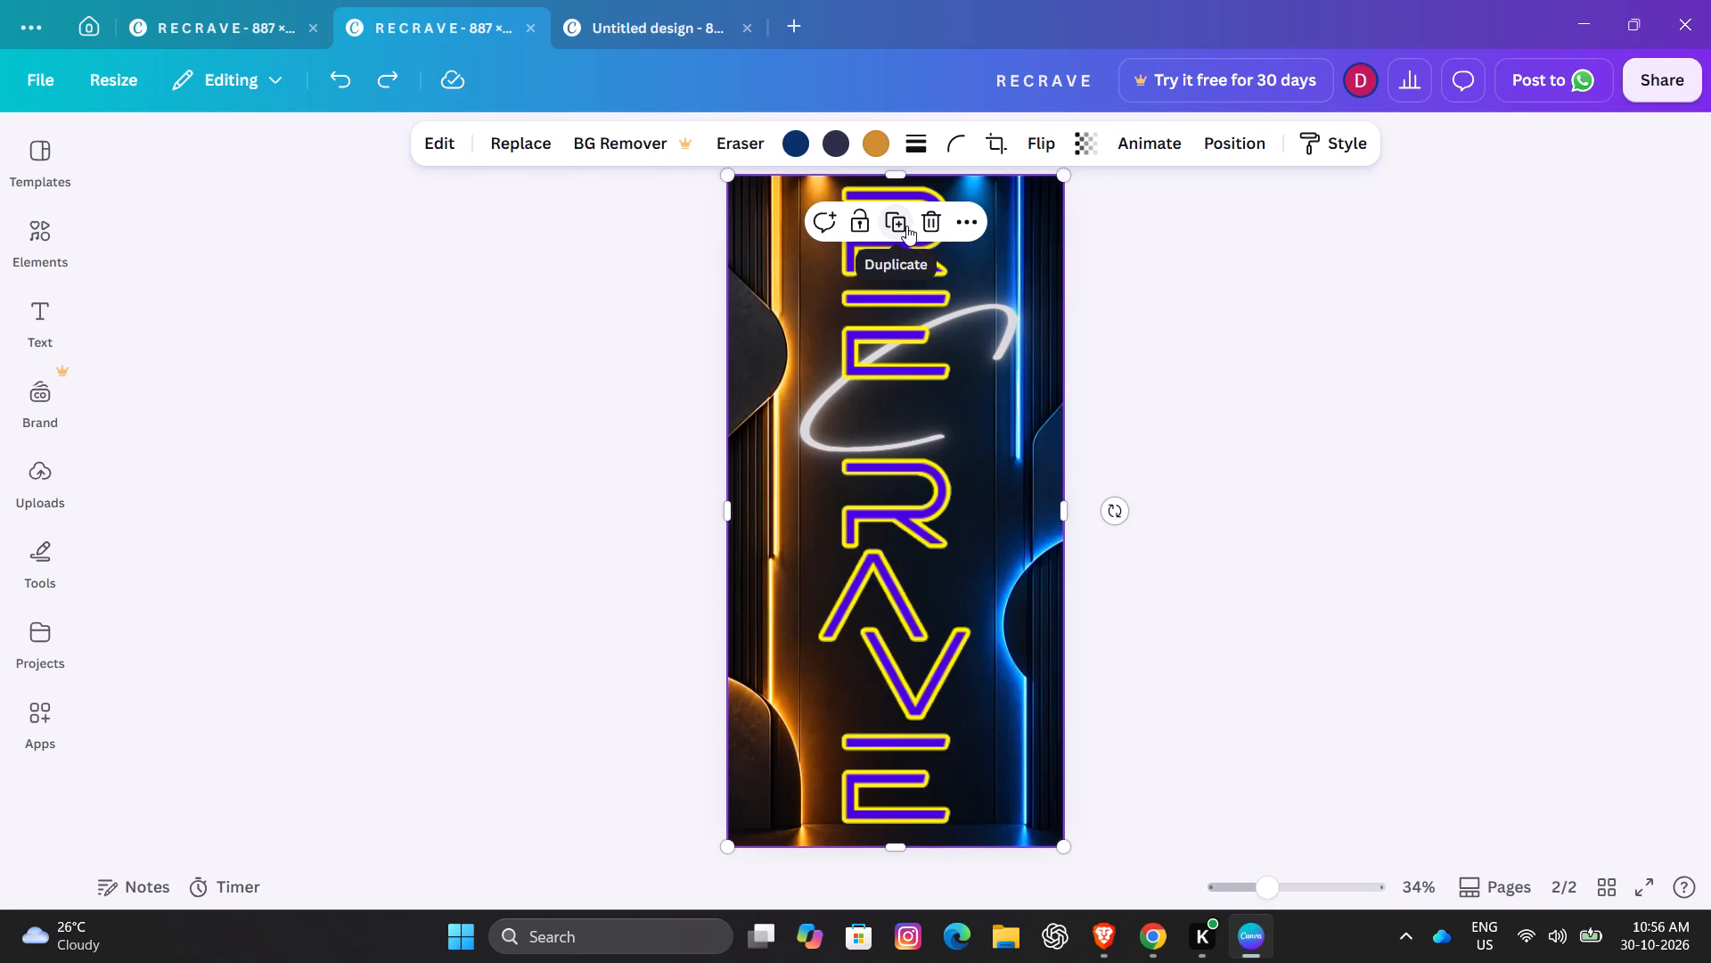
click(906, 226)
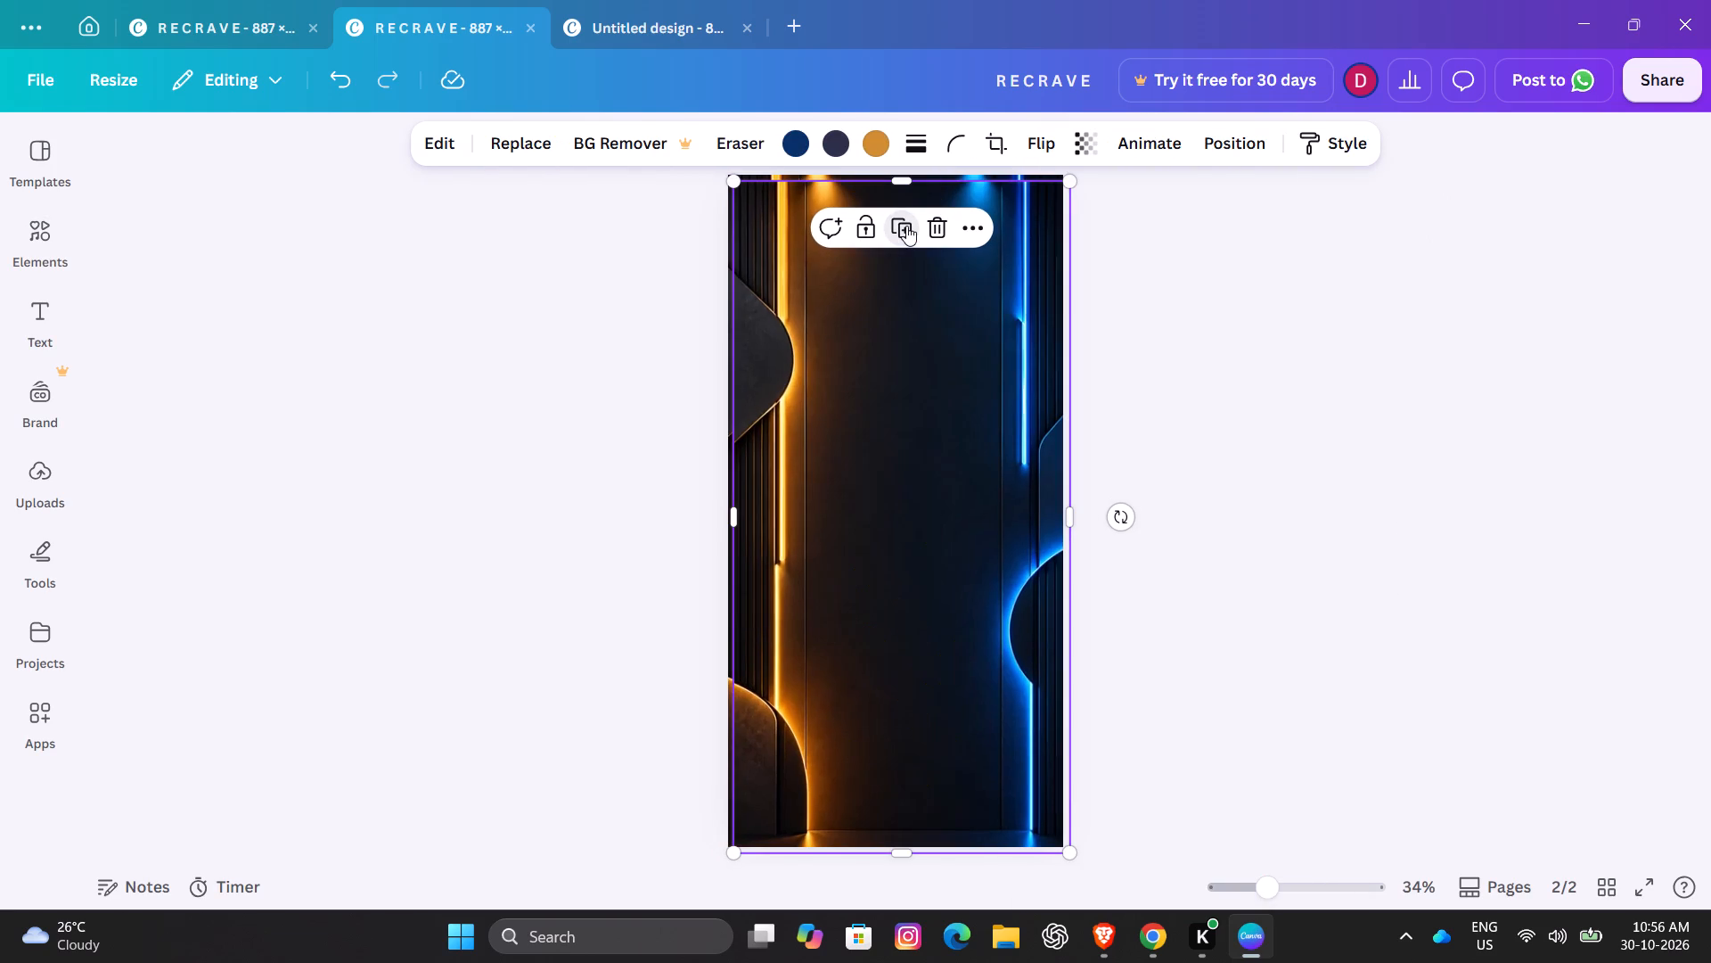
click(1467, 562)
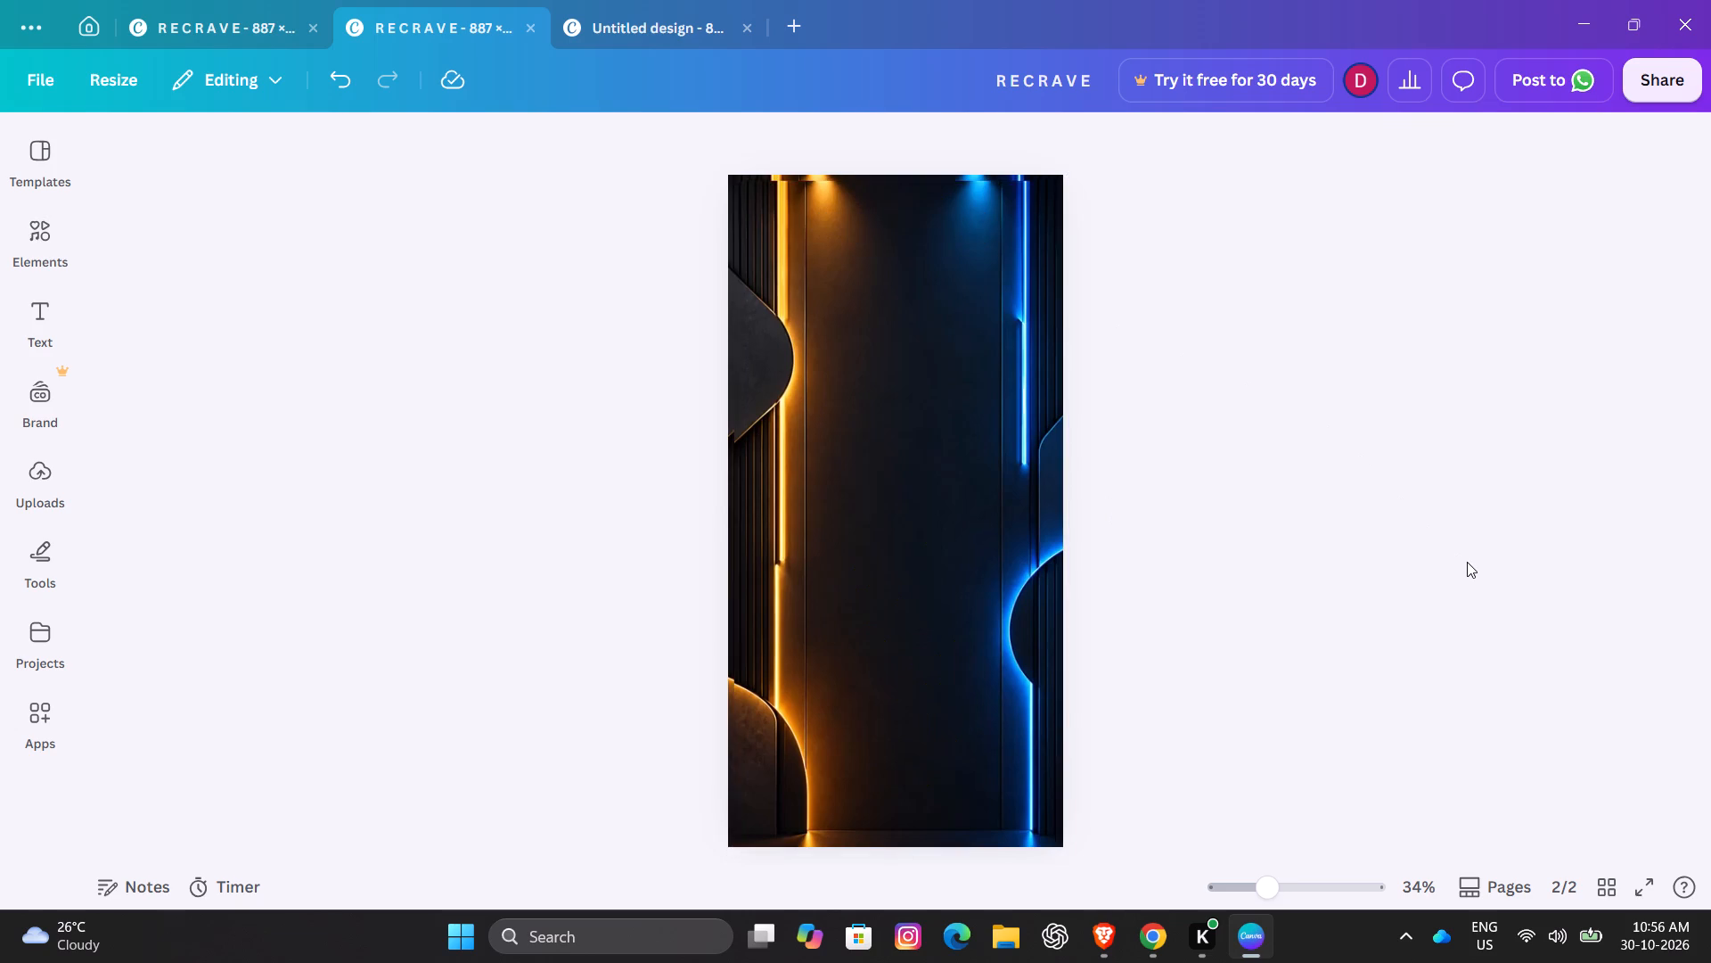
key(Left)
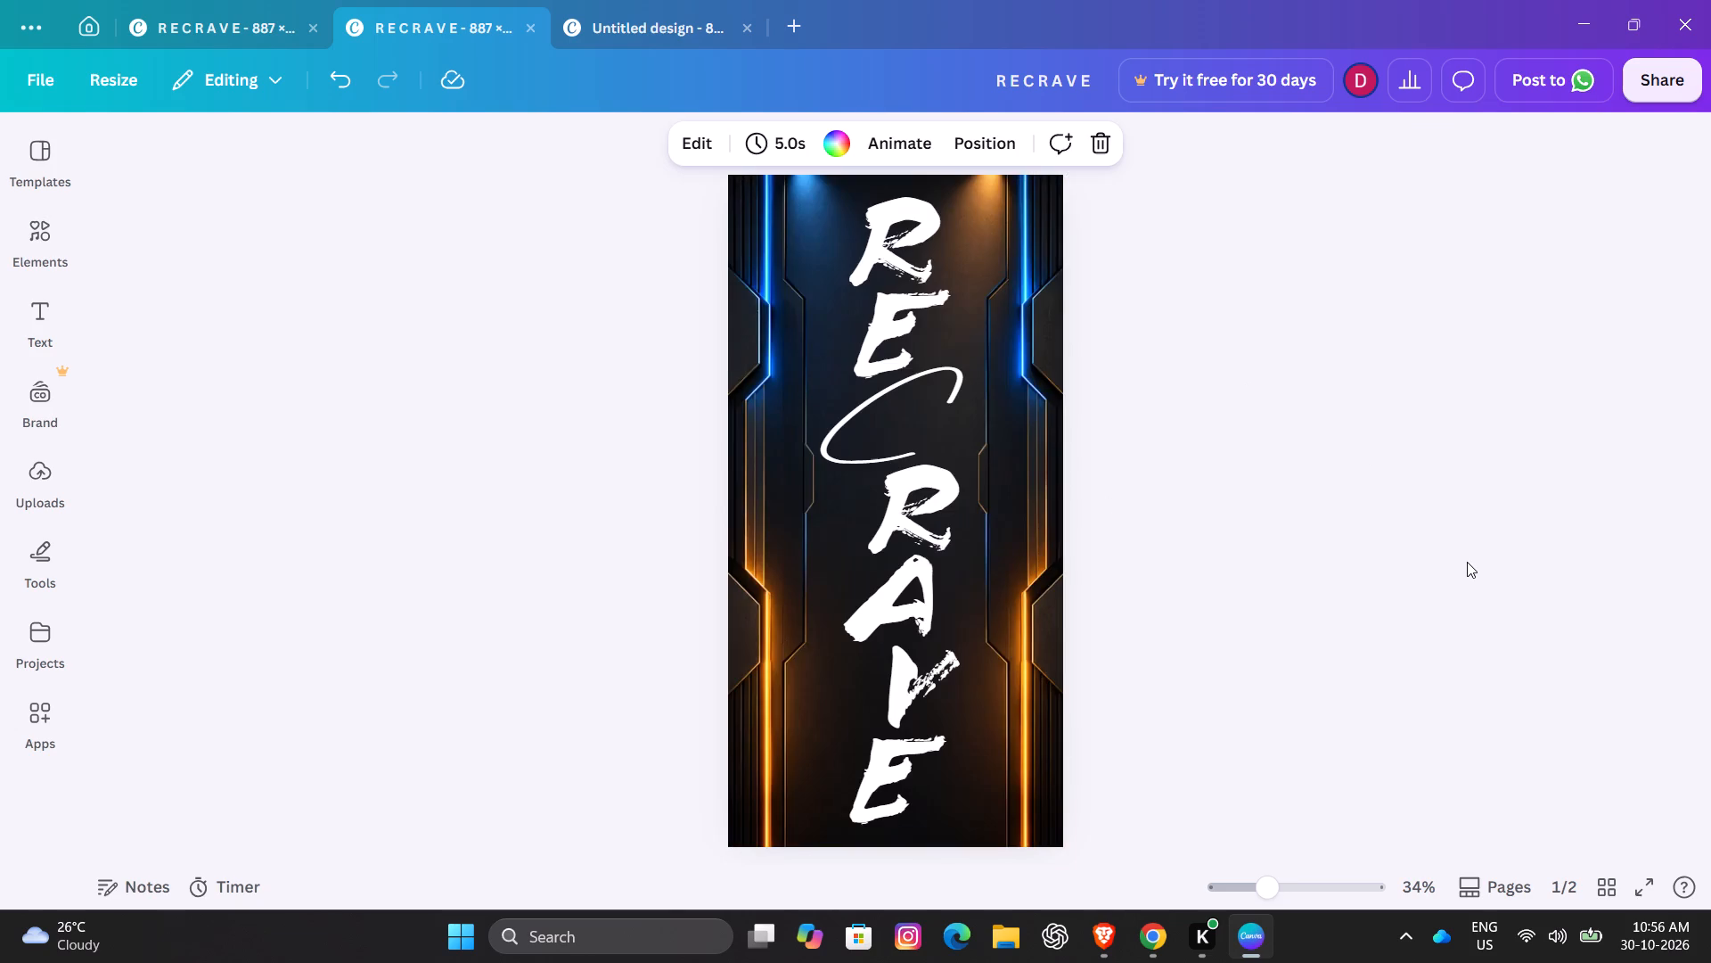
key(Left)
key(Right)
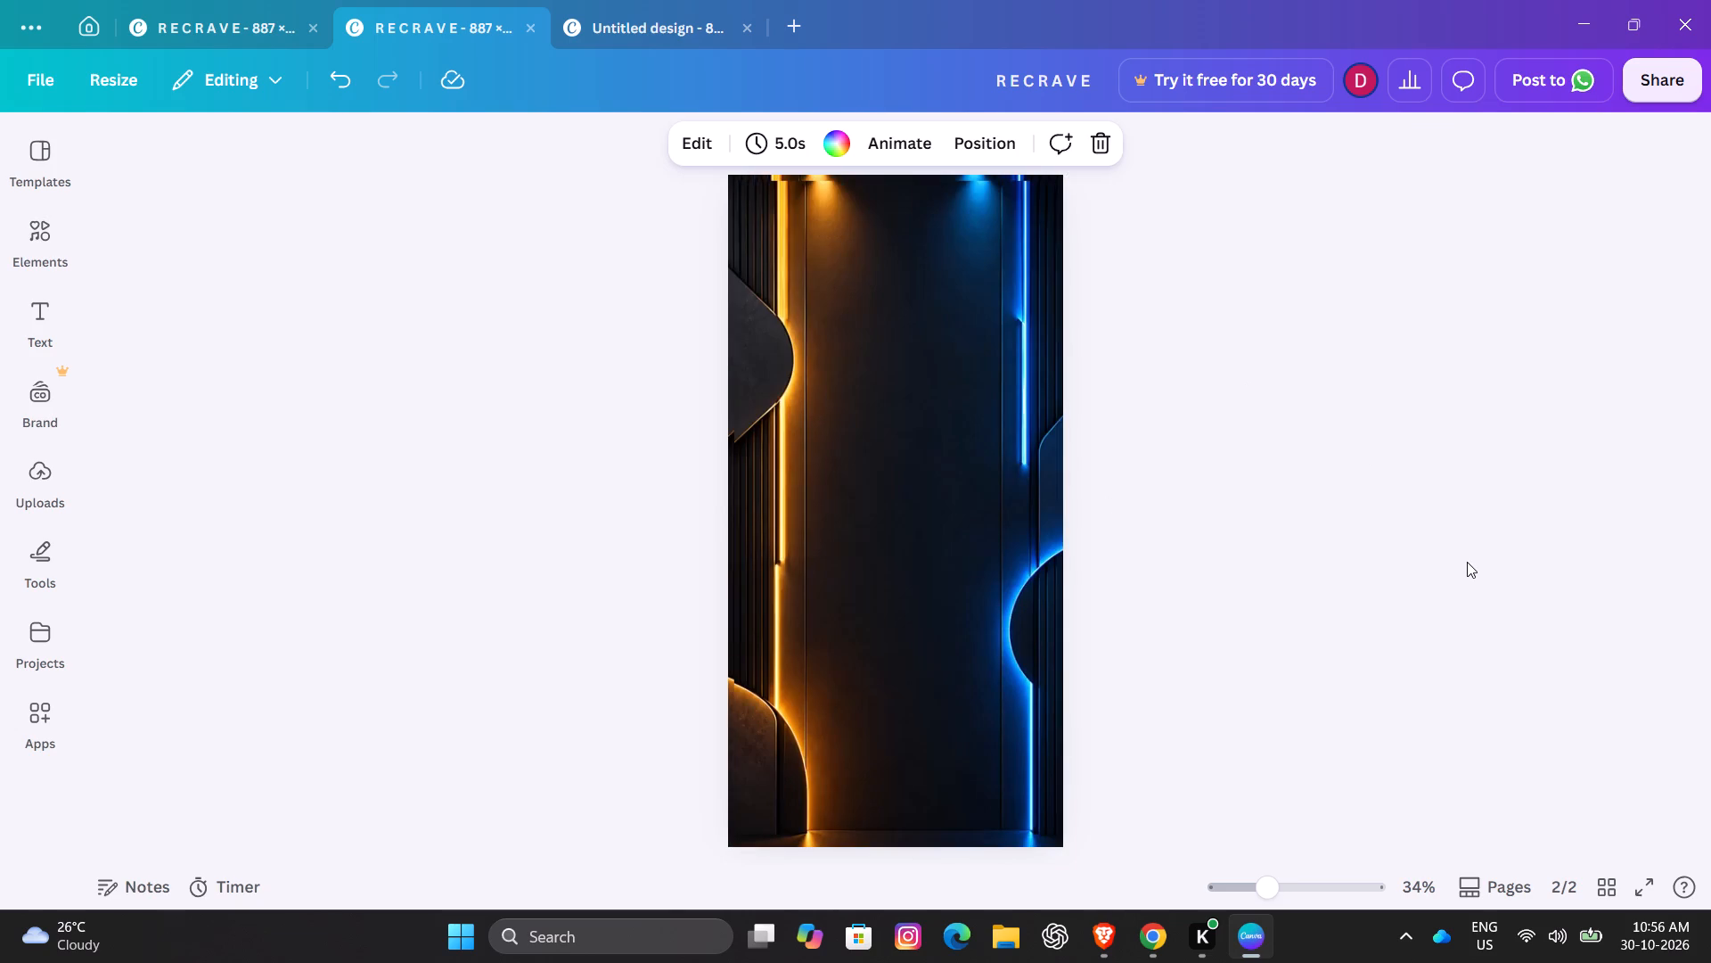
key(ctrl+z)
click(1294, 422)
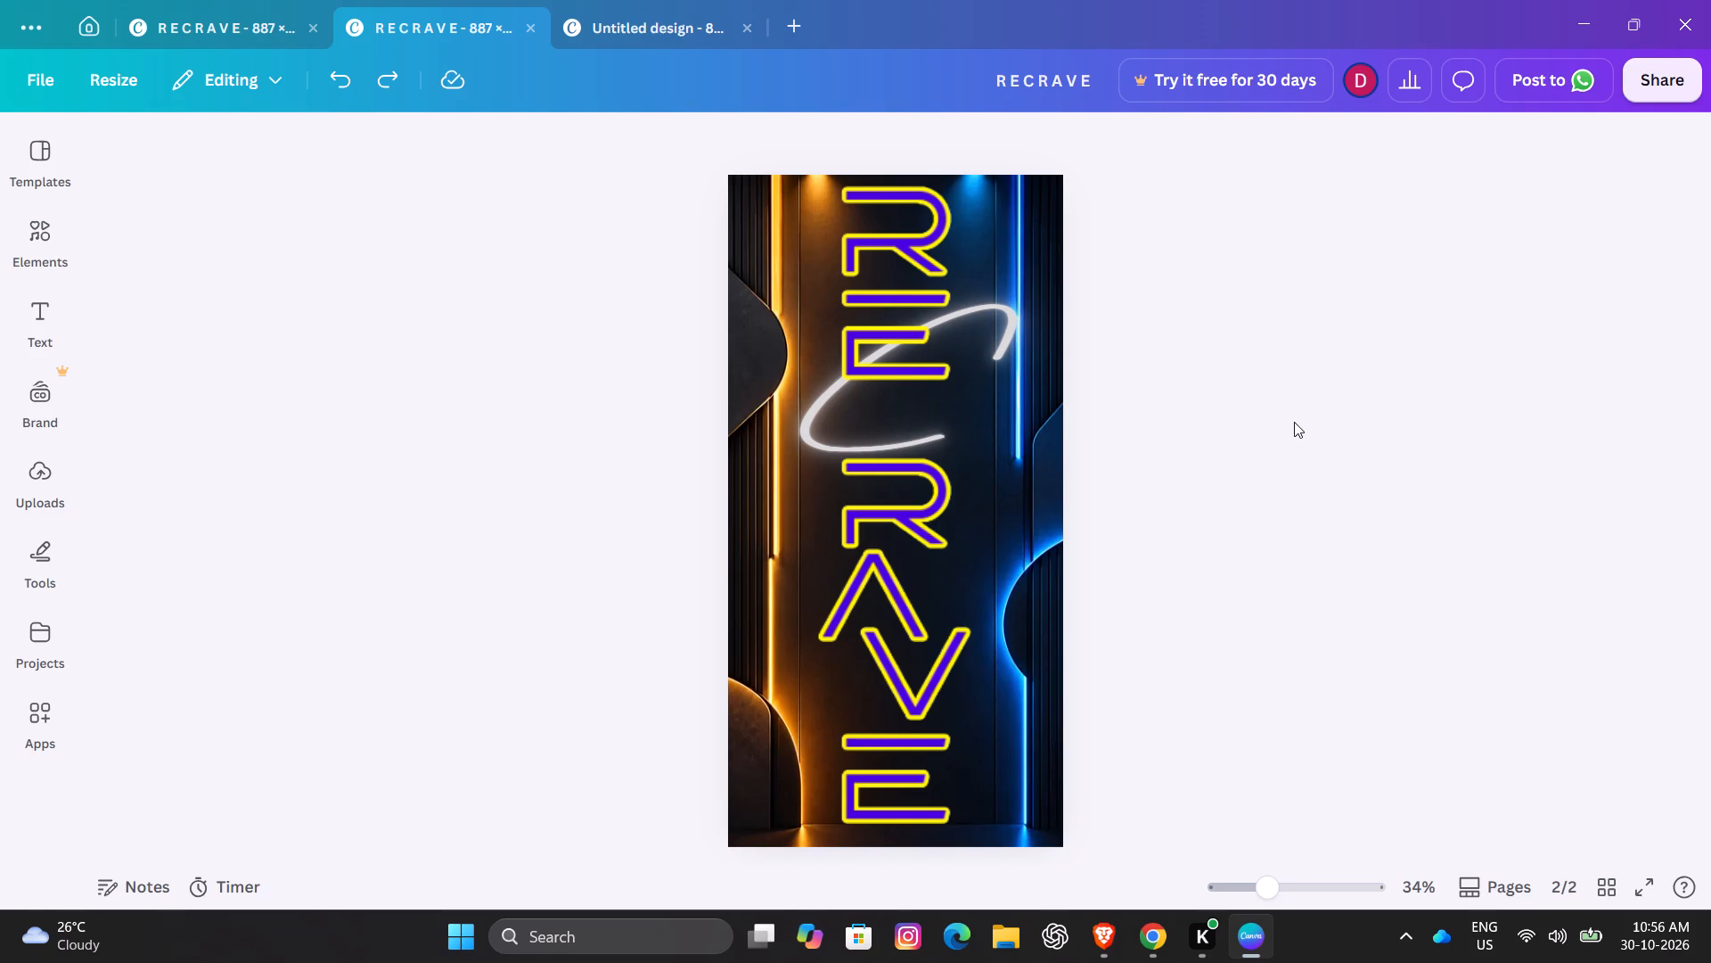
Duplicate the full-page orange and blue neon background image on page 2.
click(886, 302)
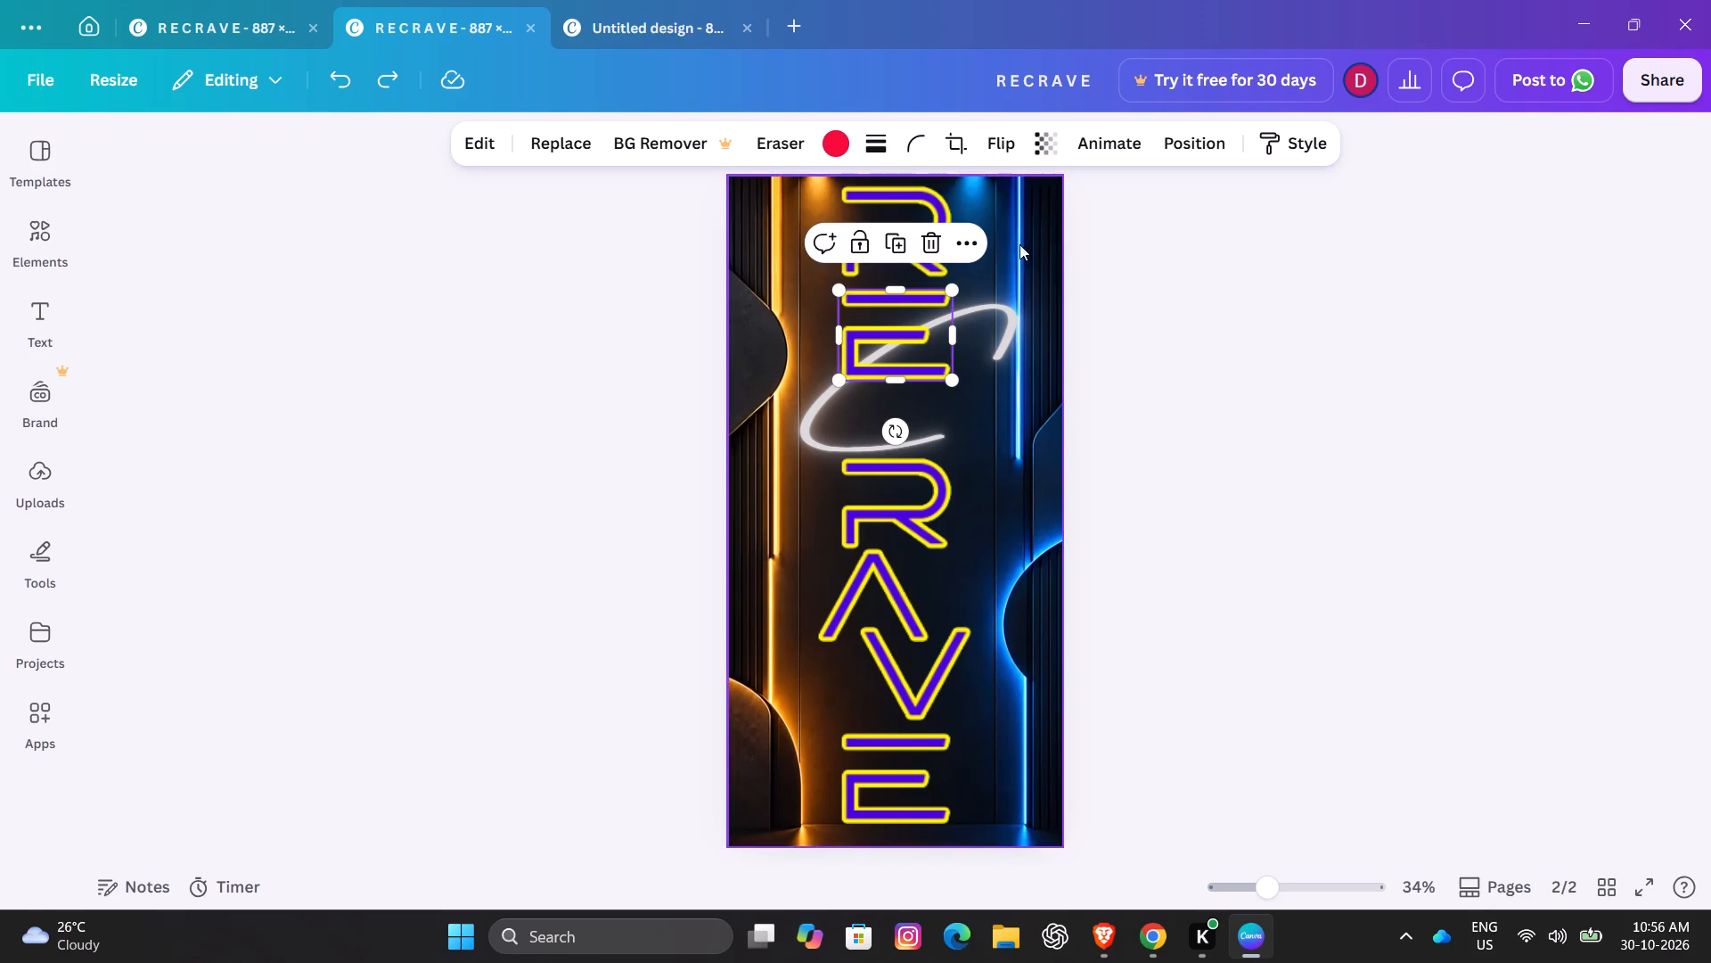
click(1169, 299)
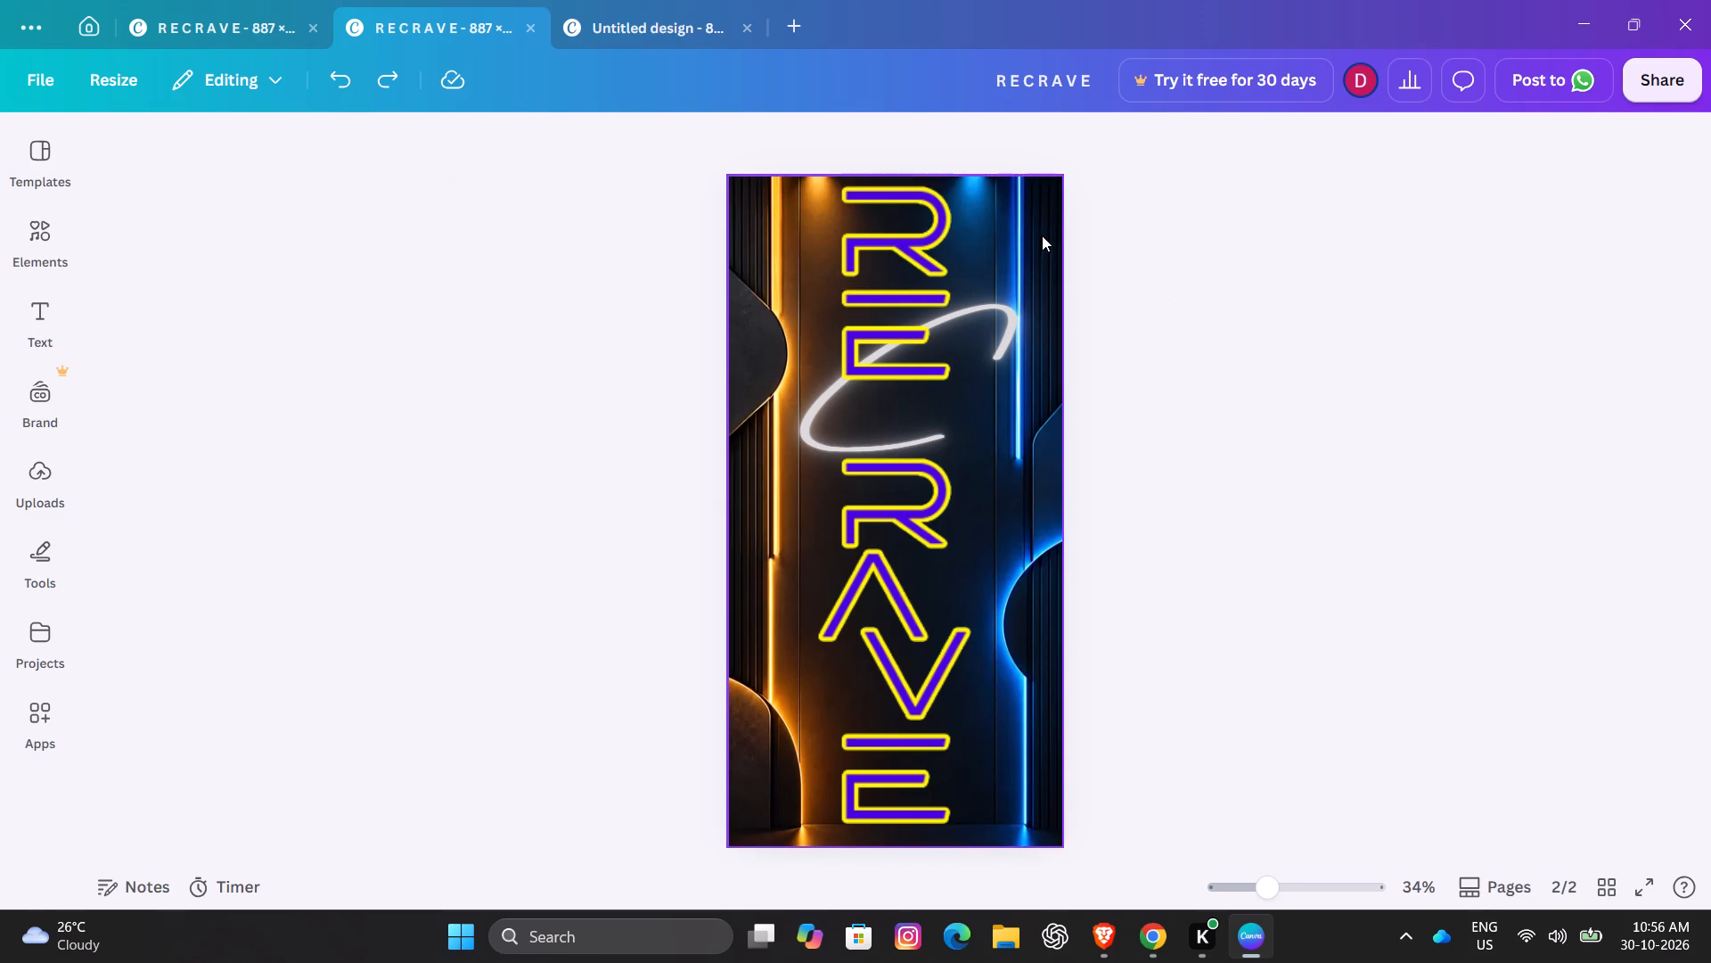
click(1041, 233)
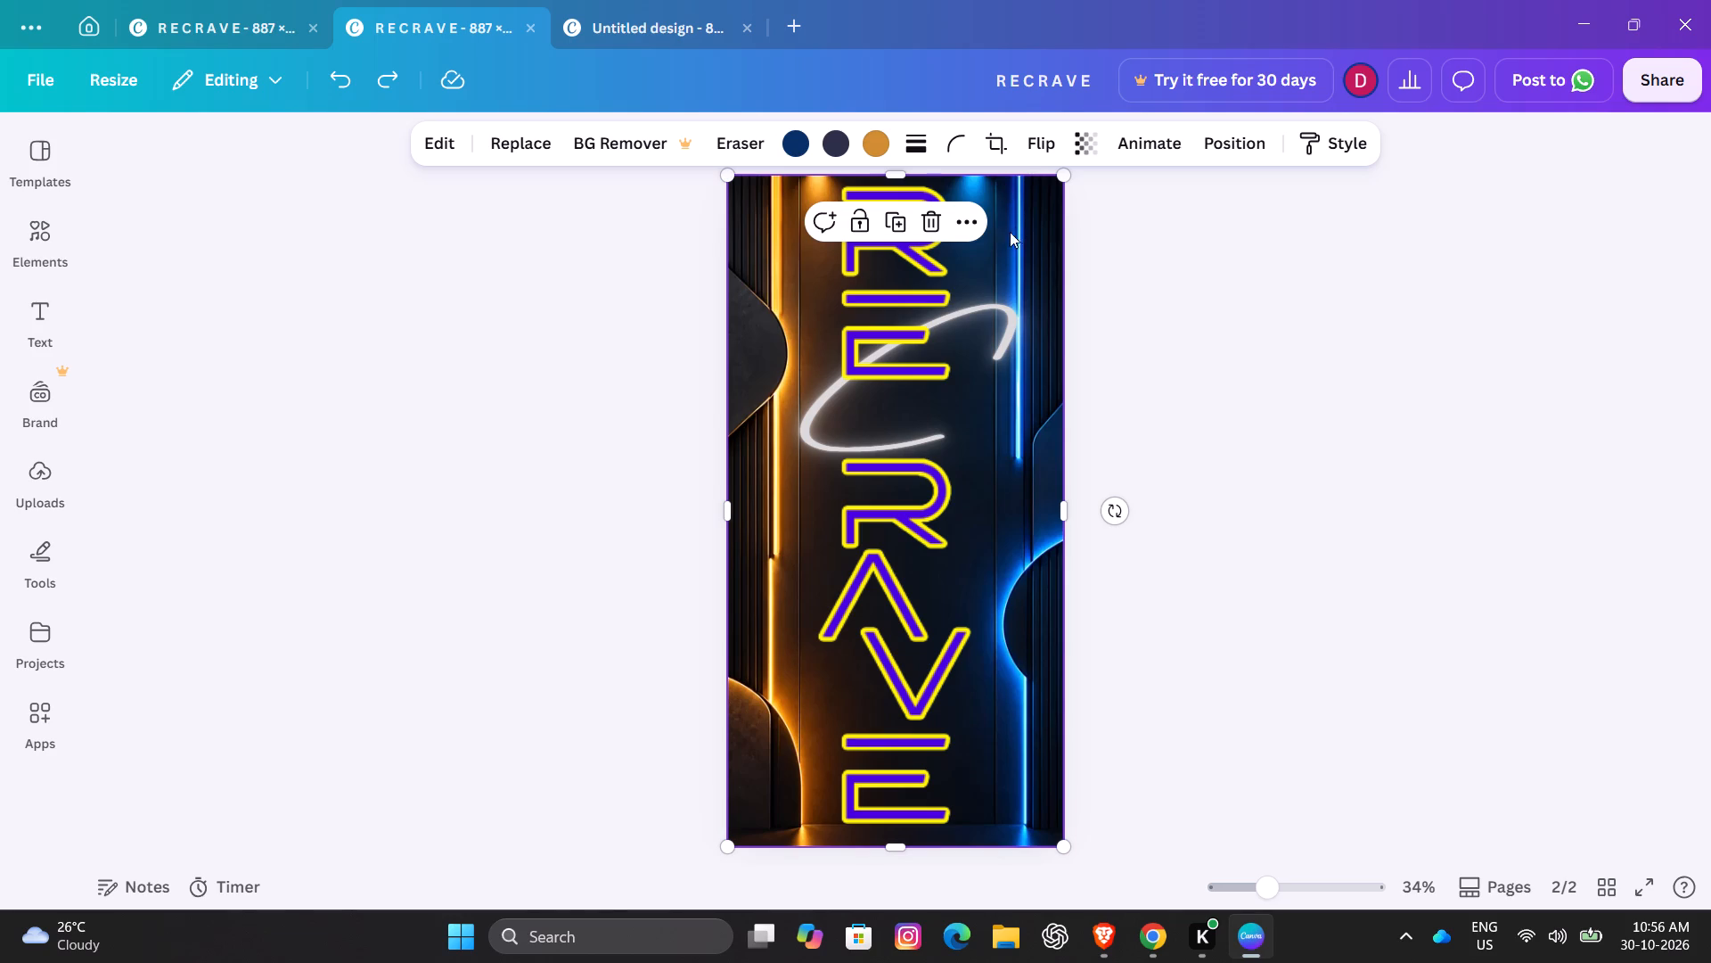
click(970, 218)
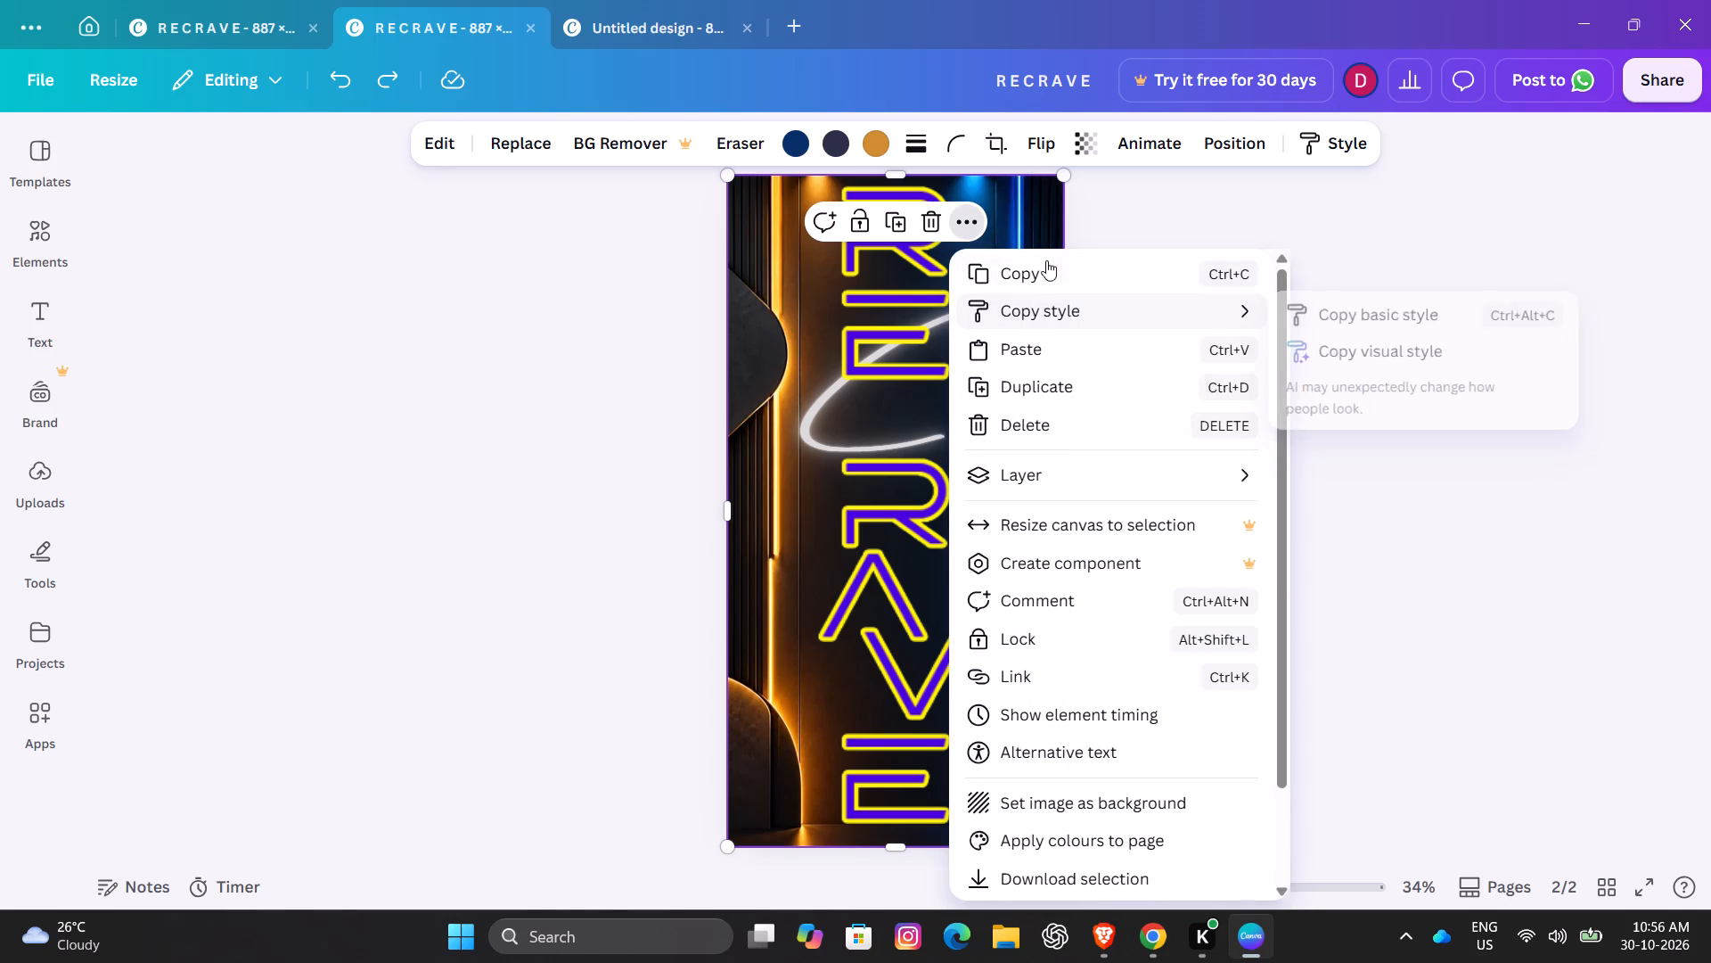
click(1077, 384)
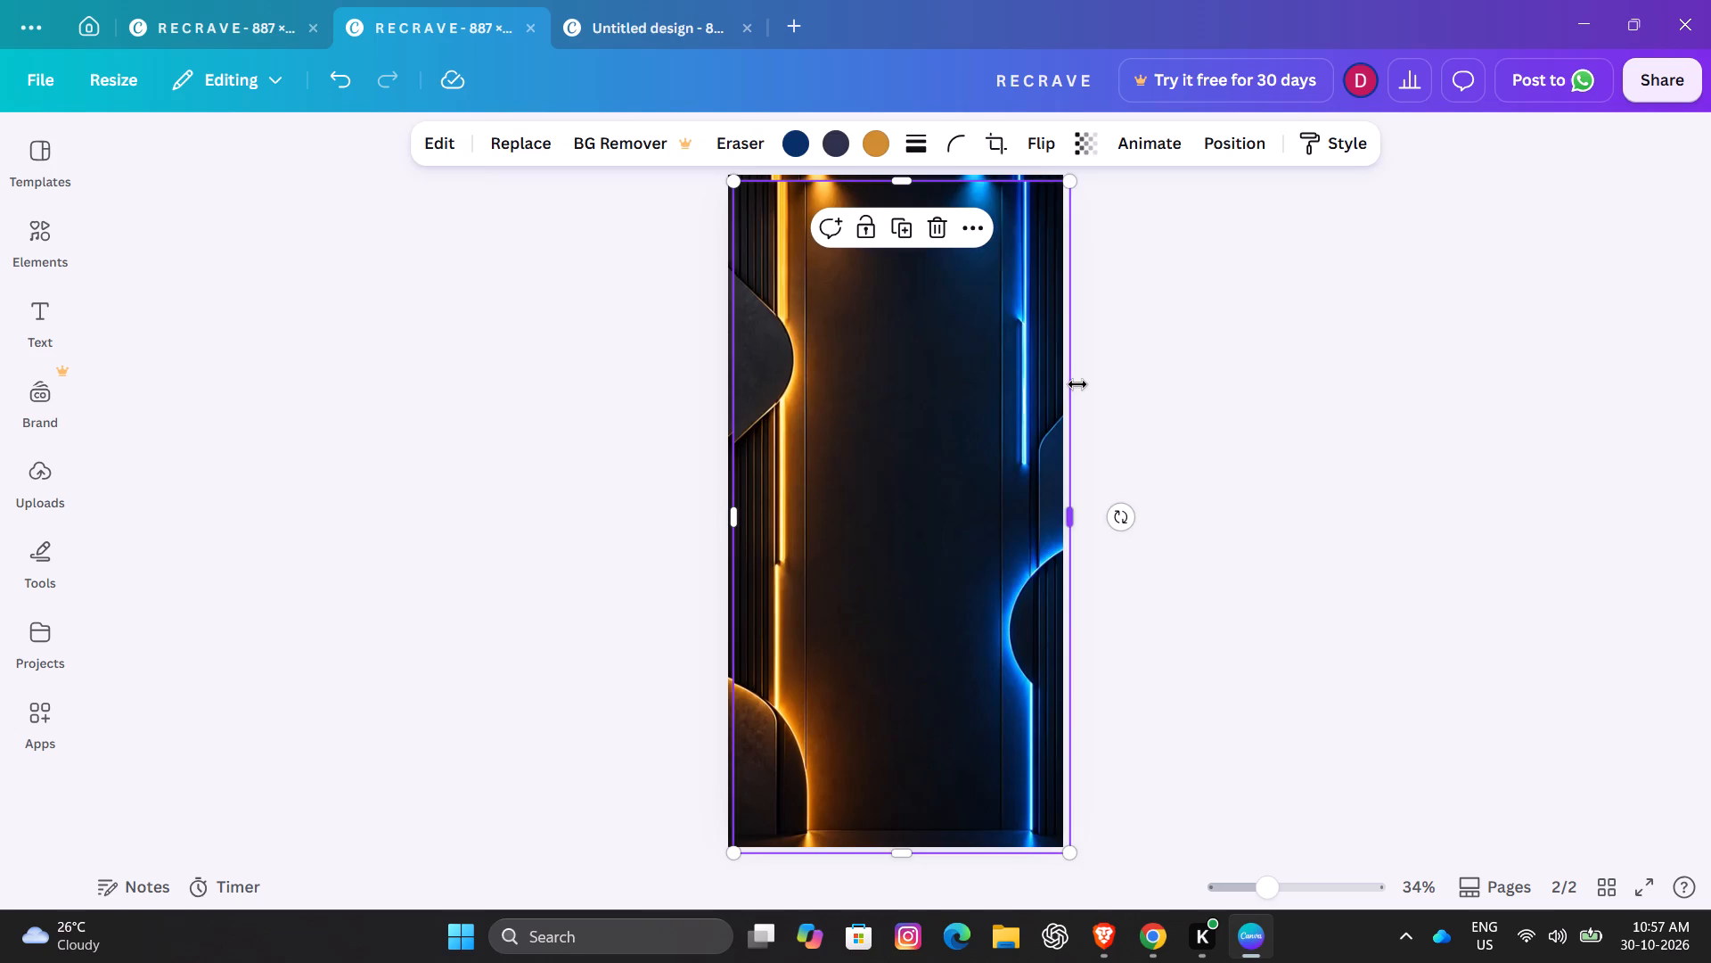
Undo the duplication of the neon background image on page 2.
key(ctrl+z)
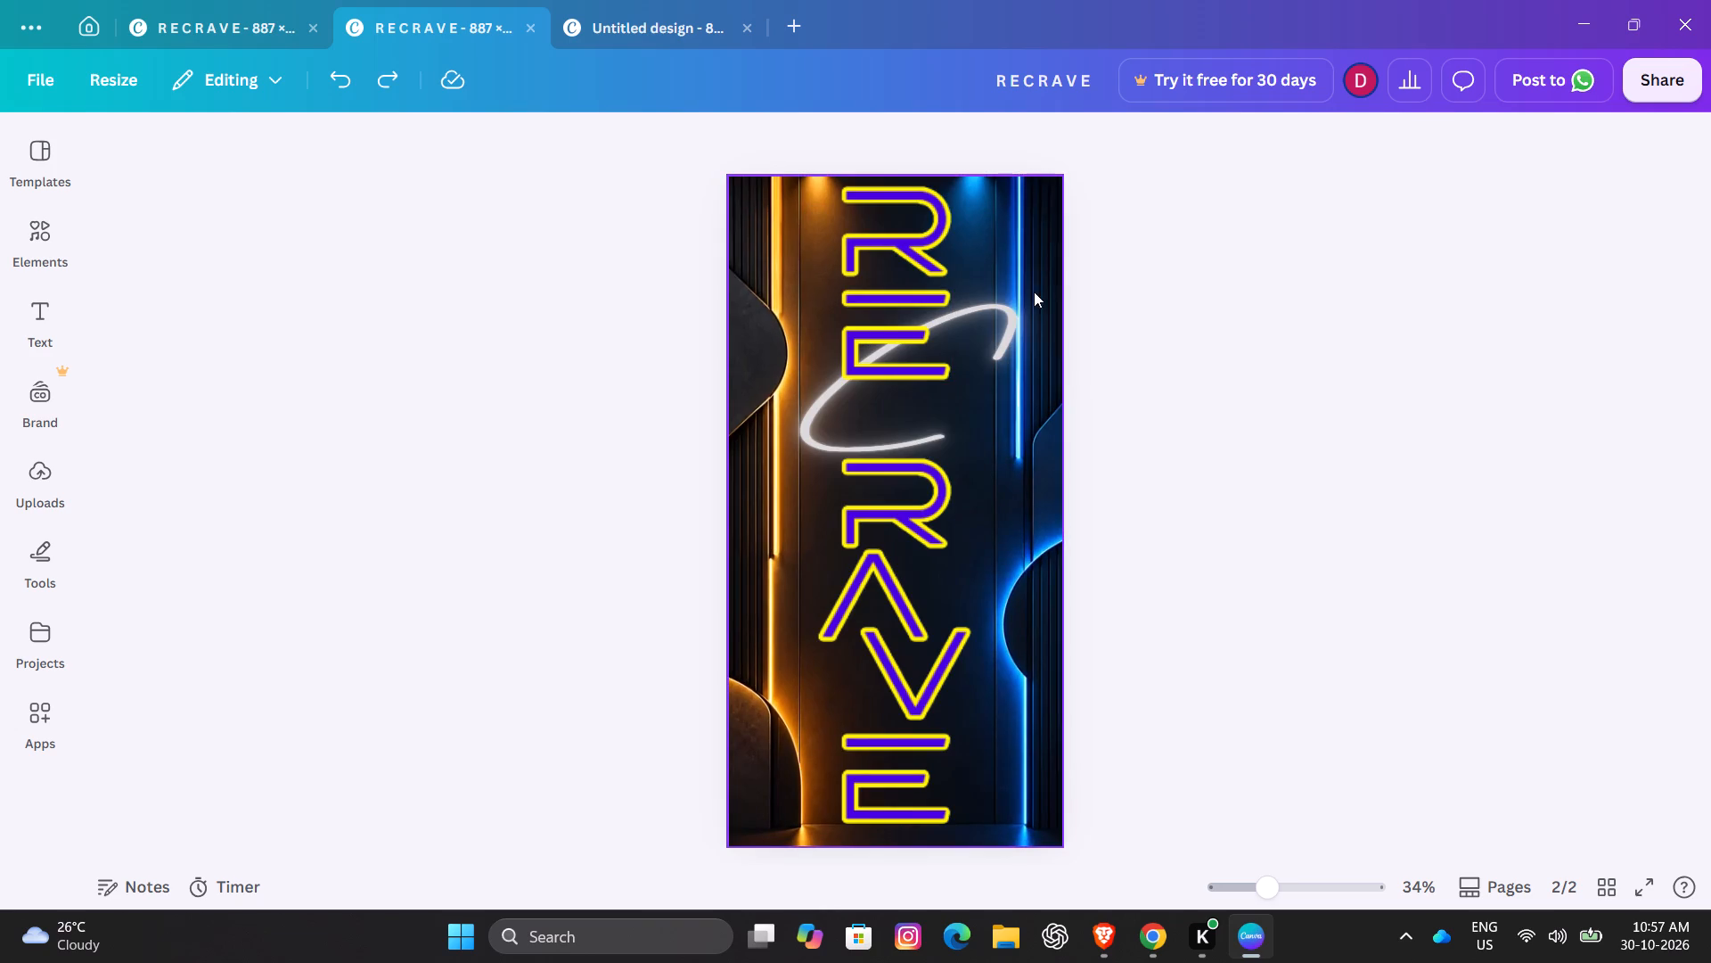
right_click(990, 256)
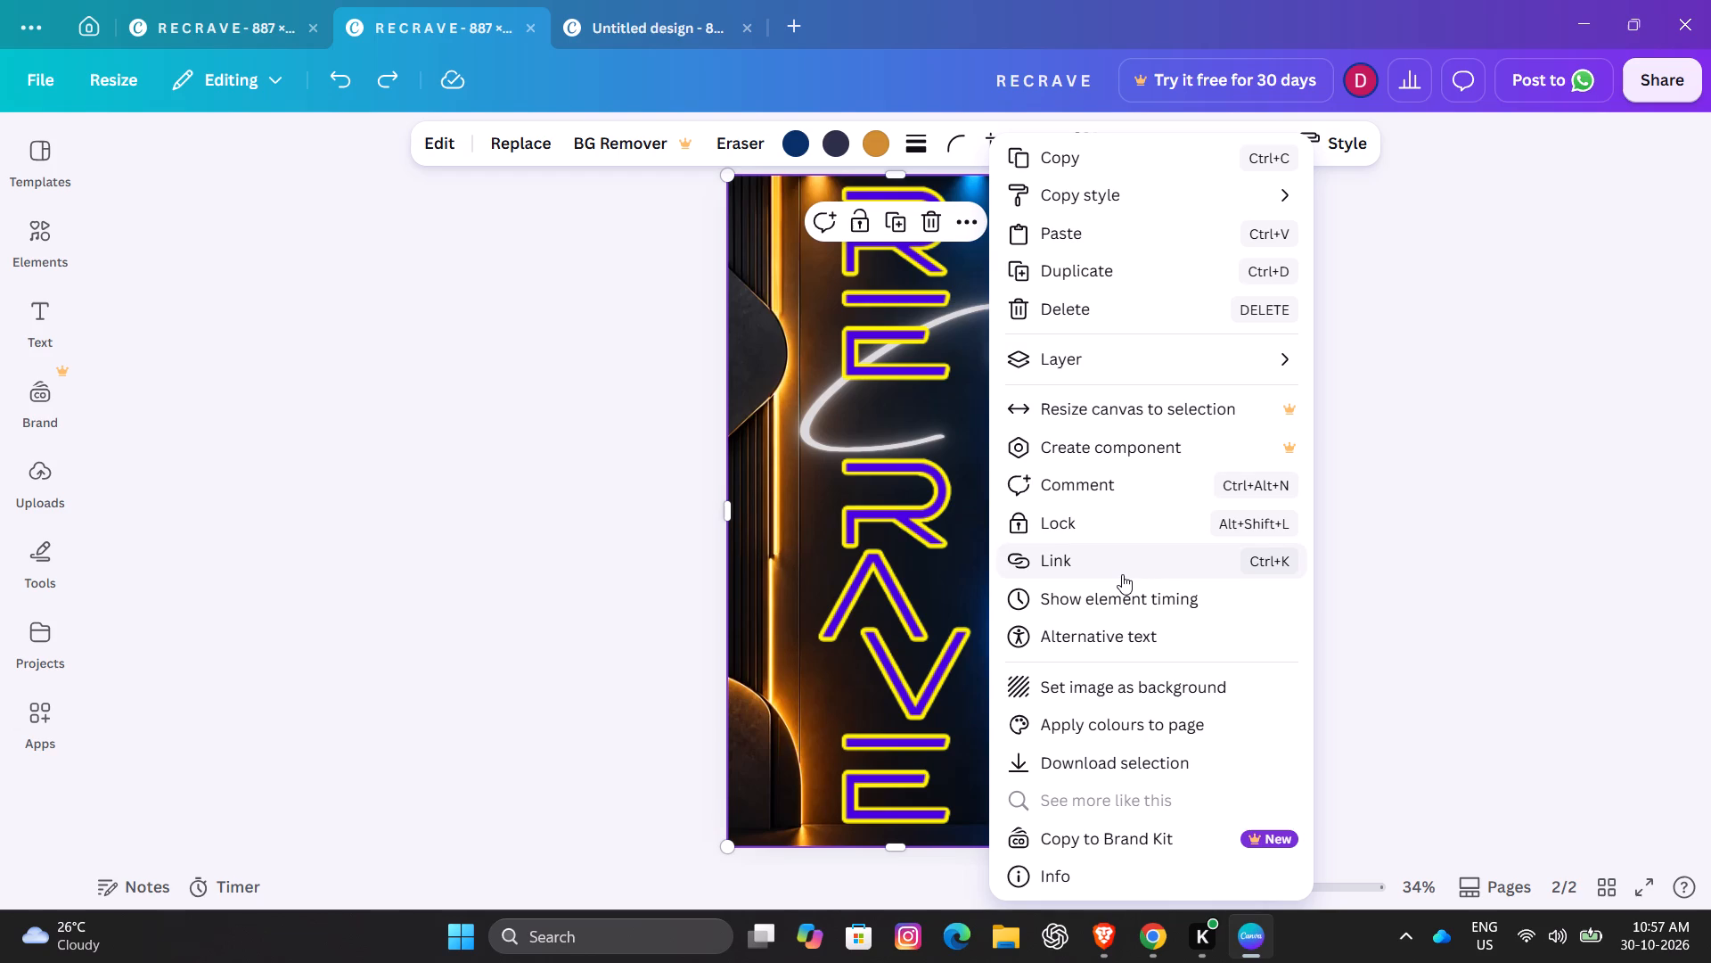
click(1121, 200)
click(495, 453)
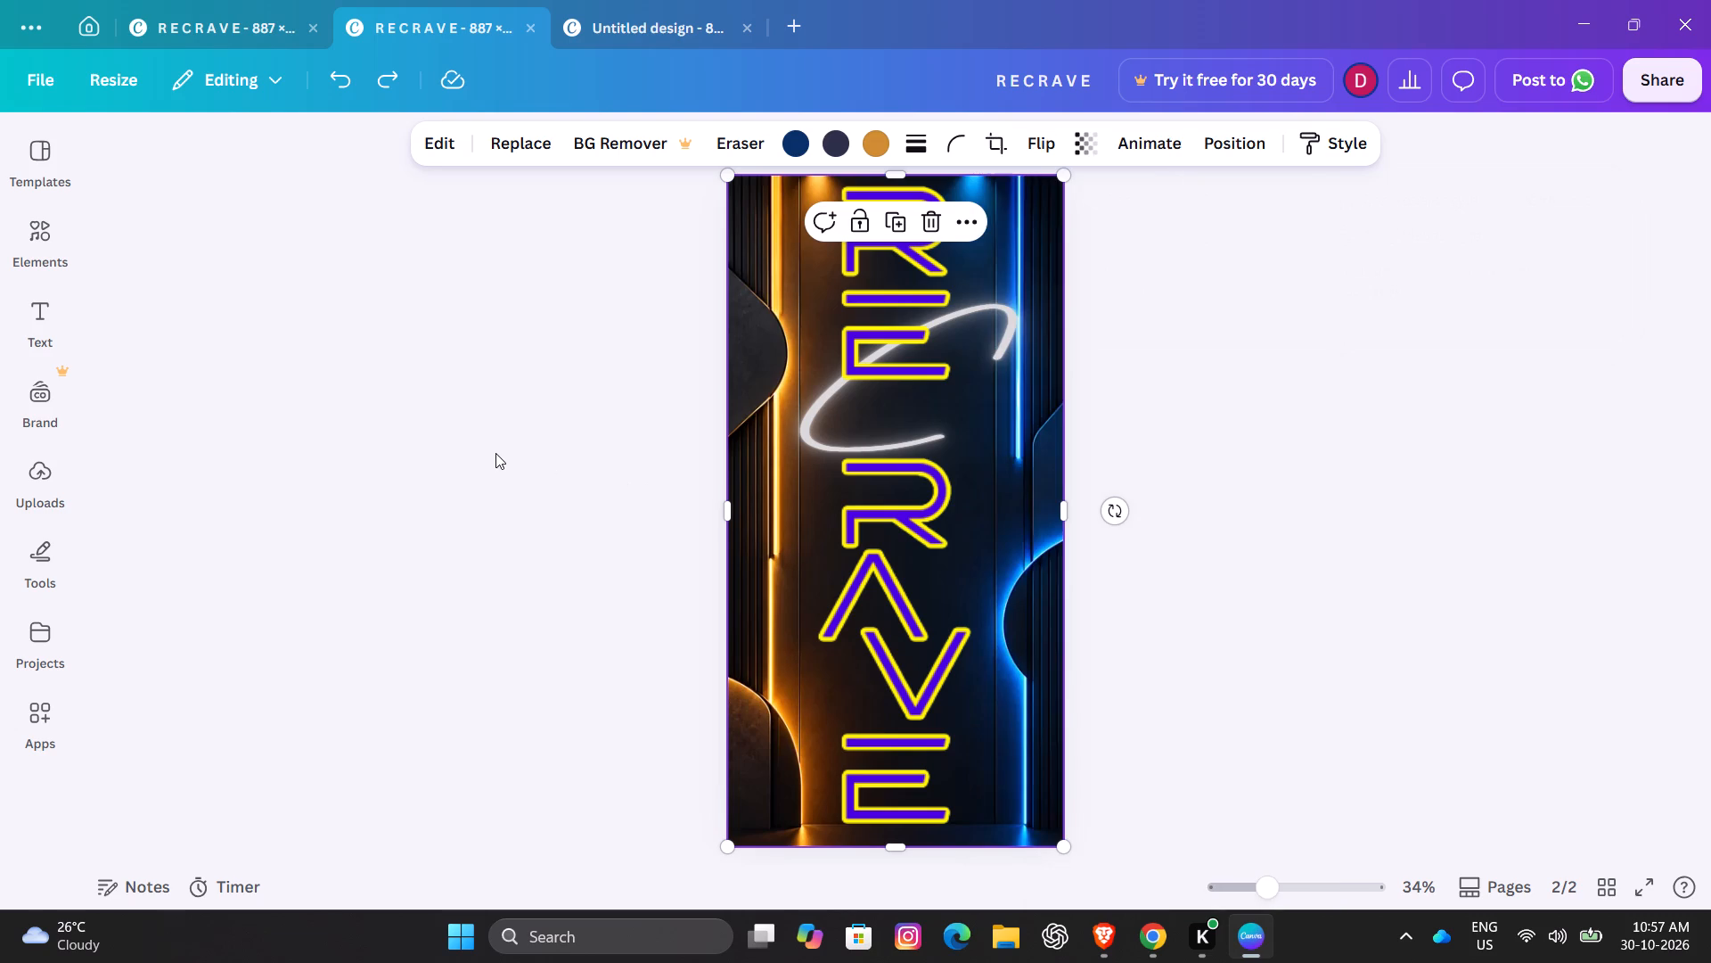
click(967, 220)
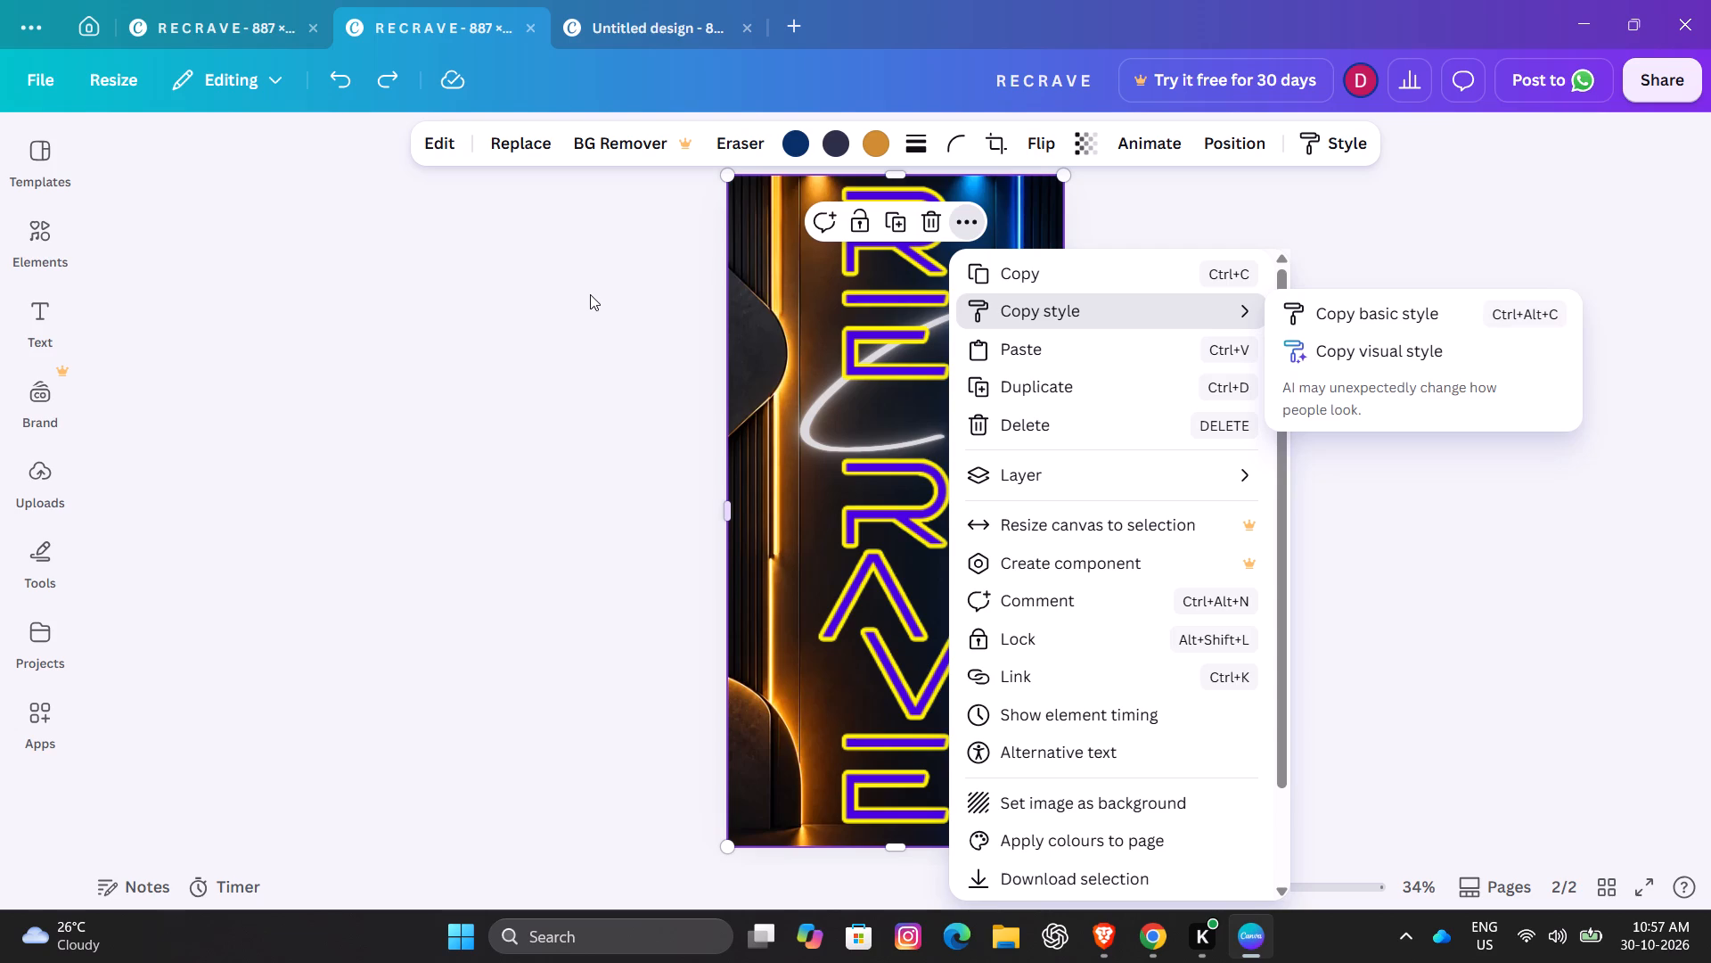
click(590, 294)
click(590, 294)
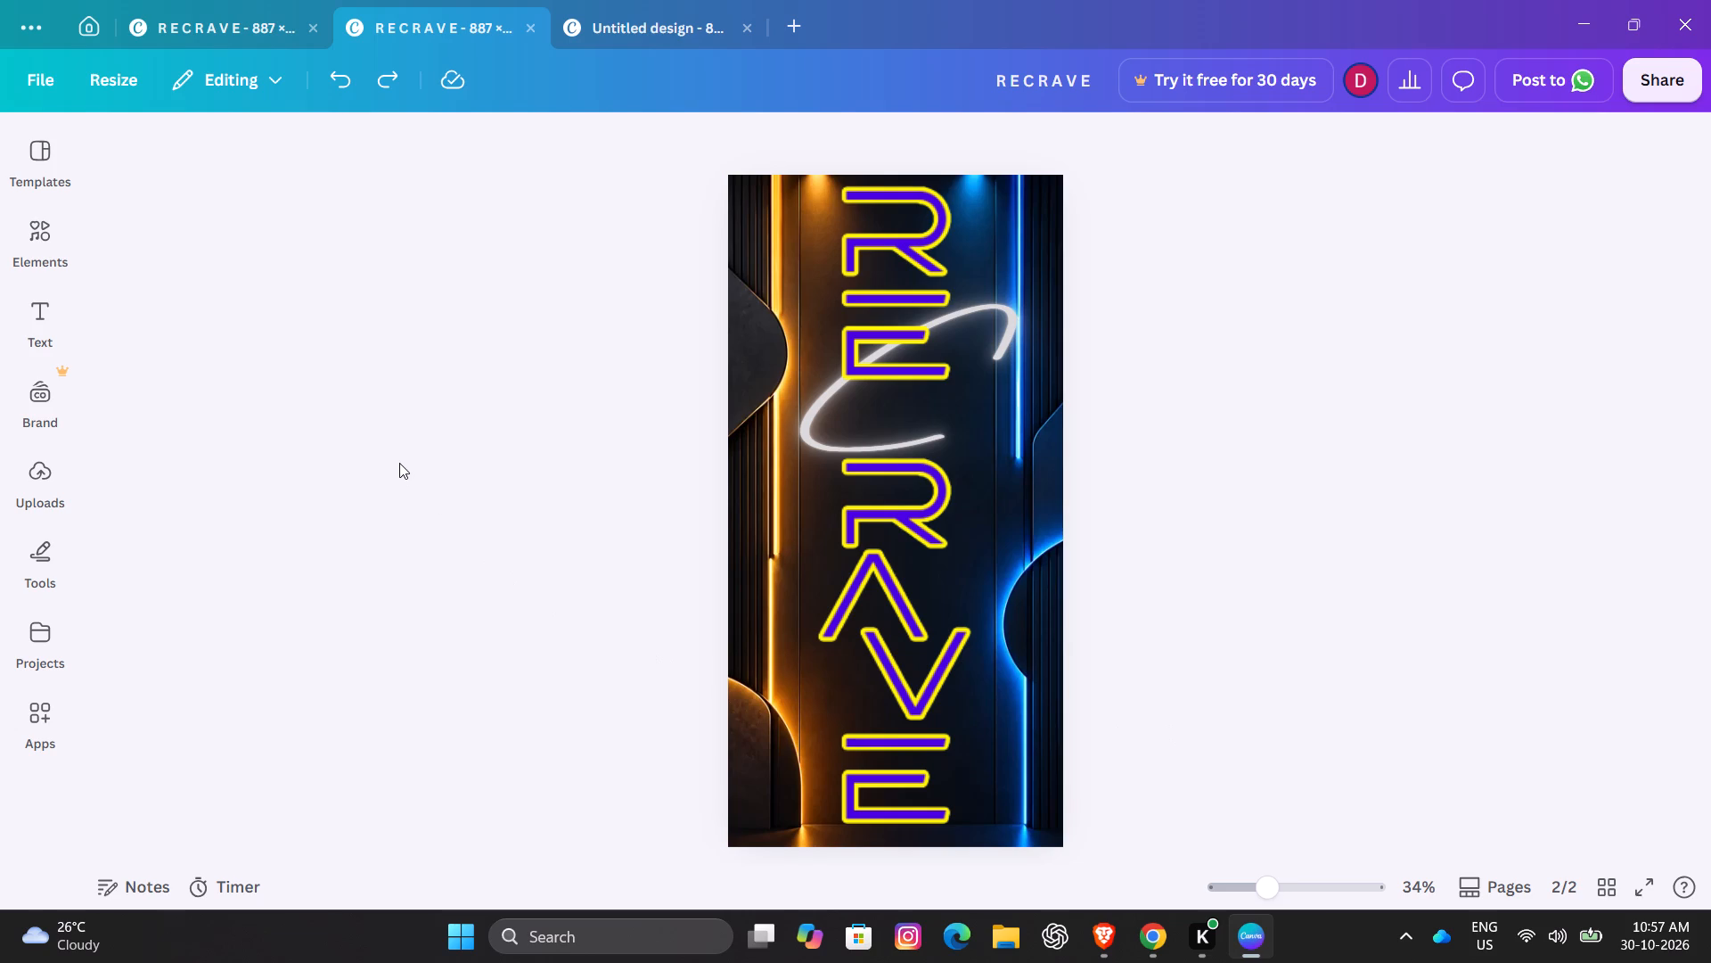
Close the untitled 887px × 1774px design with the thin yellow neon RECRAVE lettering.
click(640, 24)
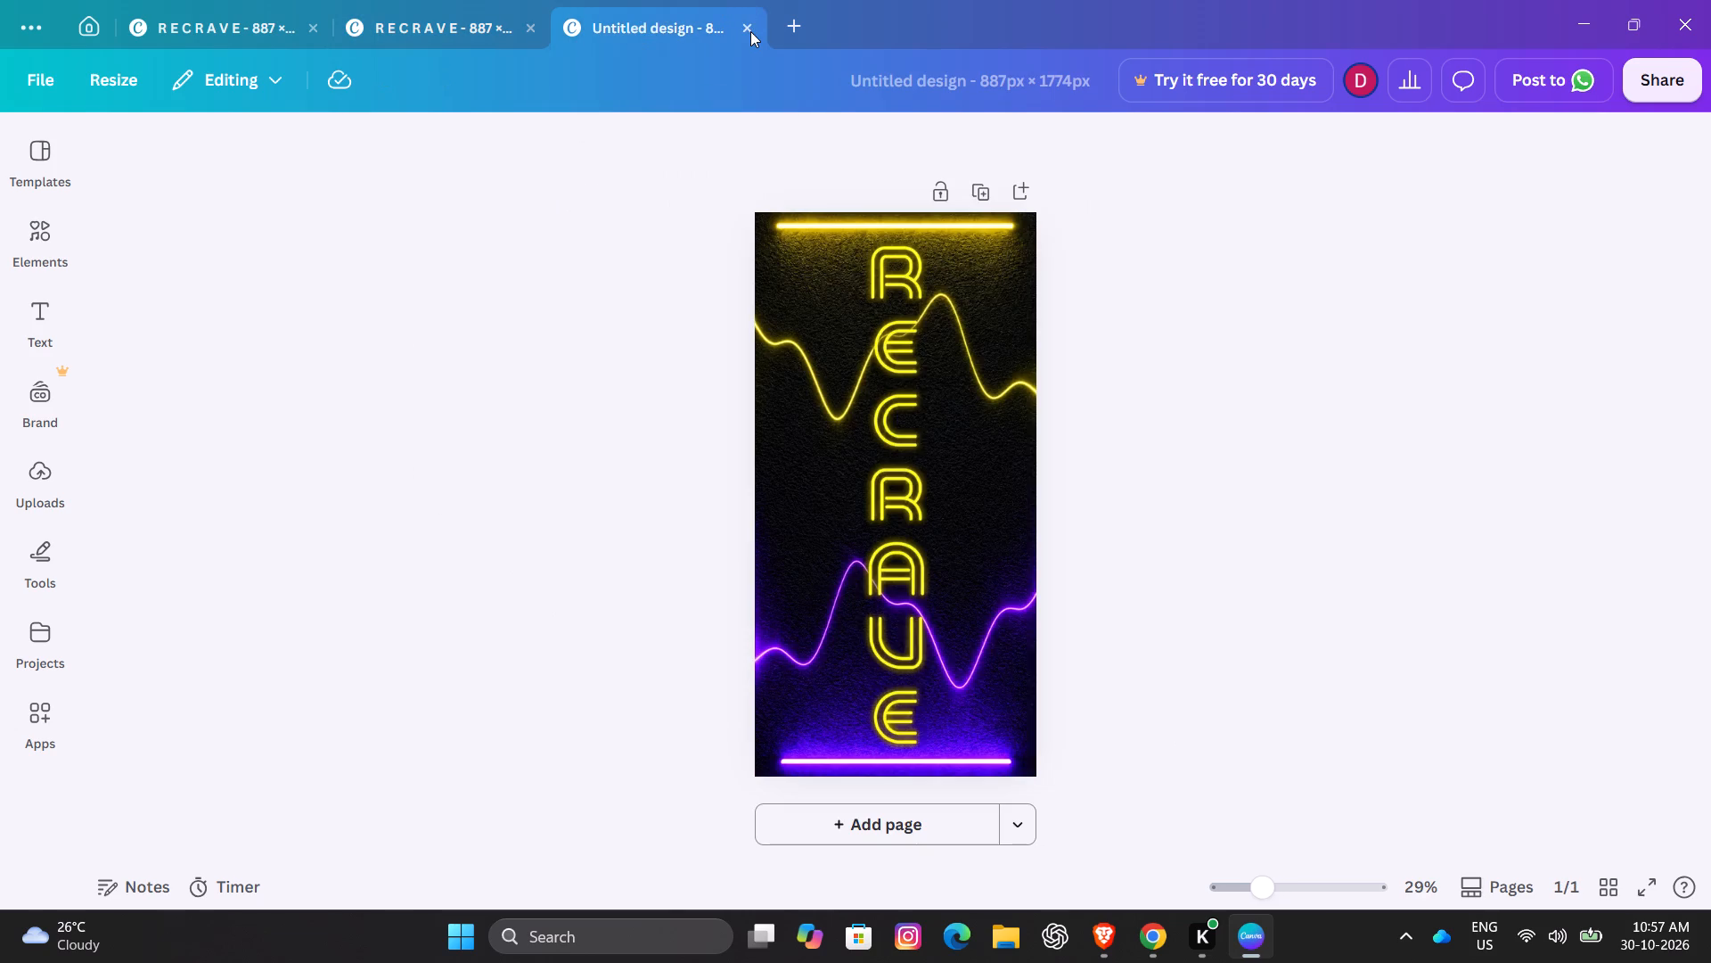
click(747, 28)
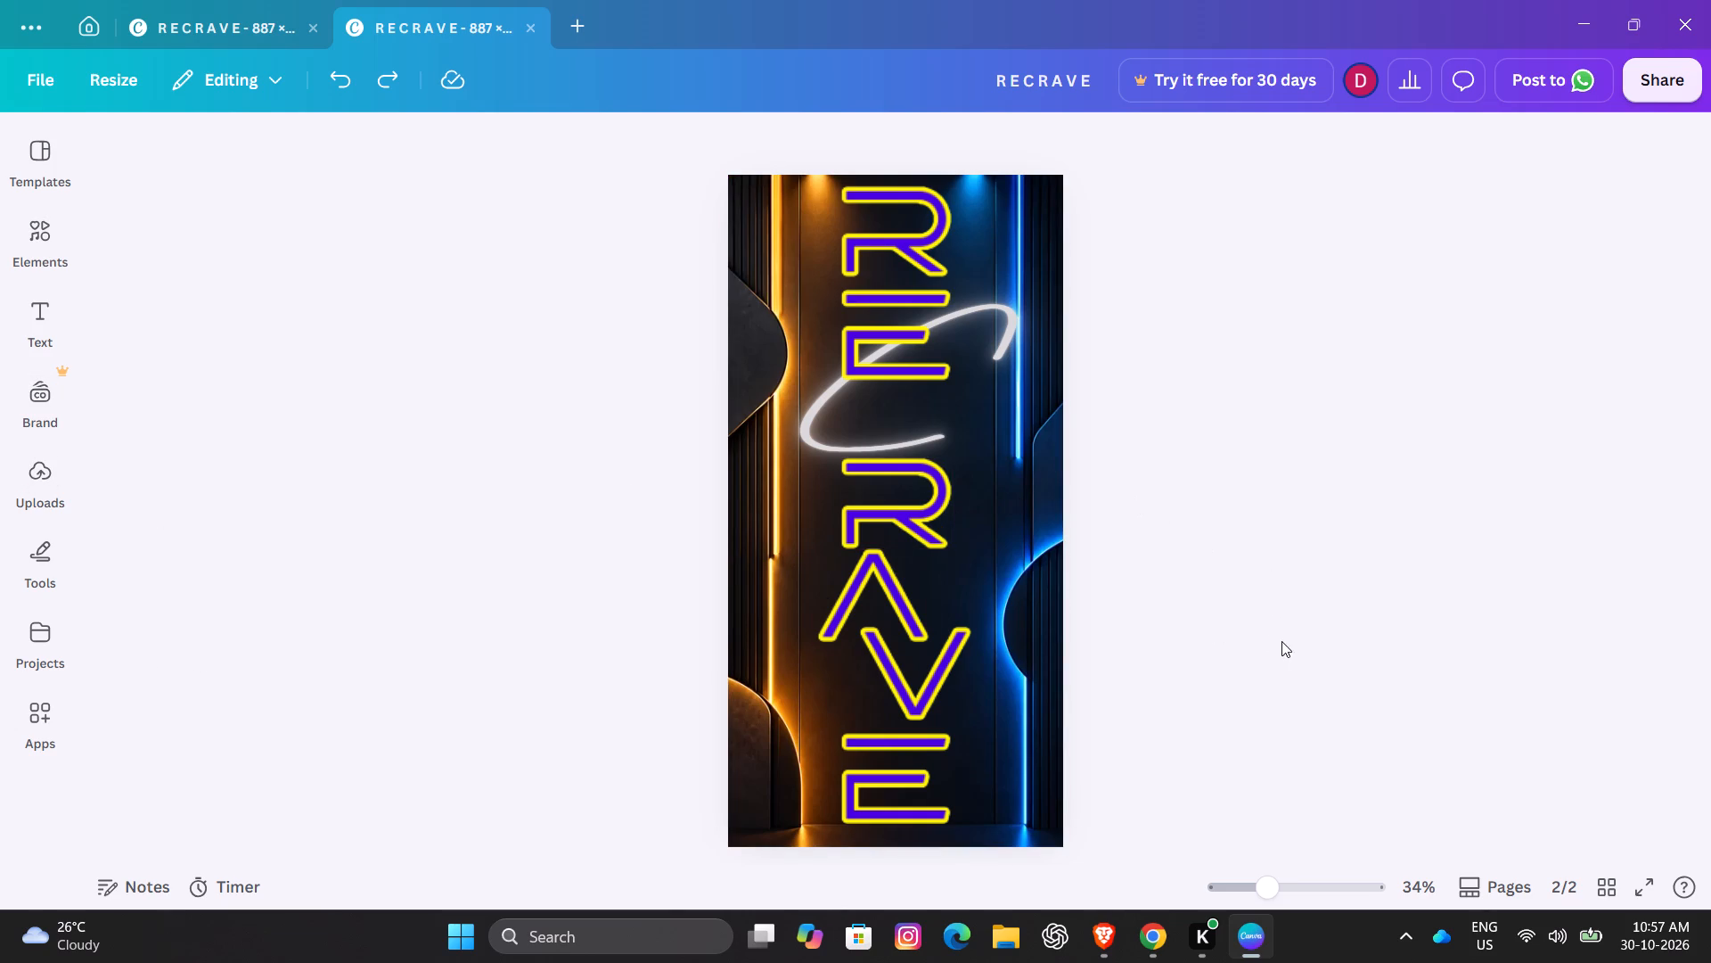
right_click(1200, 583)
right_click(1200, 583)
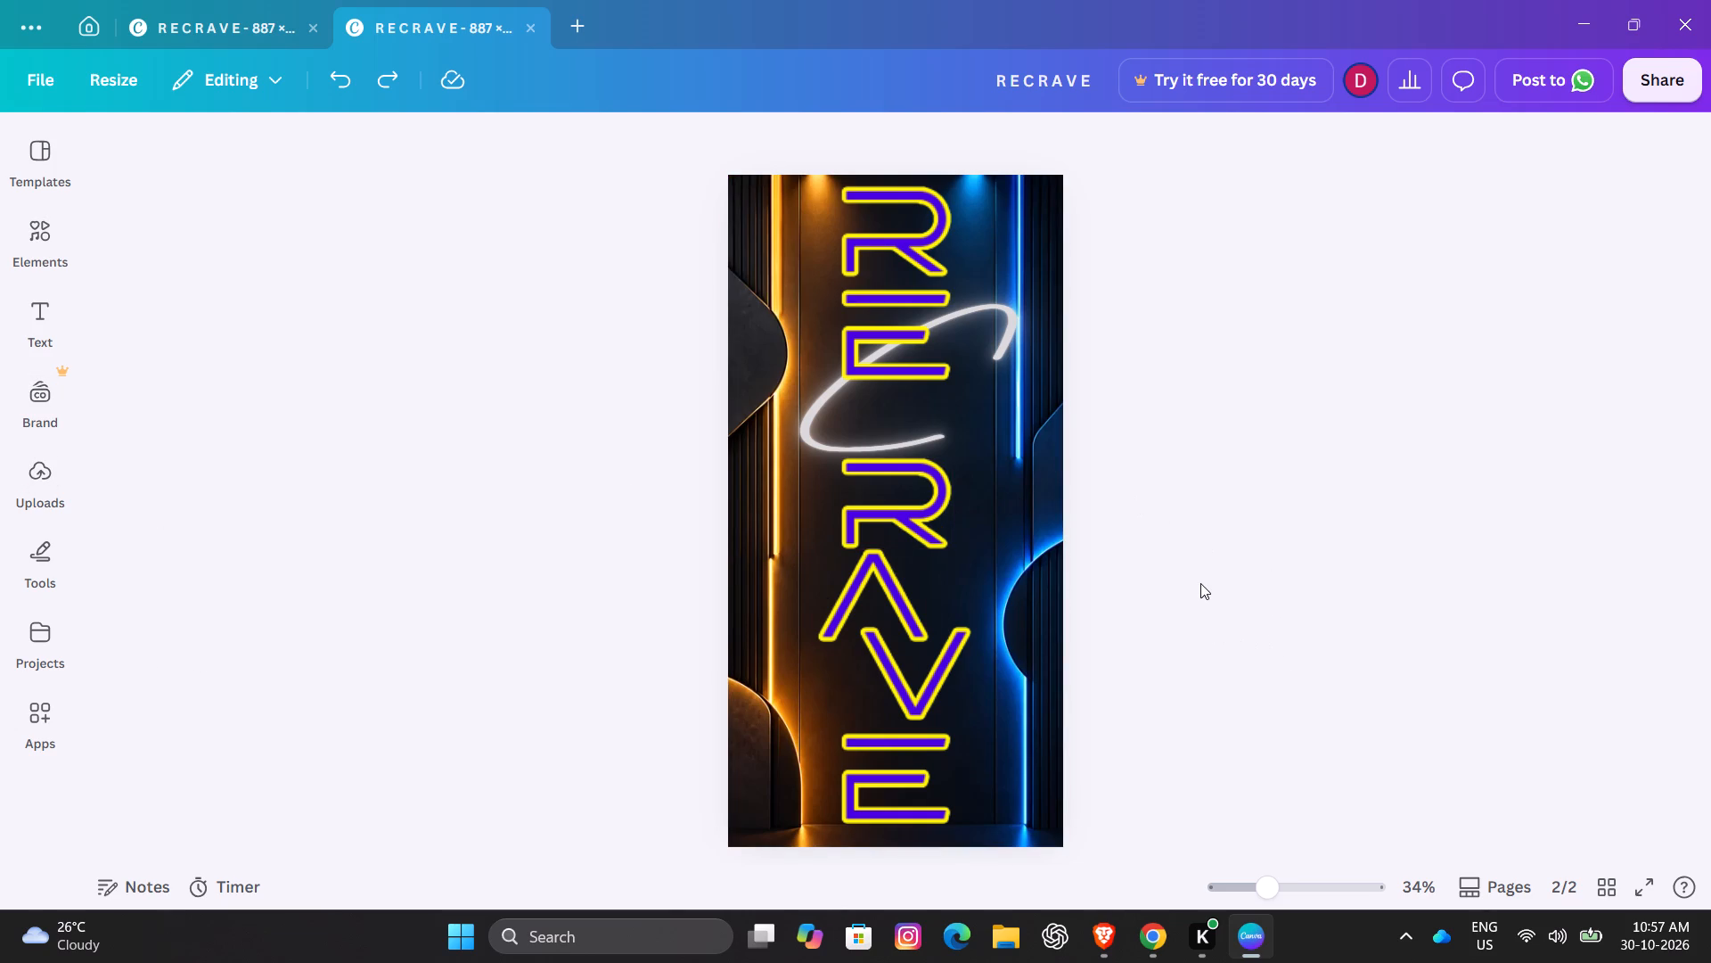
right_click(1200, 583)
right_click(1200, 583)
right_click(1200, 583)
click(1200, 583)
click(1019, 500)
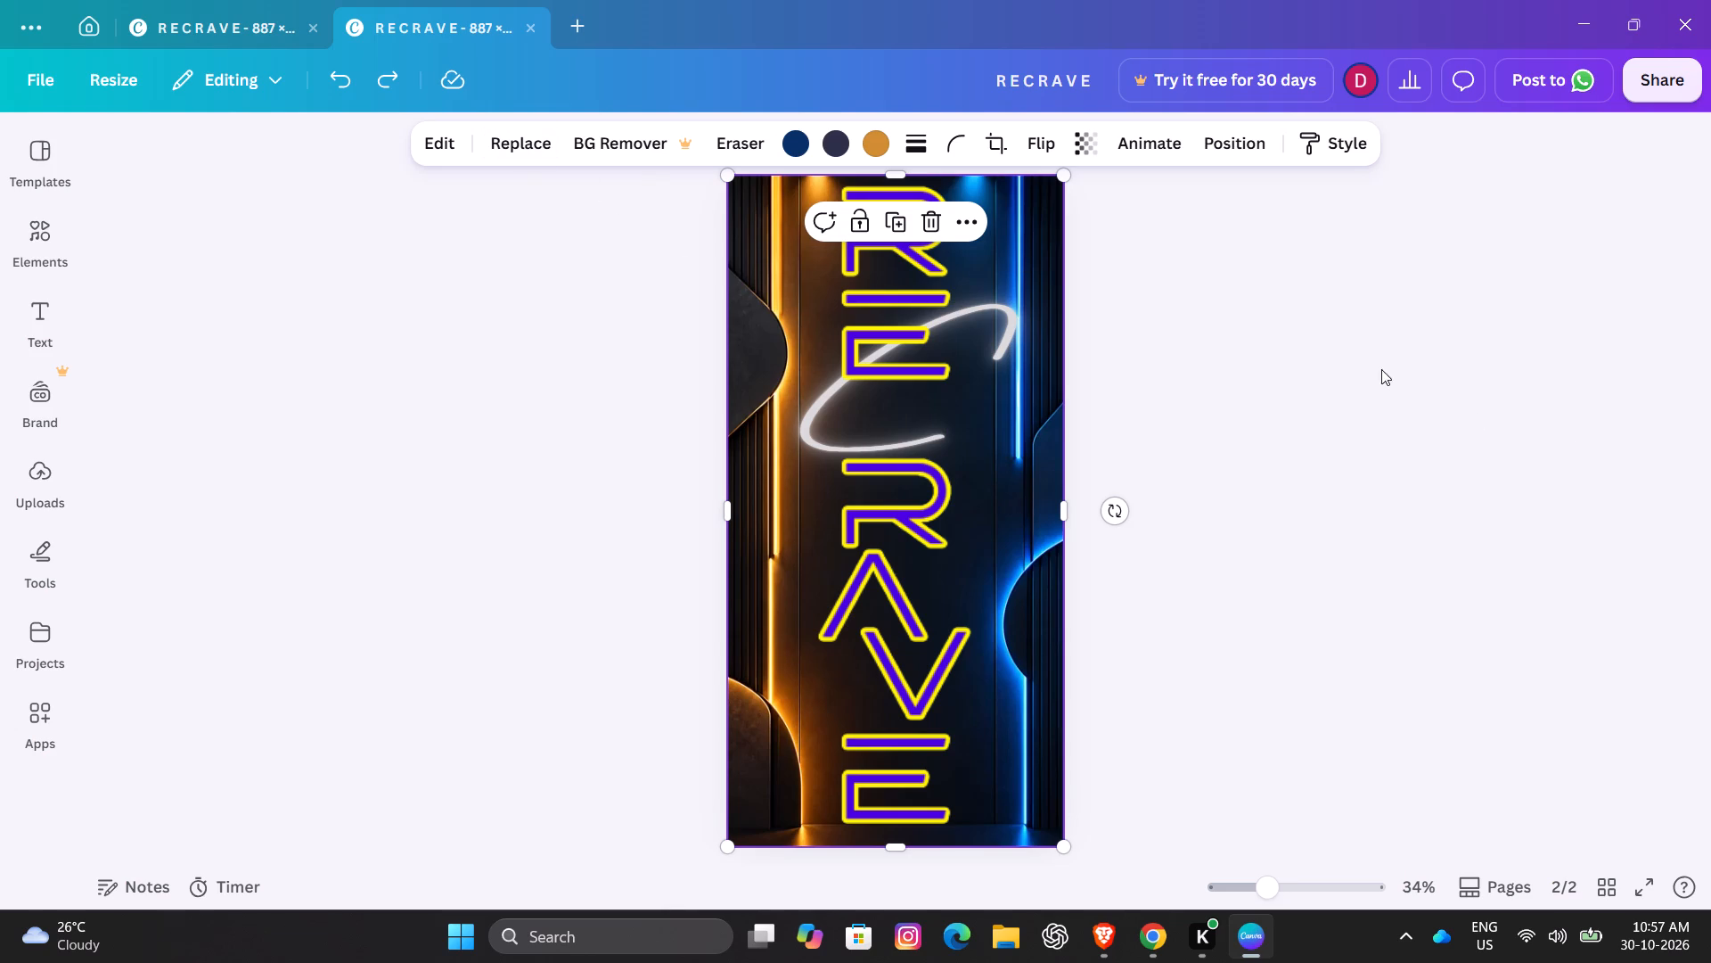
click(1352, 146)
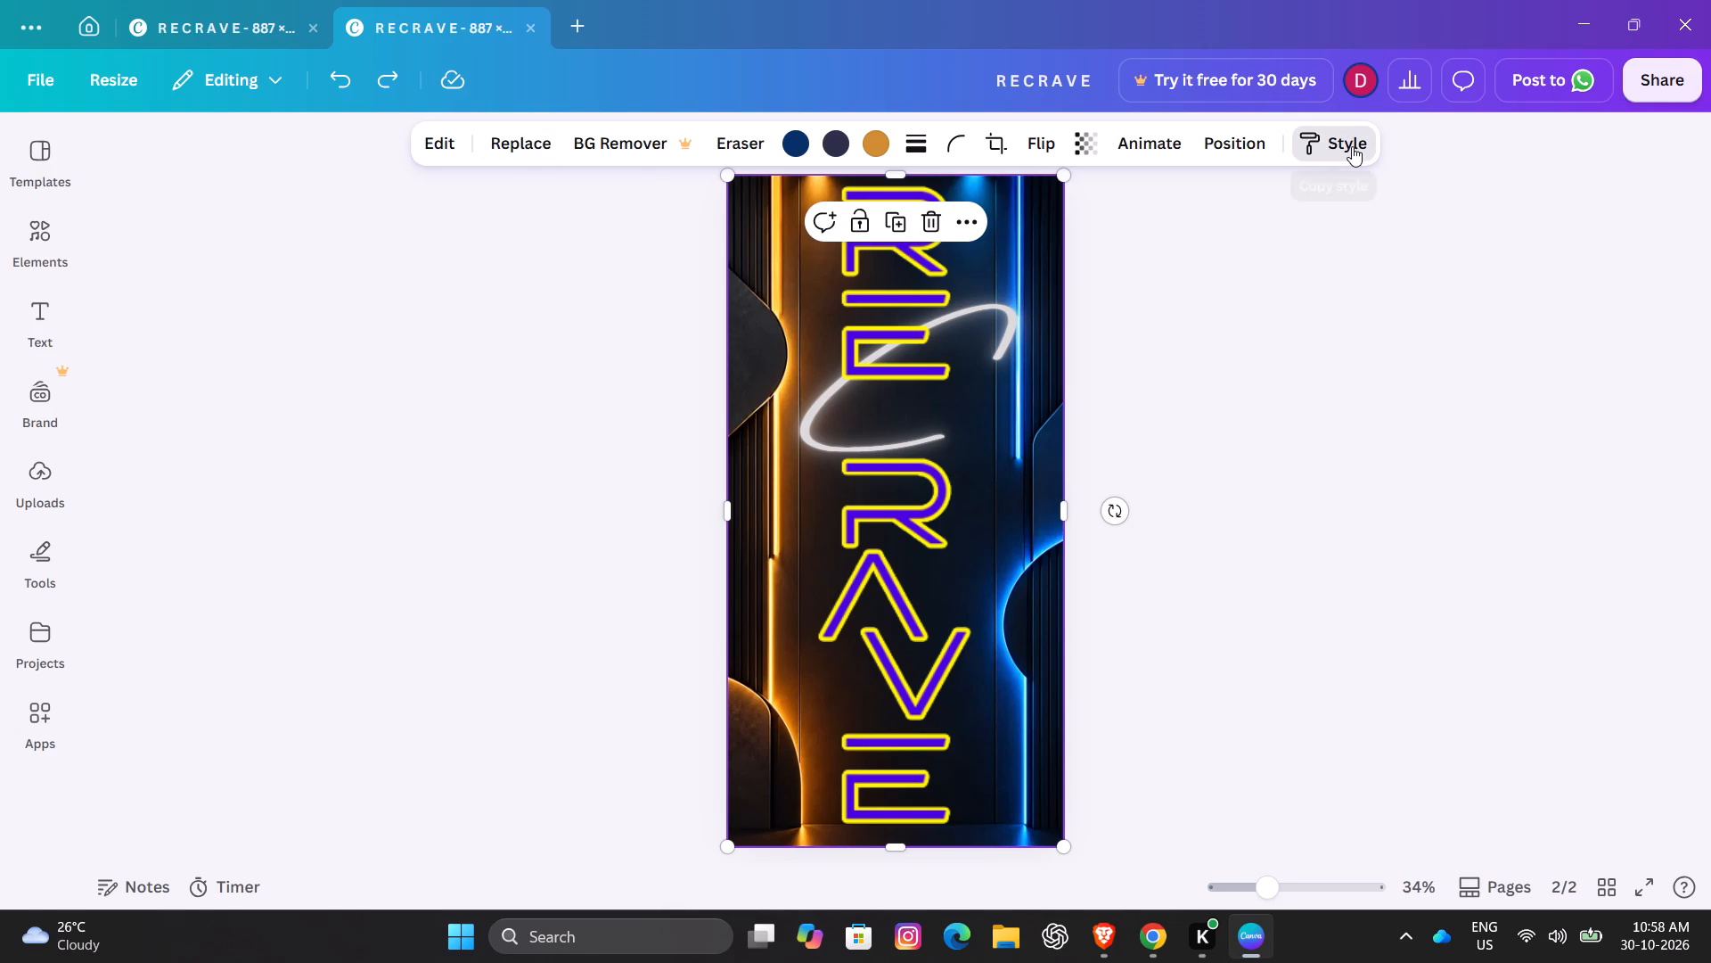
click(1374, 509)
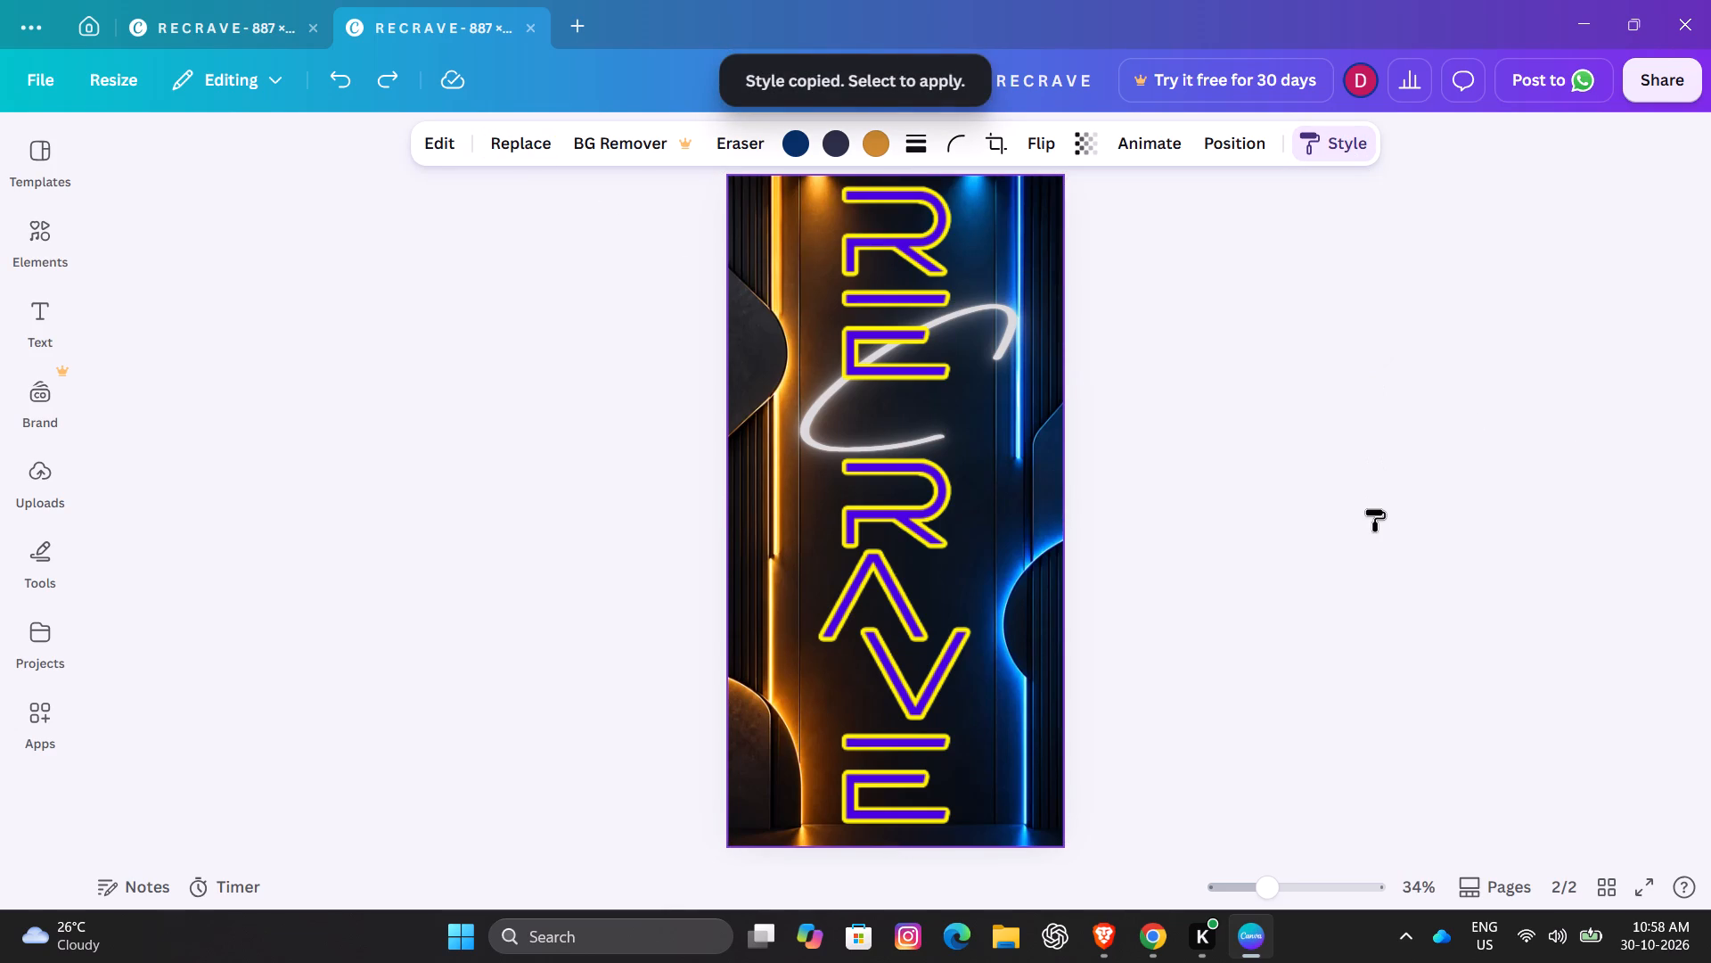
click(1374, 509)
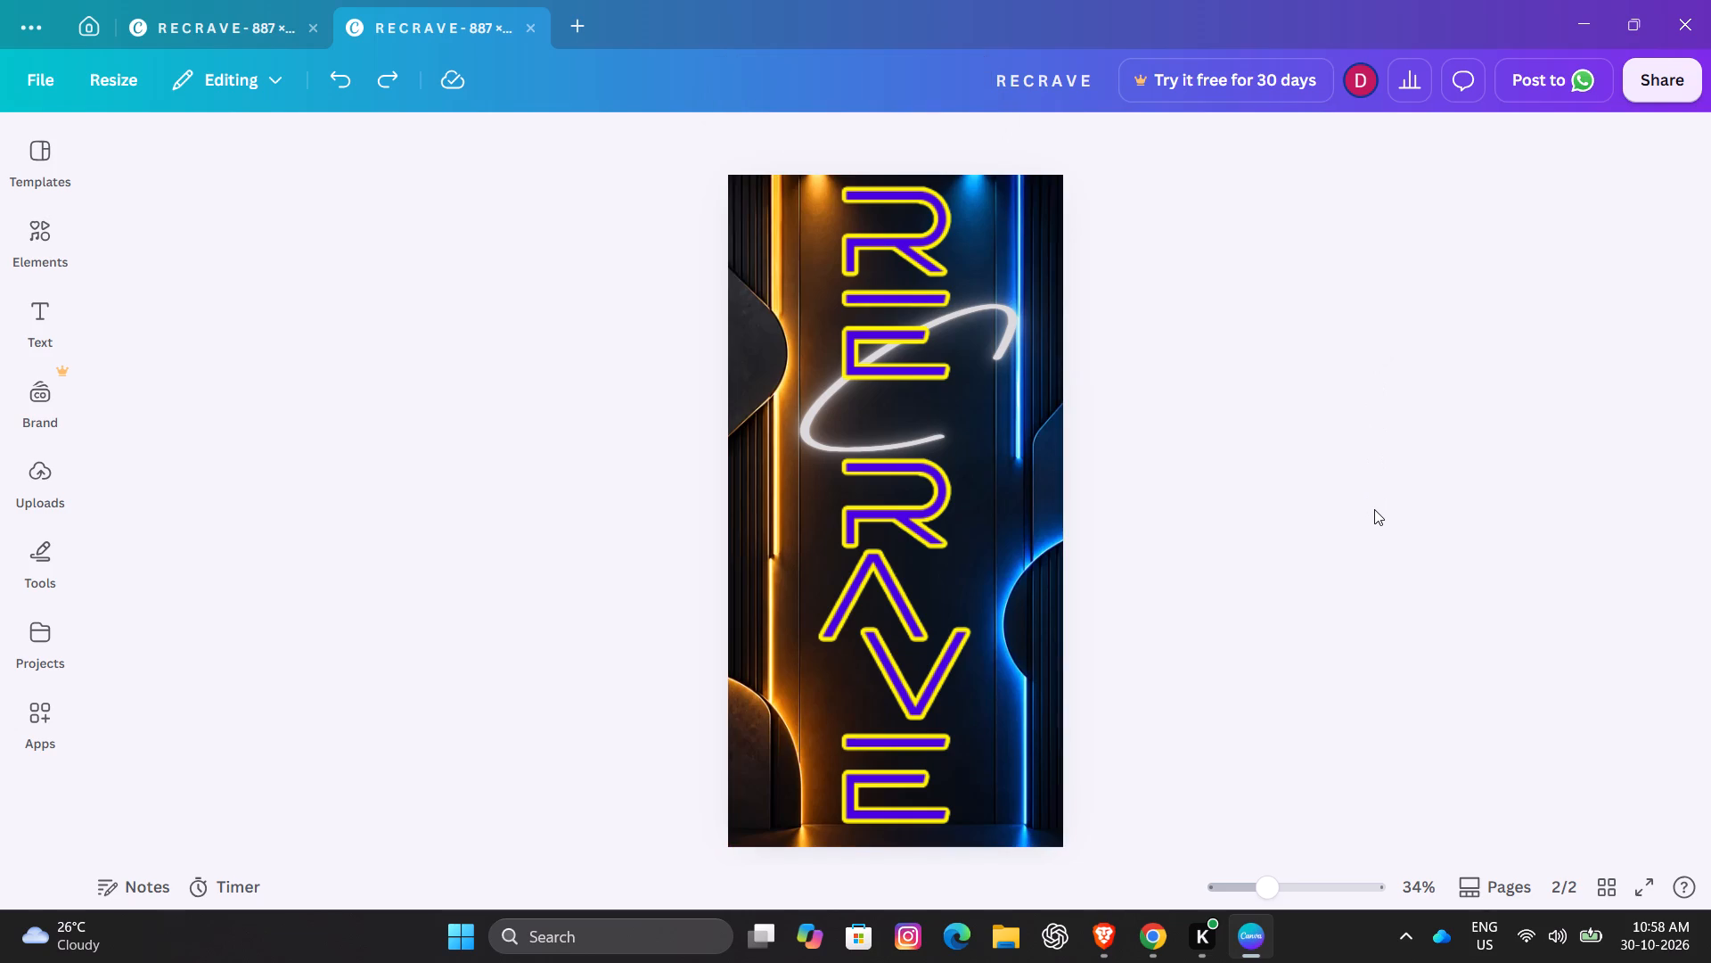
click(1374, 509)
Show all pages of the RECRAVE design in grid view and add a blank page after page 2.
click(1603, 892)
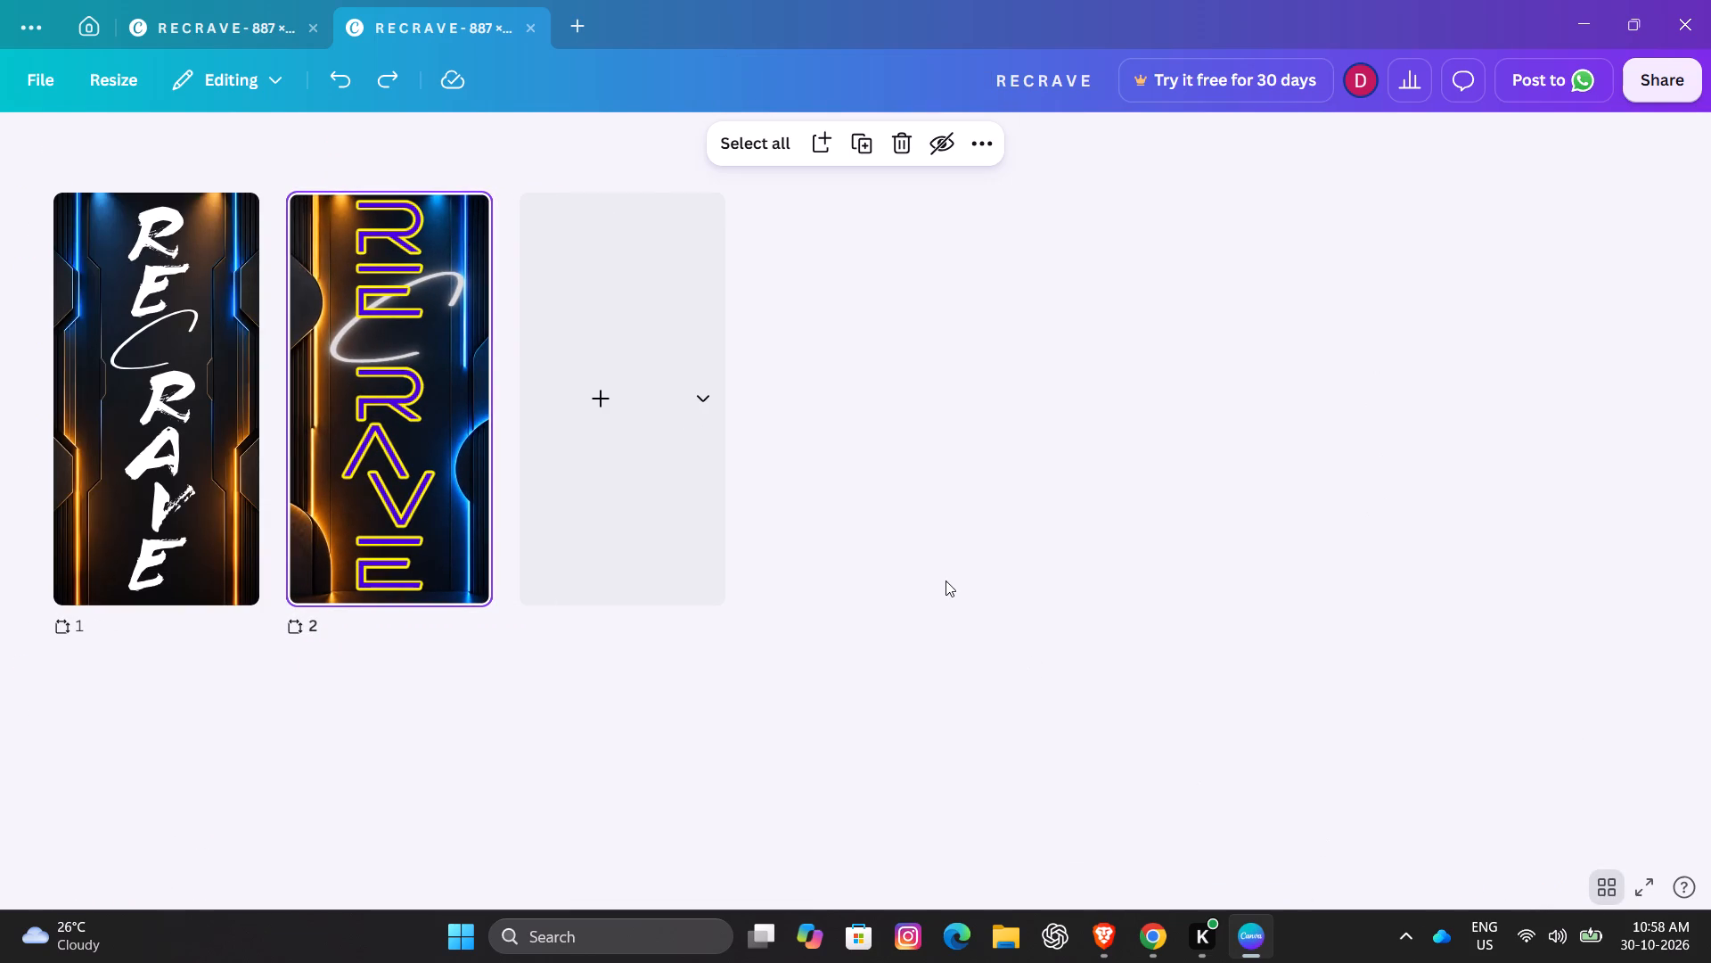
click(638, 385)
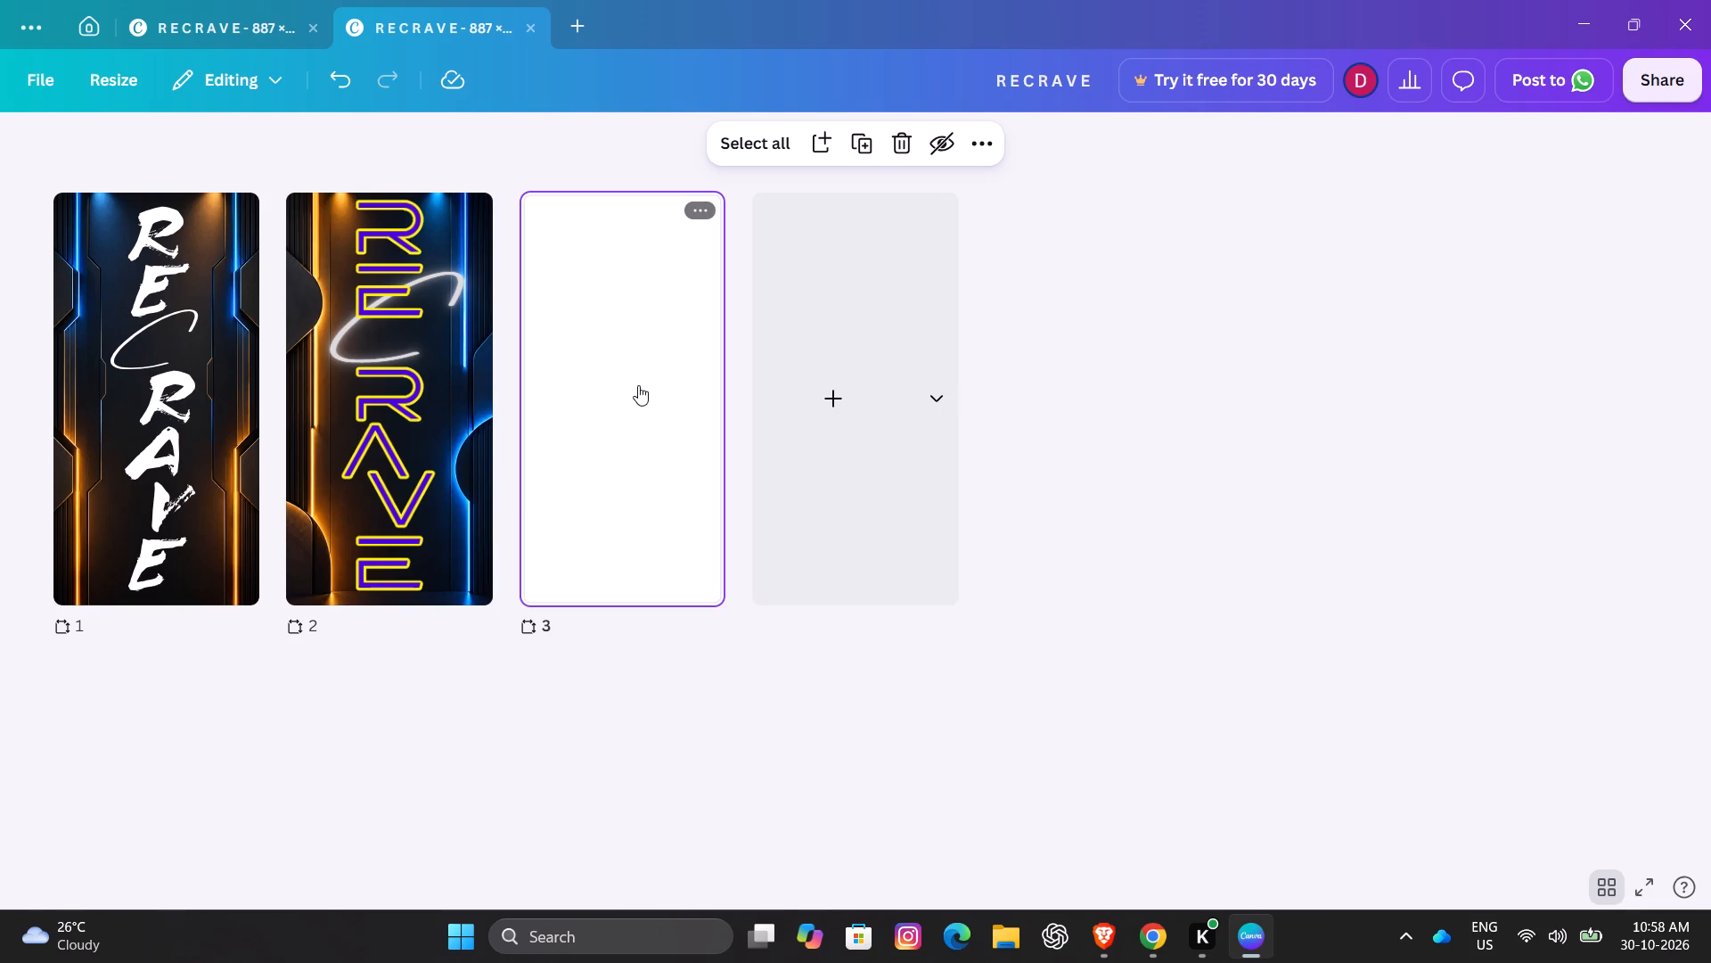
Duplicate page 2, the one with the yellow-outlined RECRAVE lettering.
right_click(413, 324)
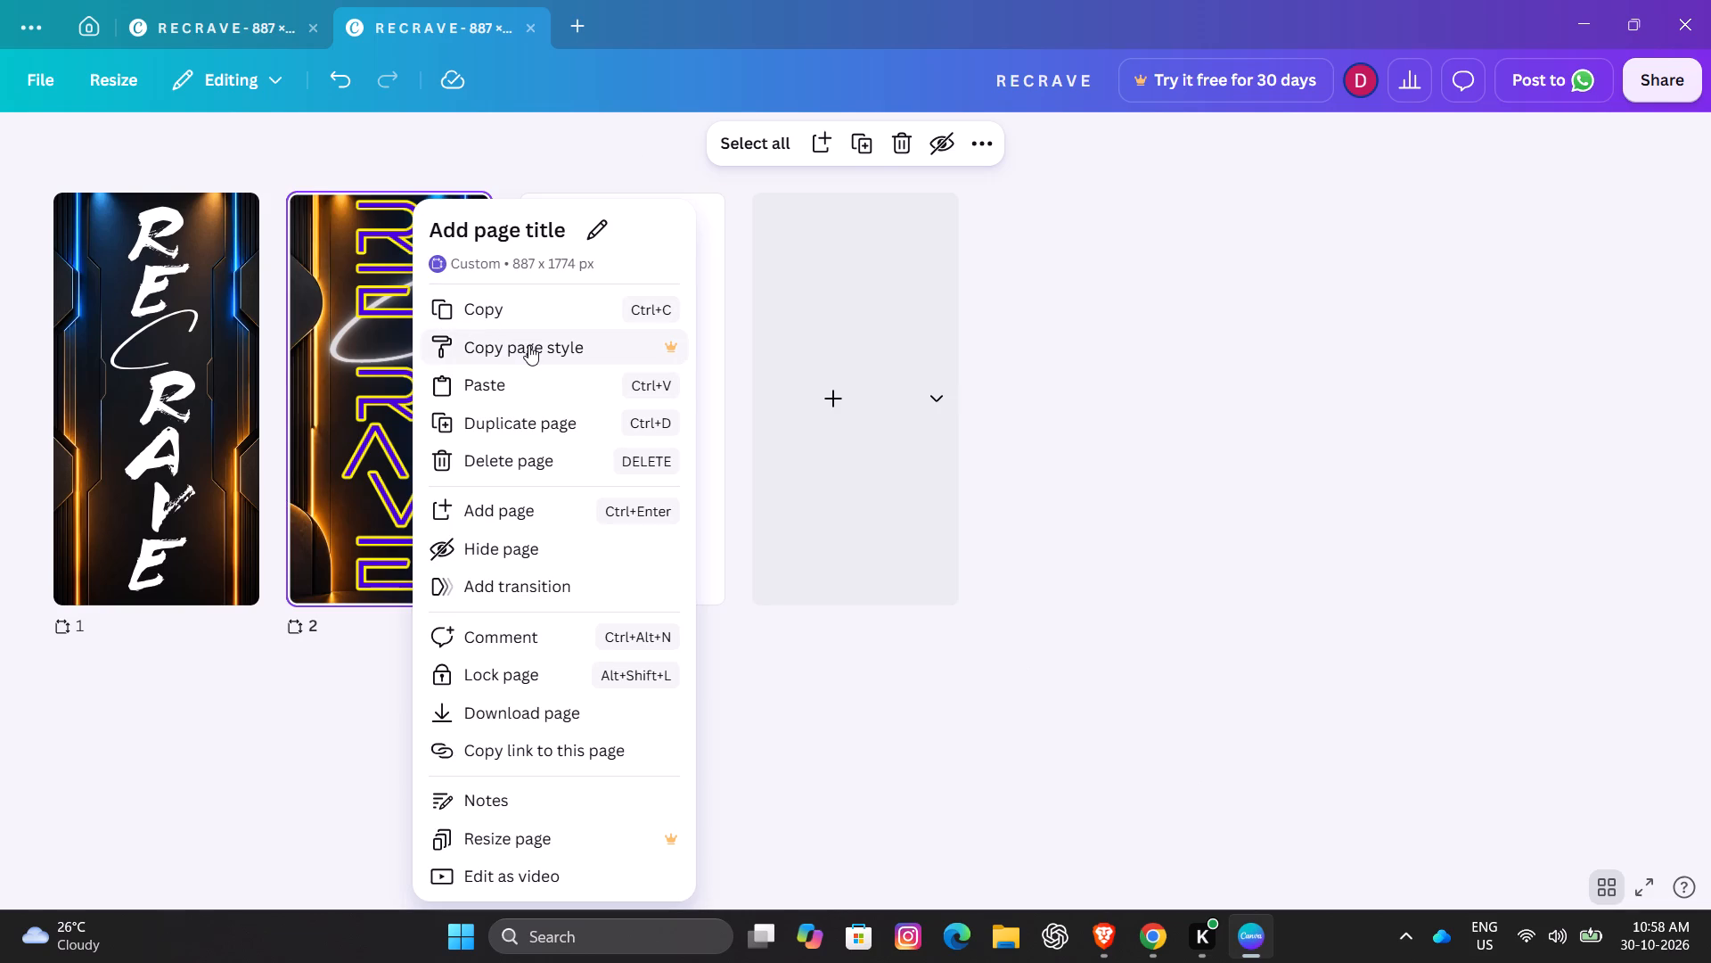
click(605, 415)
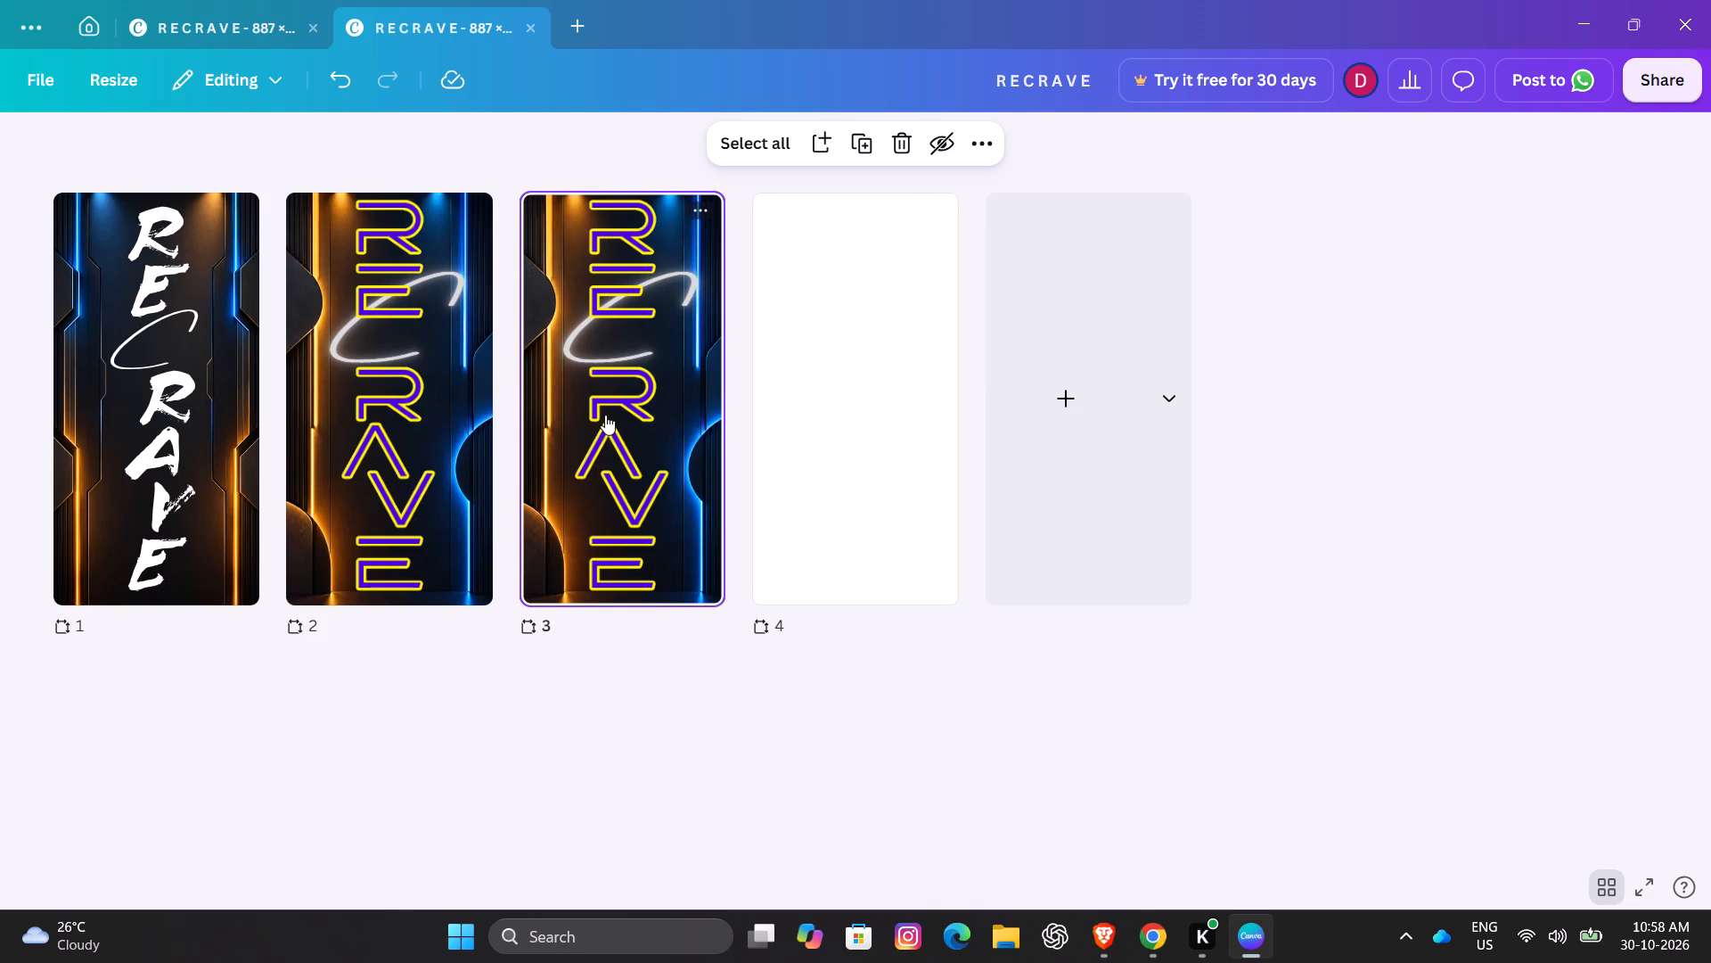
click(1001, 720)
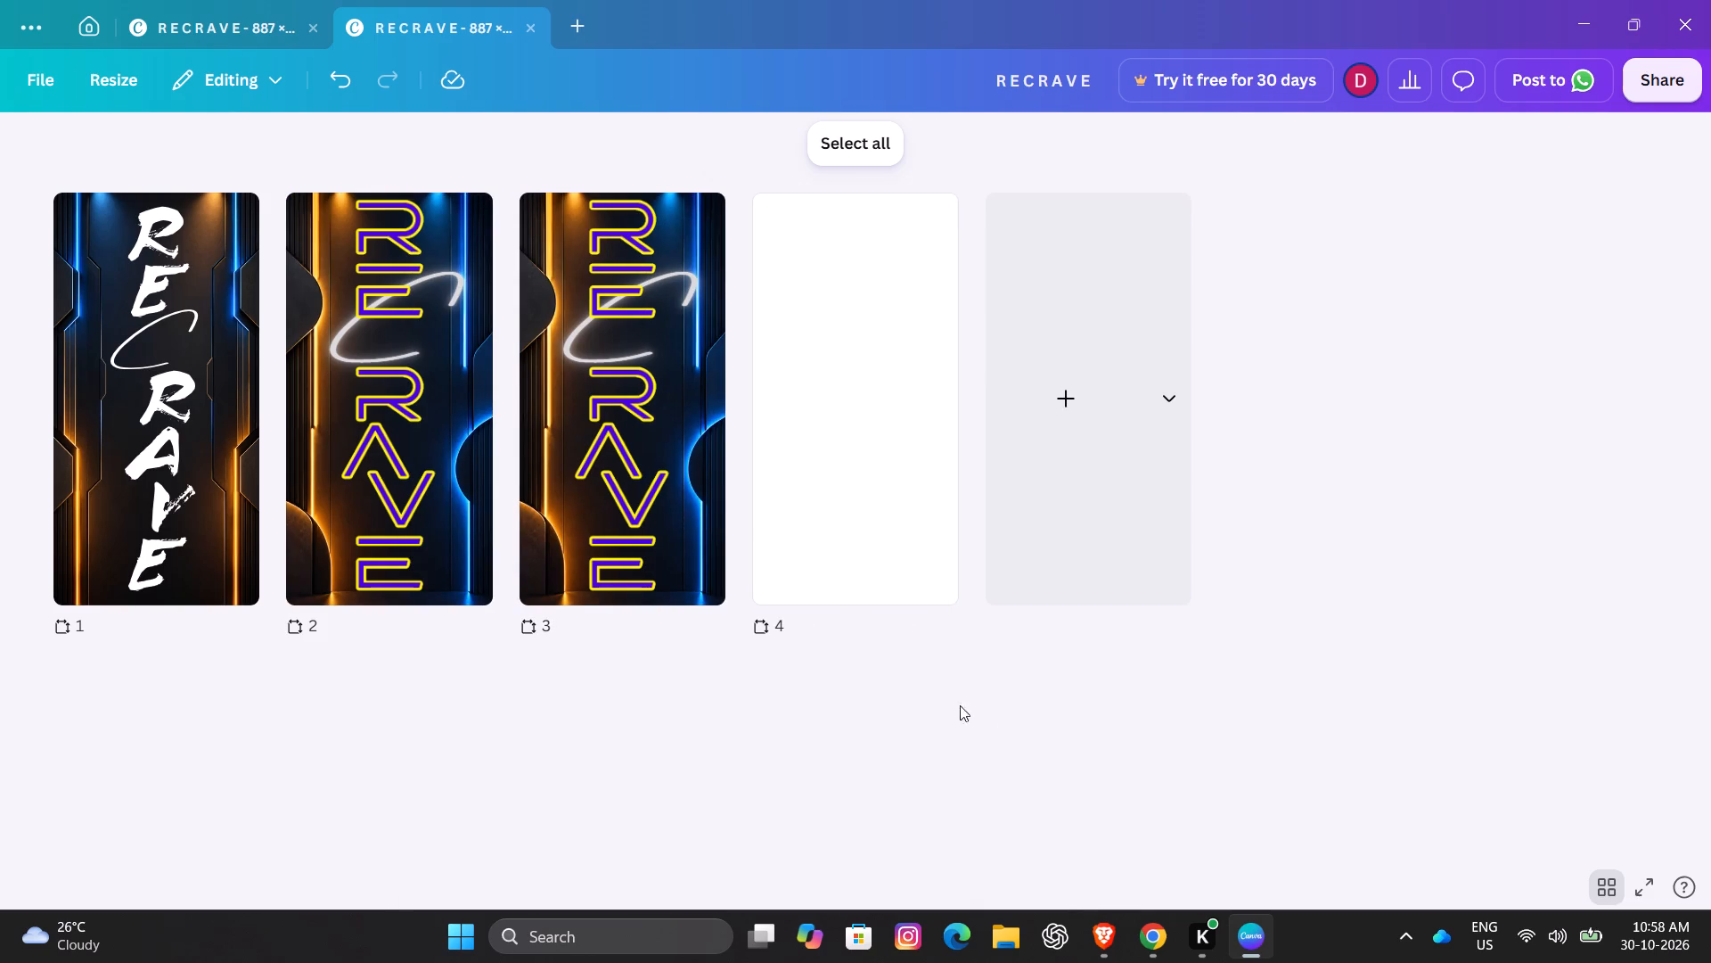
Open page 3, the copy of the yellow-outlined RECRAVE page, in the single-page view.
click(641, 389)
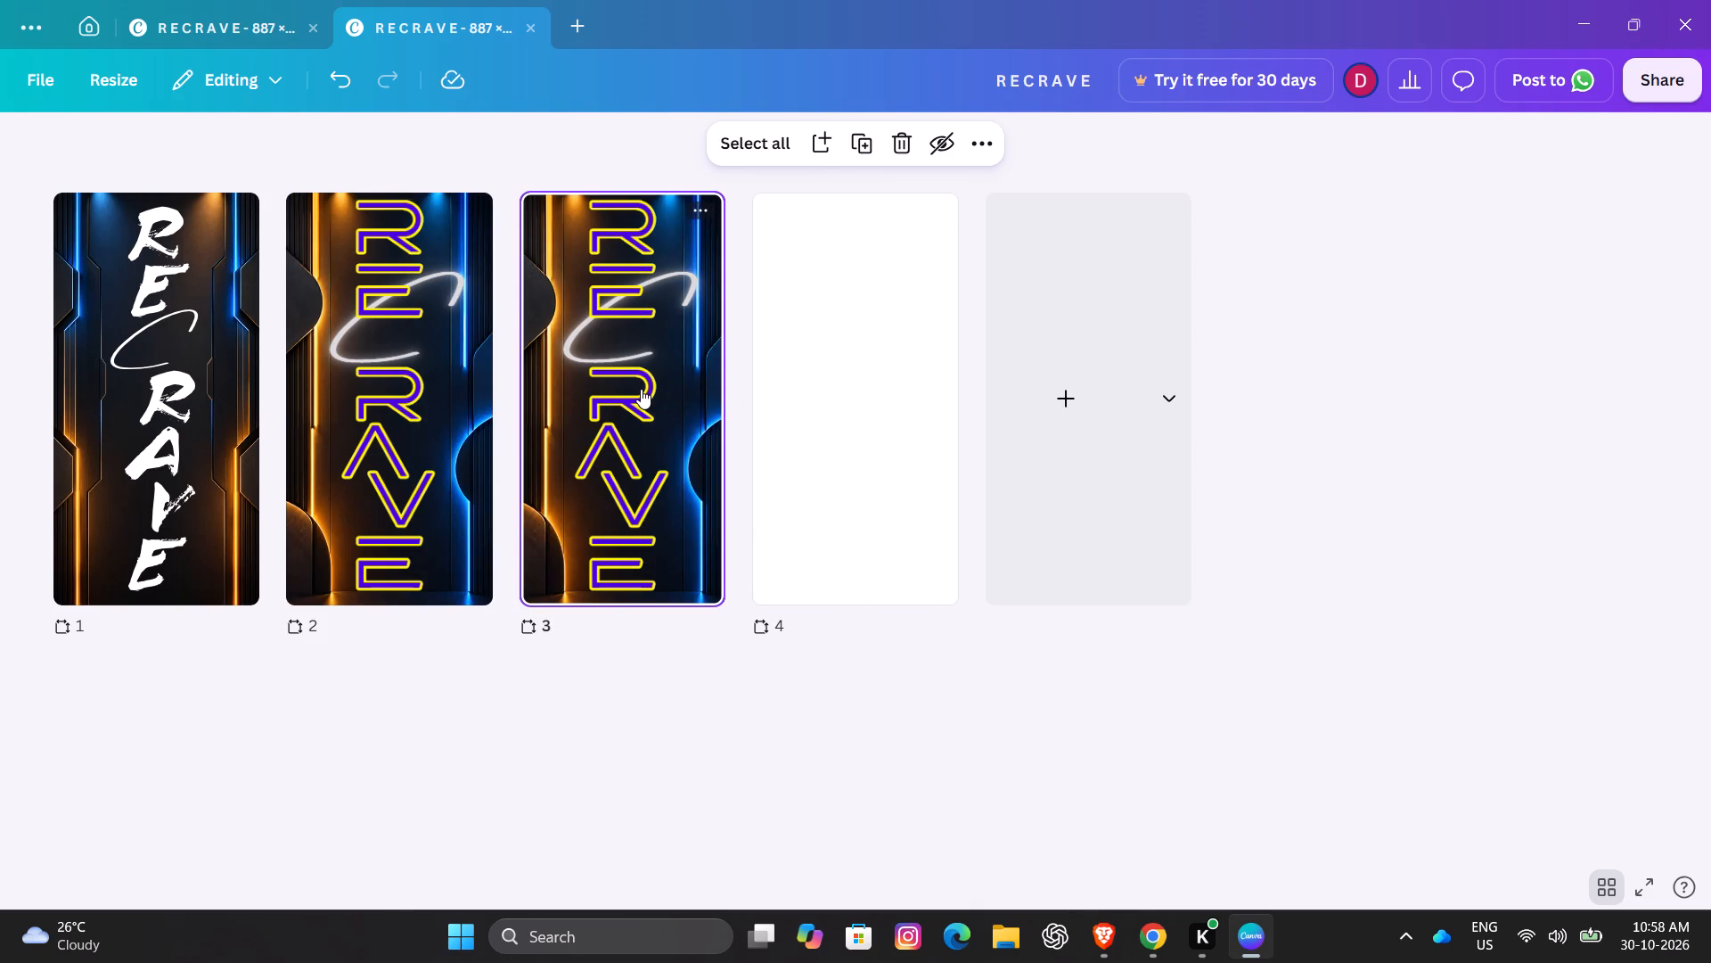
click(891, 674)
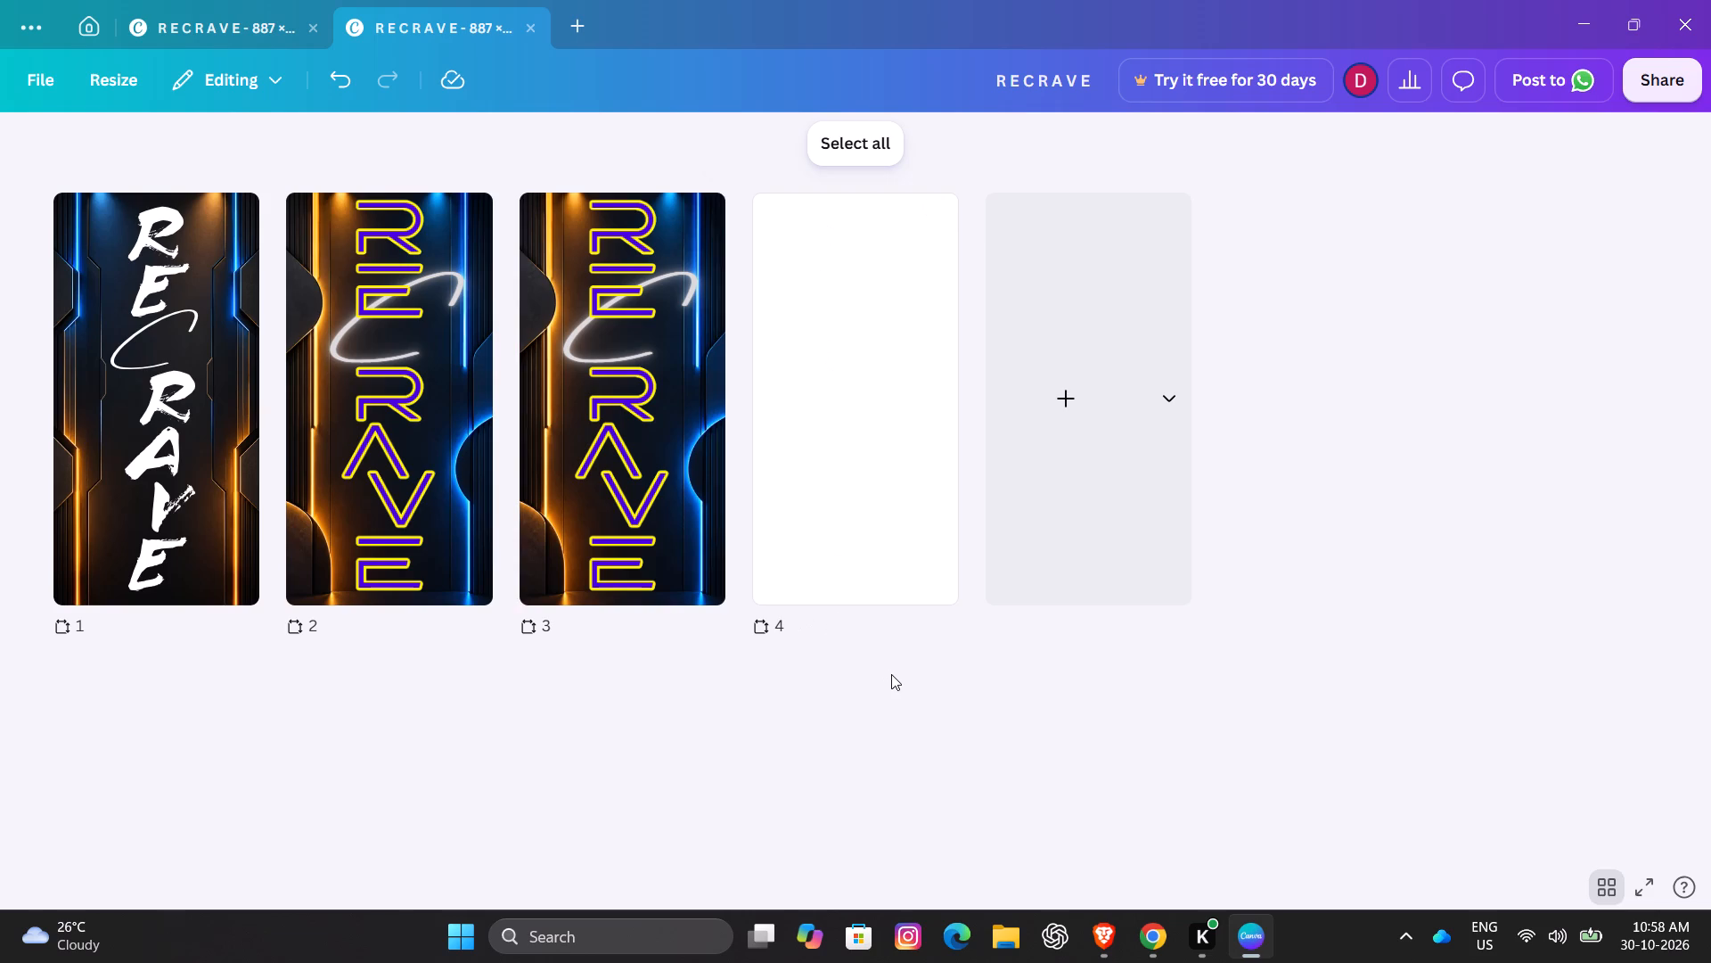
click(1601, 884)
scroll(1400, 509, up, 3)
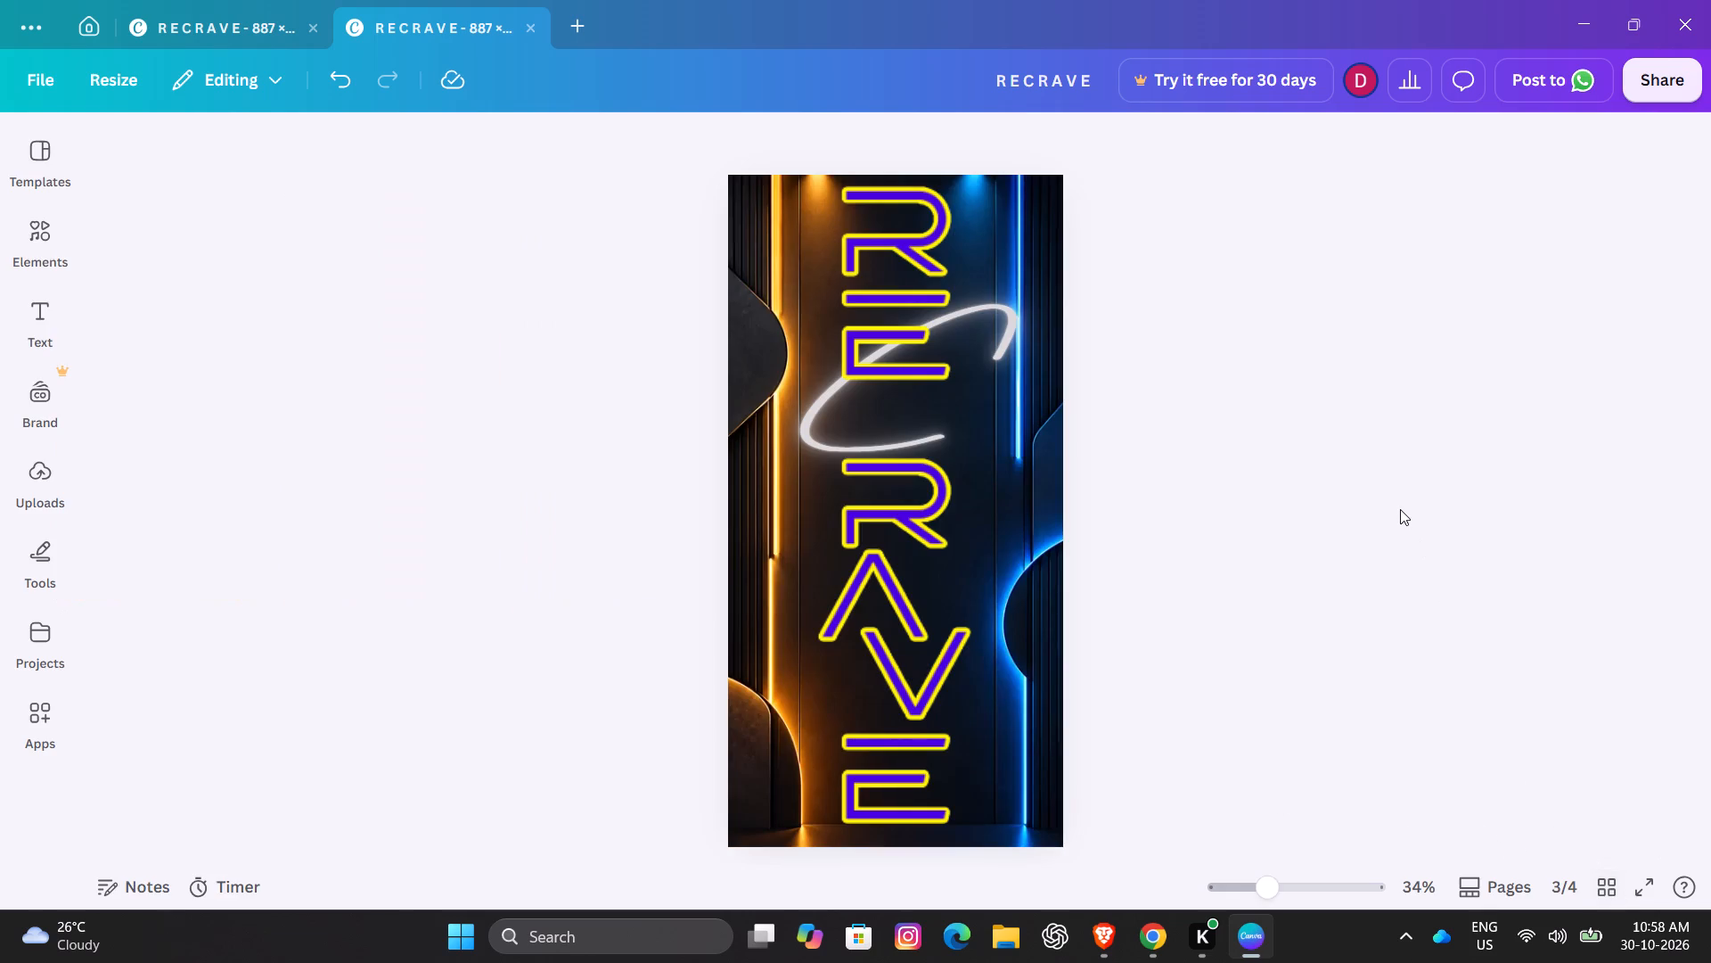
scroll(1400, 509, right, 4)
scroll(1400, 509, up, 5)
key(Left)
key(Left)
key(Left)
key(Left)
key(Left)
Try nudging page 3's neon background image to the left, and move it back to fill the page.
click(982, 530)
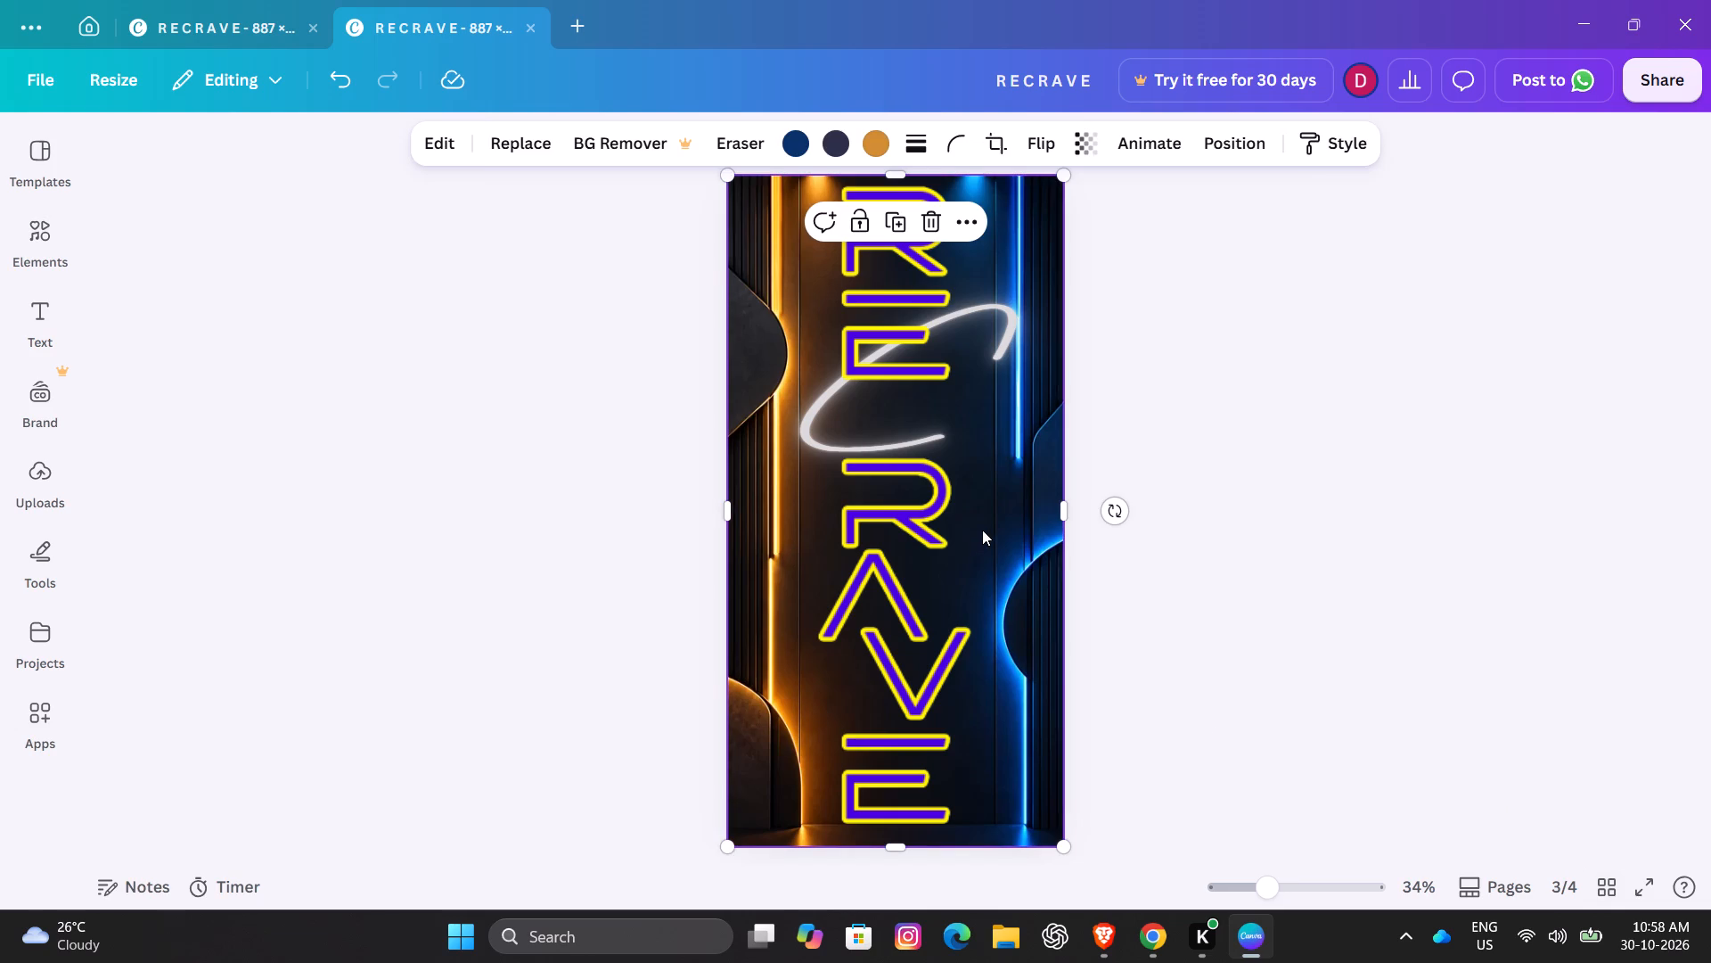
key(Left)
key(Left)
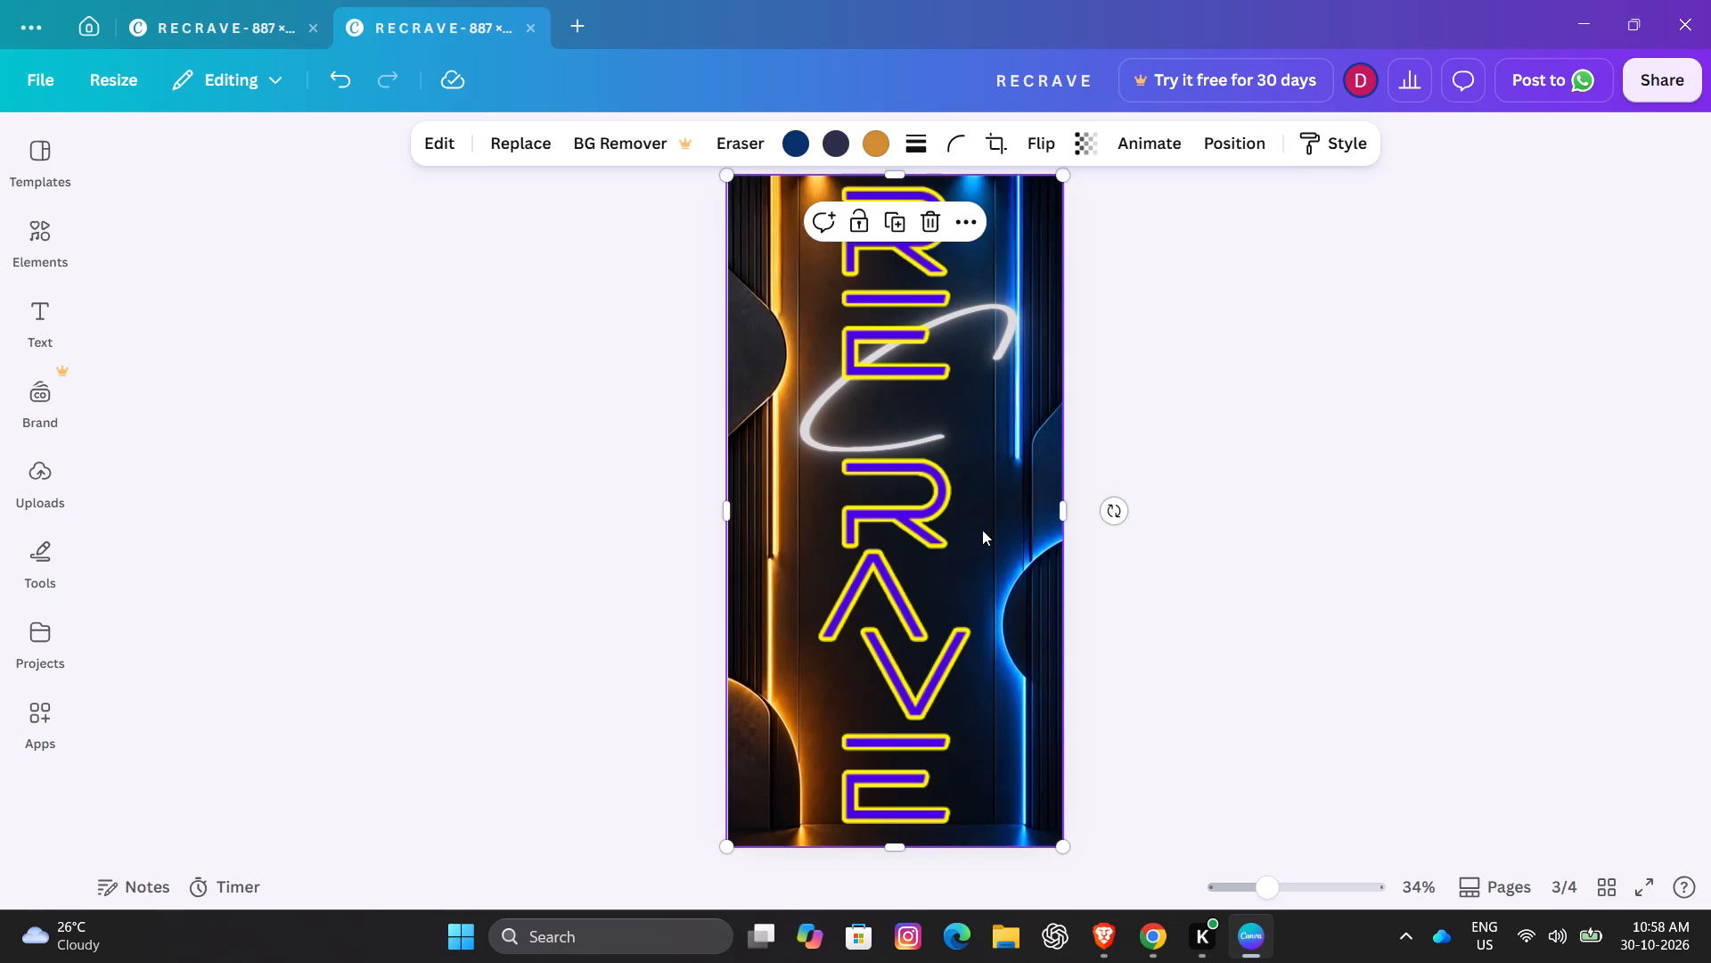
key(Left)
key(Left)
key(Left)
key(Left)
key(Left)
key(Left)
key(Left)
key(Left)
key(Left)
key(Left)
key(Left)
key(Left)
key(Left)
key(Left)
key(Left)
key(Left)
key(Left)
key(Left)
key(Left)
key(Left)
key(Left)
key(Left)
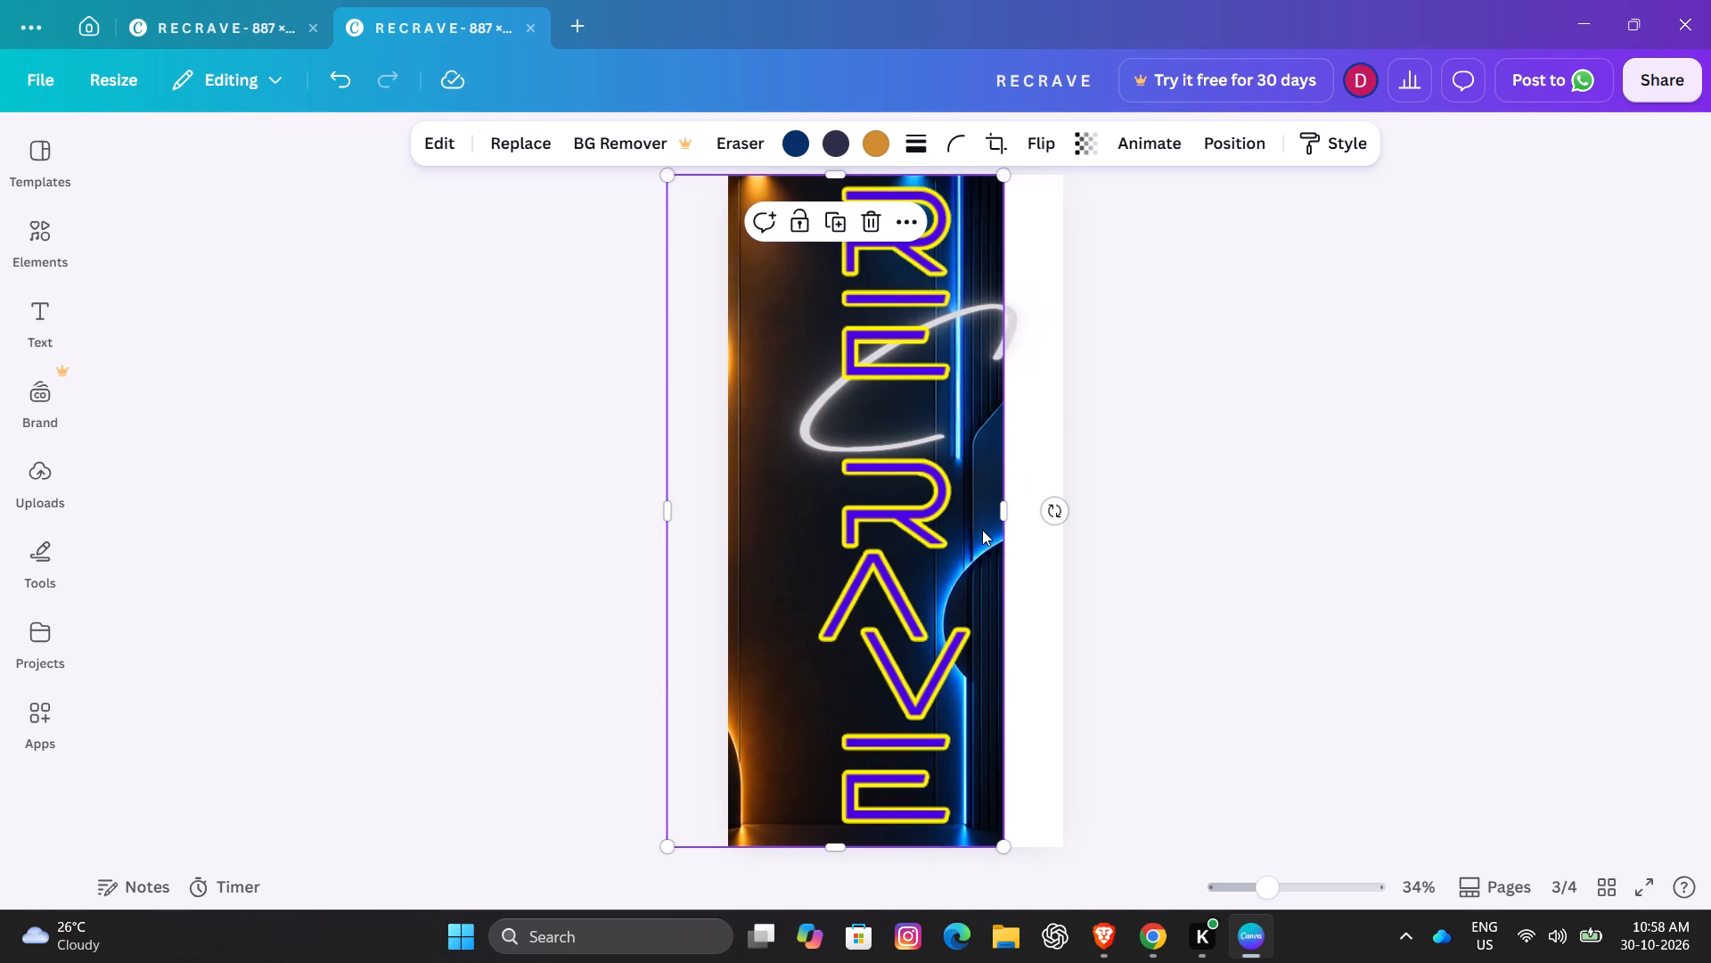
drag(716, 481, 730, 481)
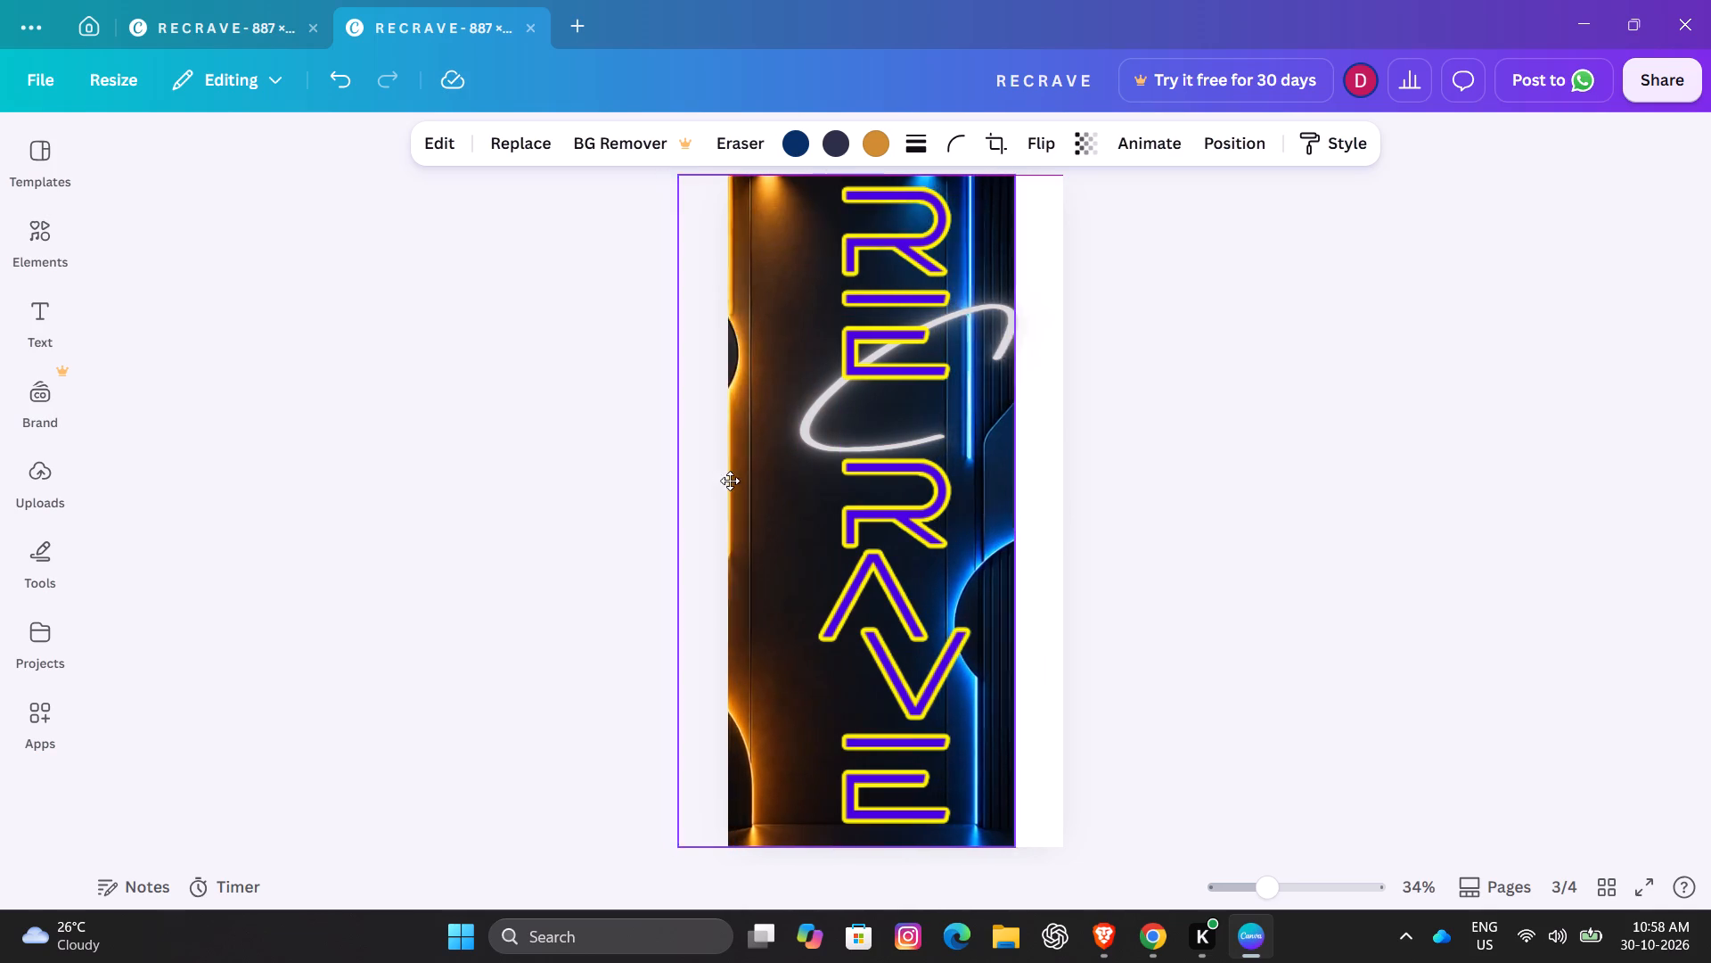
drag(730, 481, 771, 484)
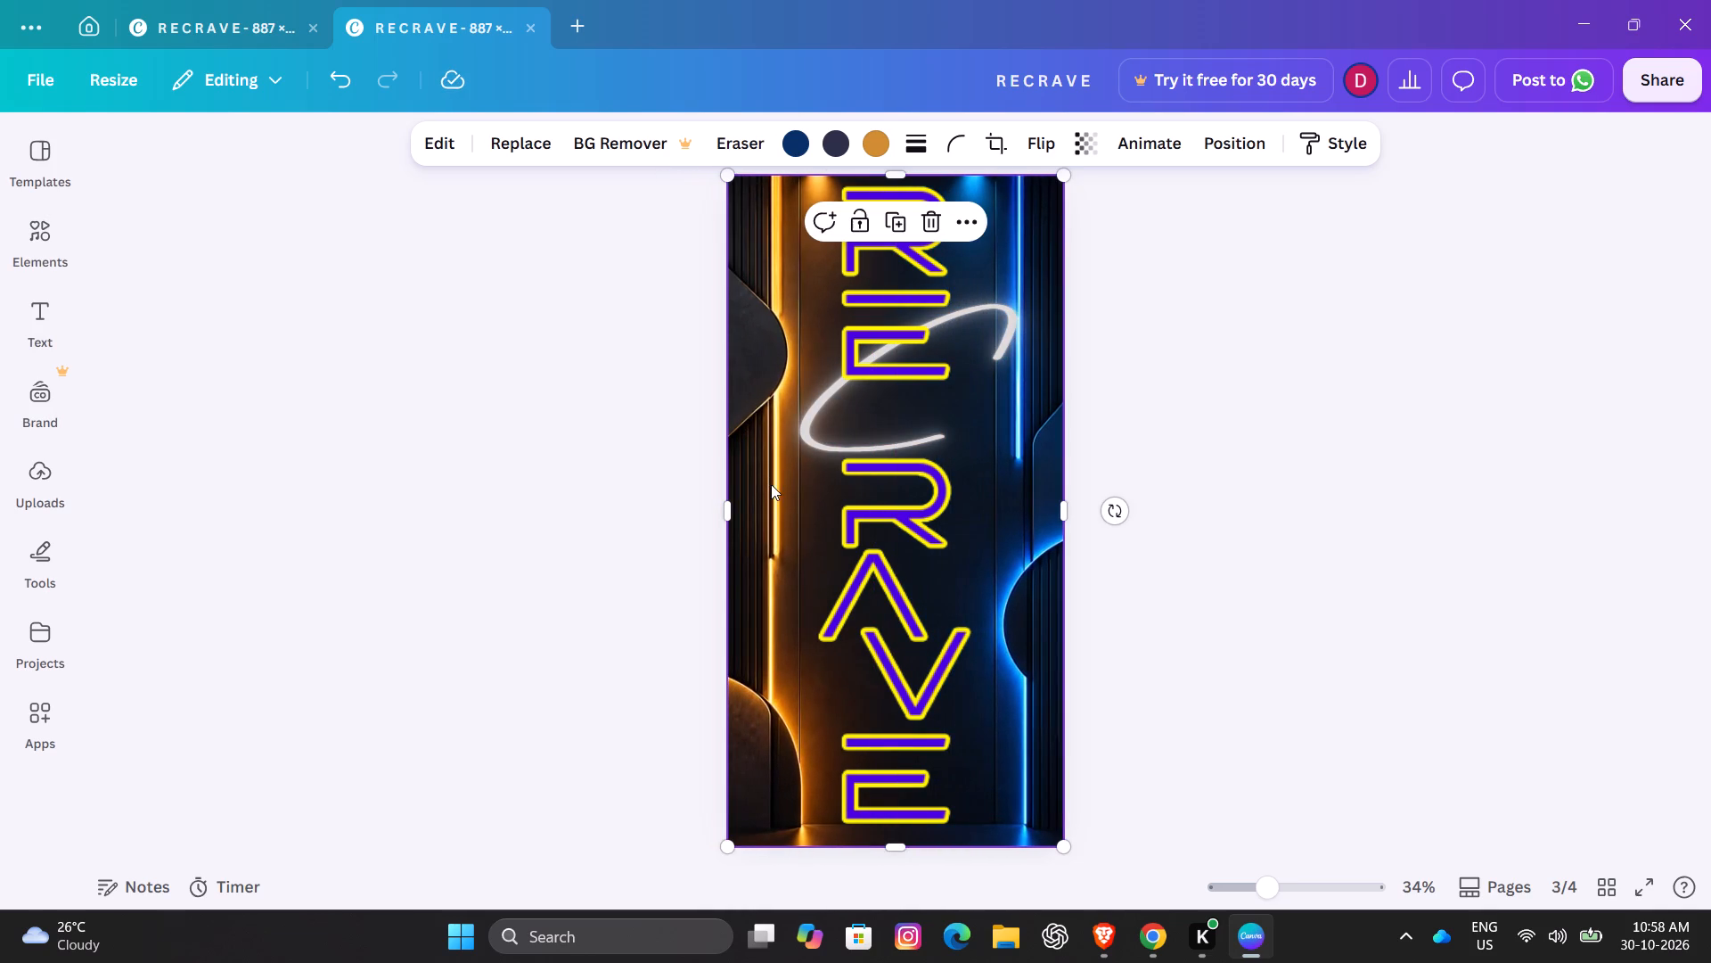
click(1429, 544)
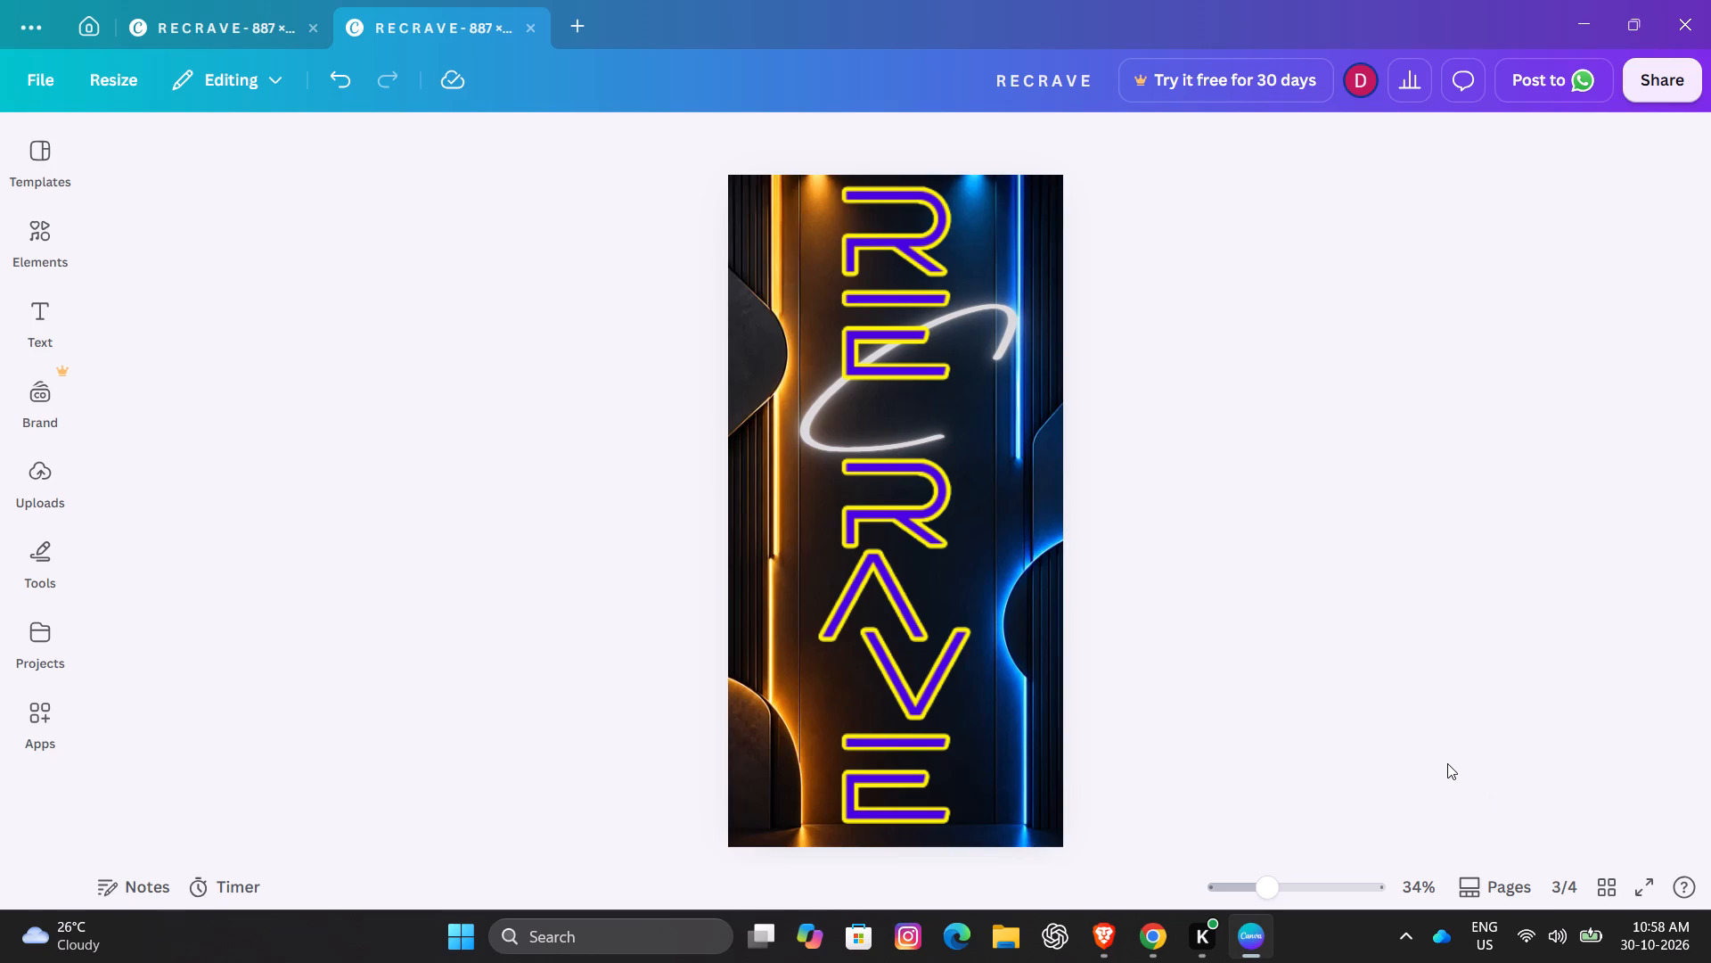
Return to the grid view, compare the RECRAVE pages, and select page 3.
click(1623, 881)
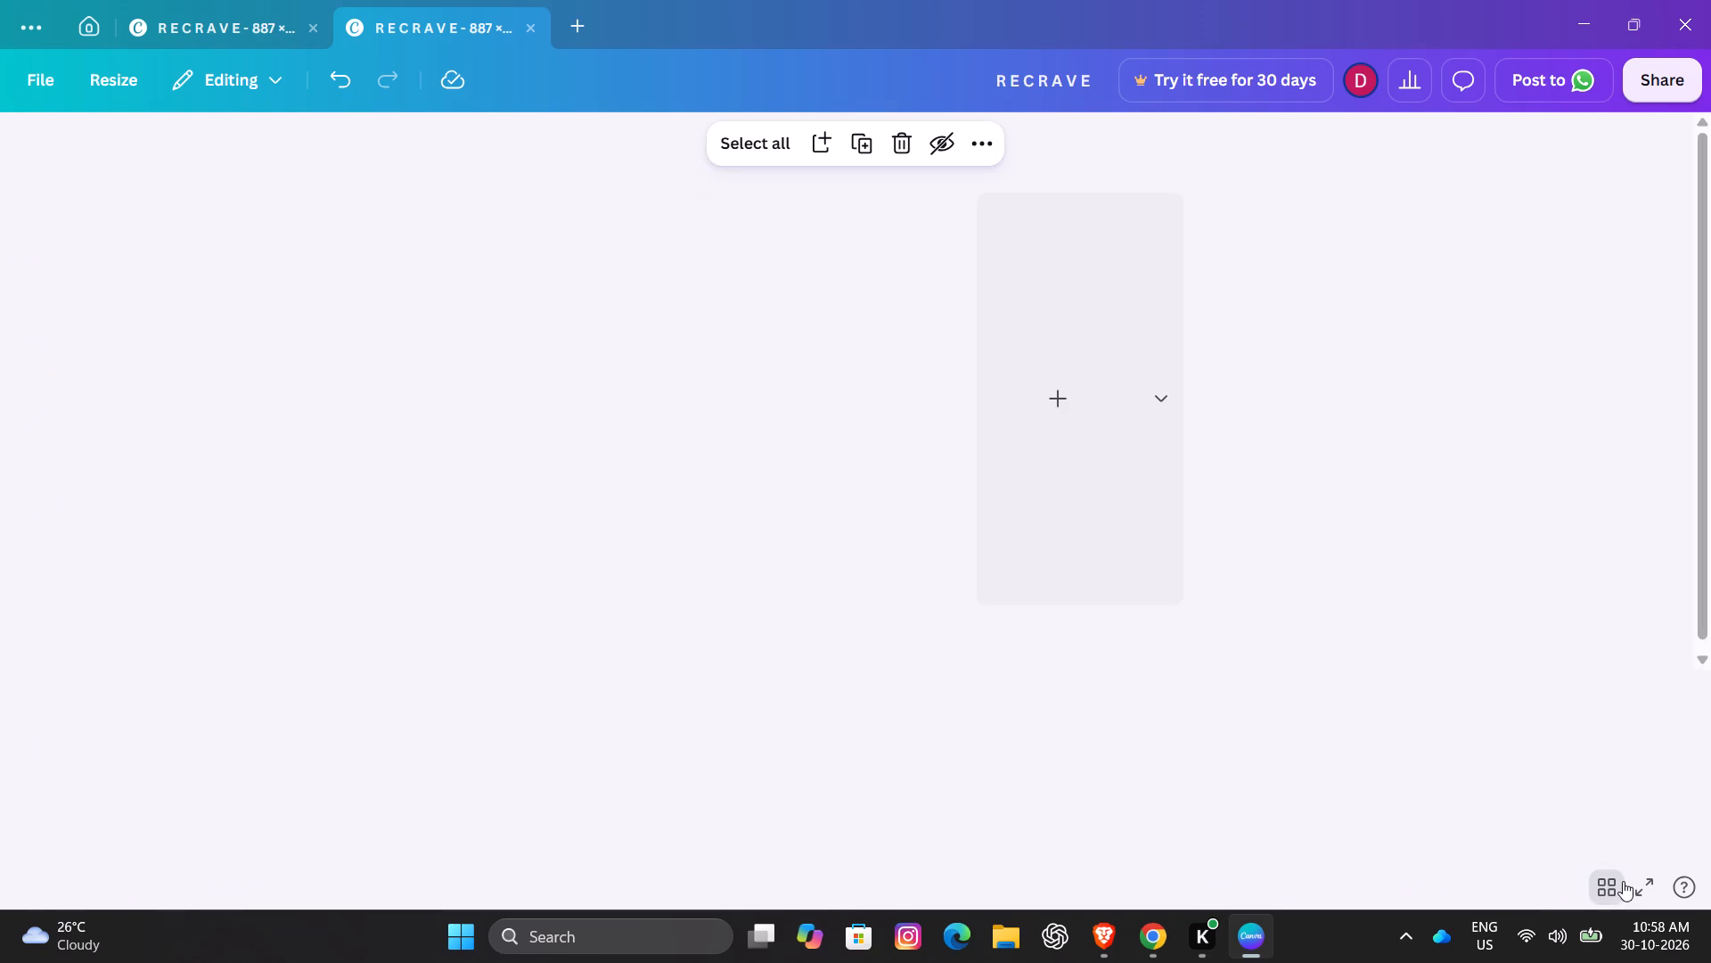
click(579, 451)
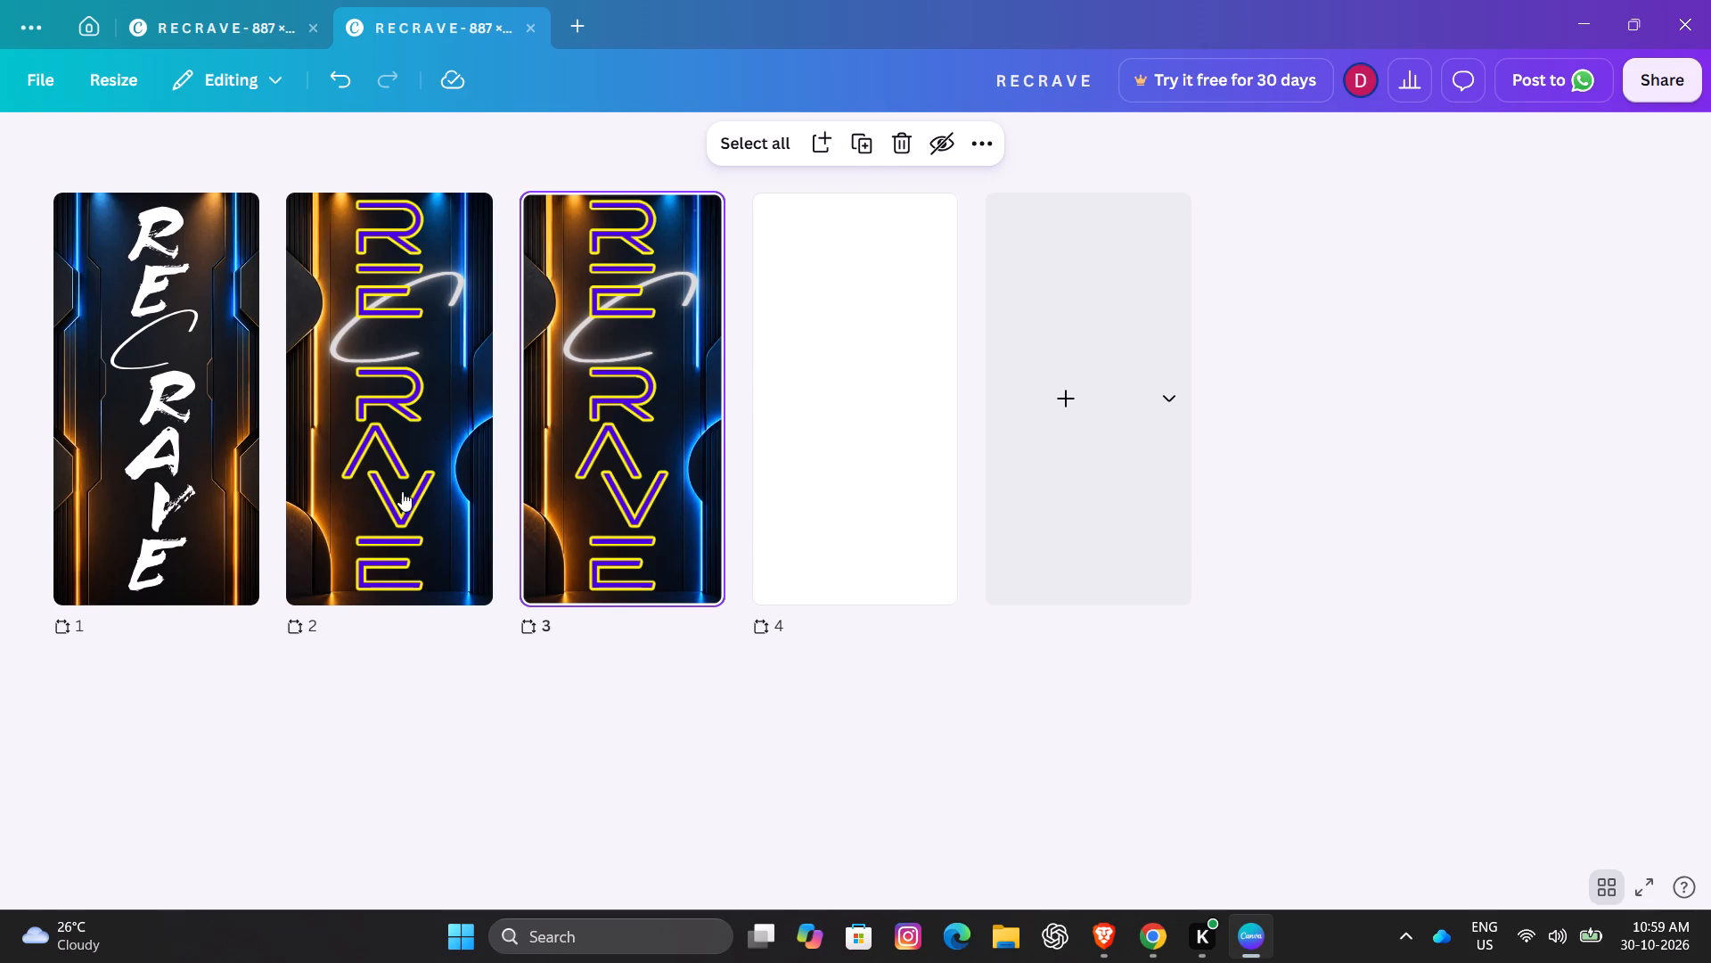
click(373, 482)
click(195, 429)
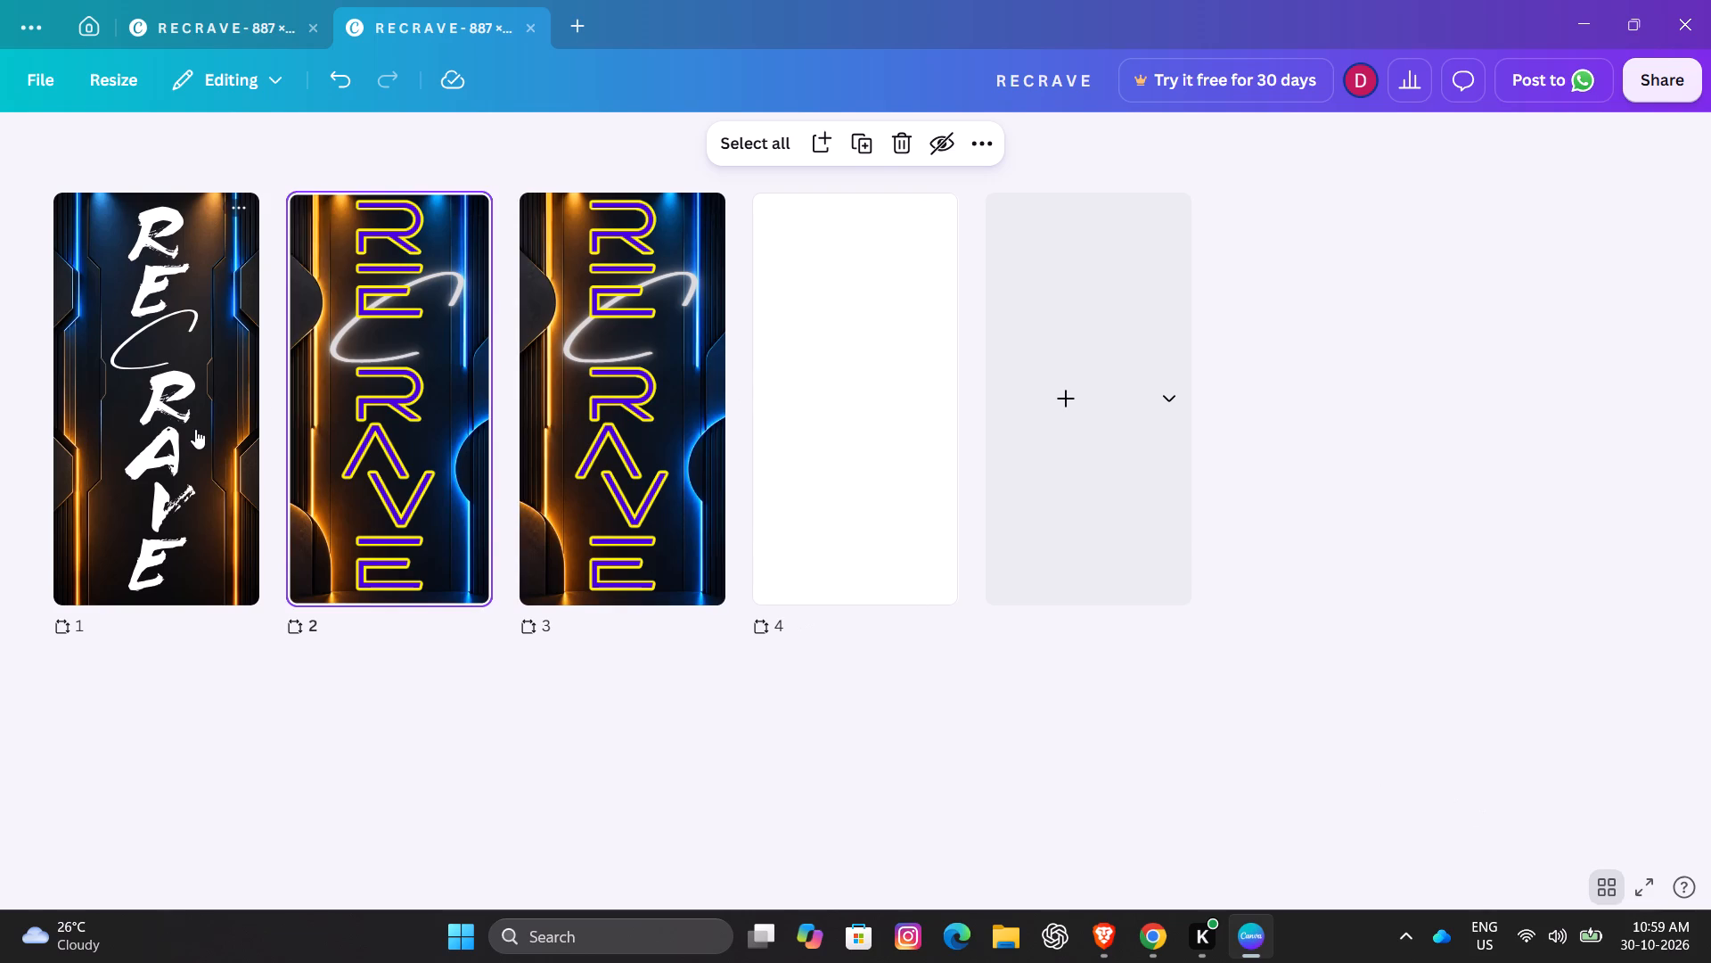
click(1606, 880)
click(1606, 880)
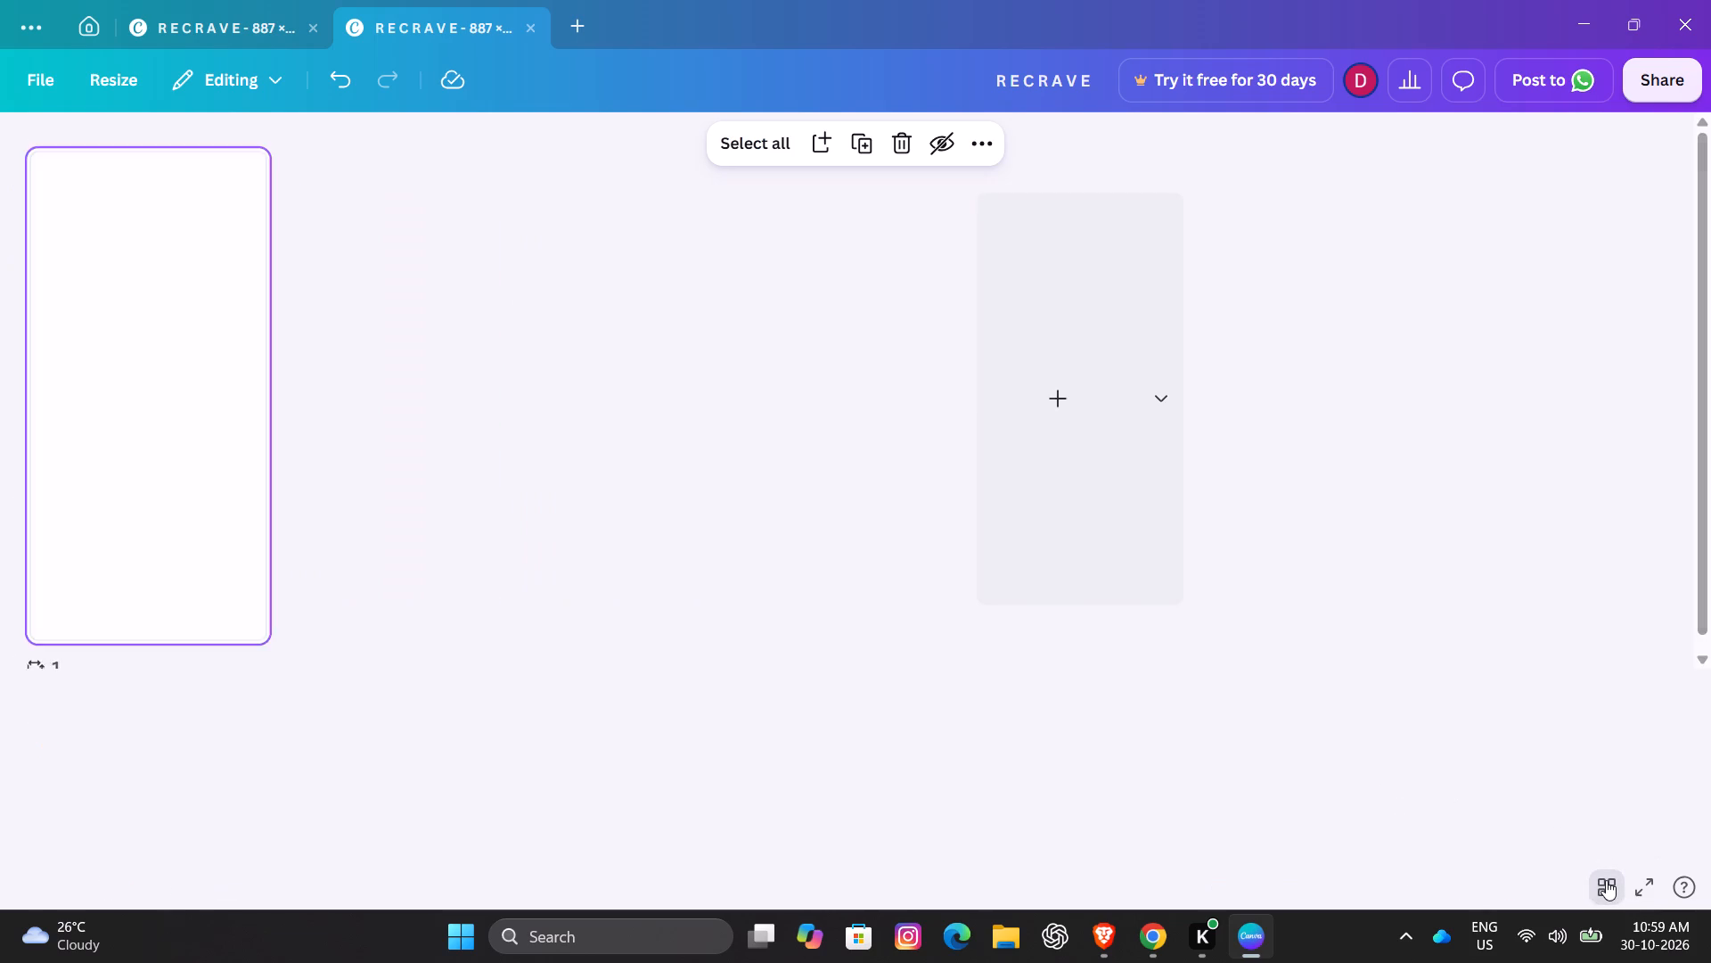
click(625, 450)
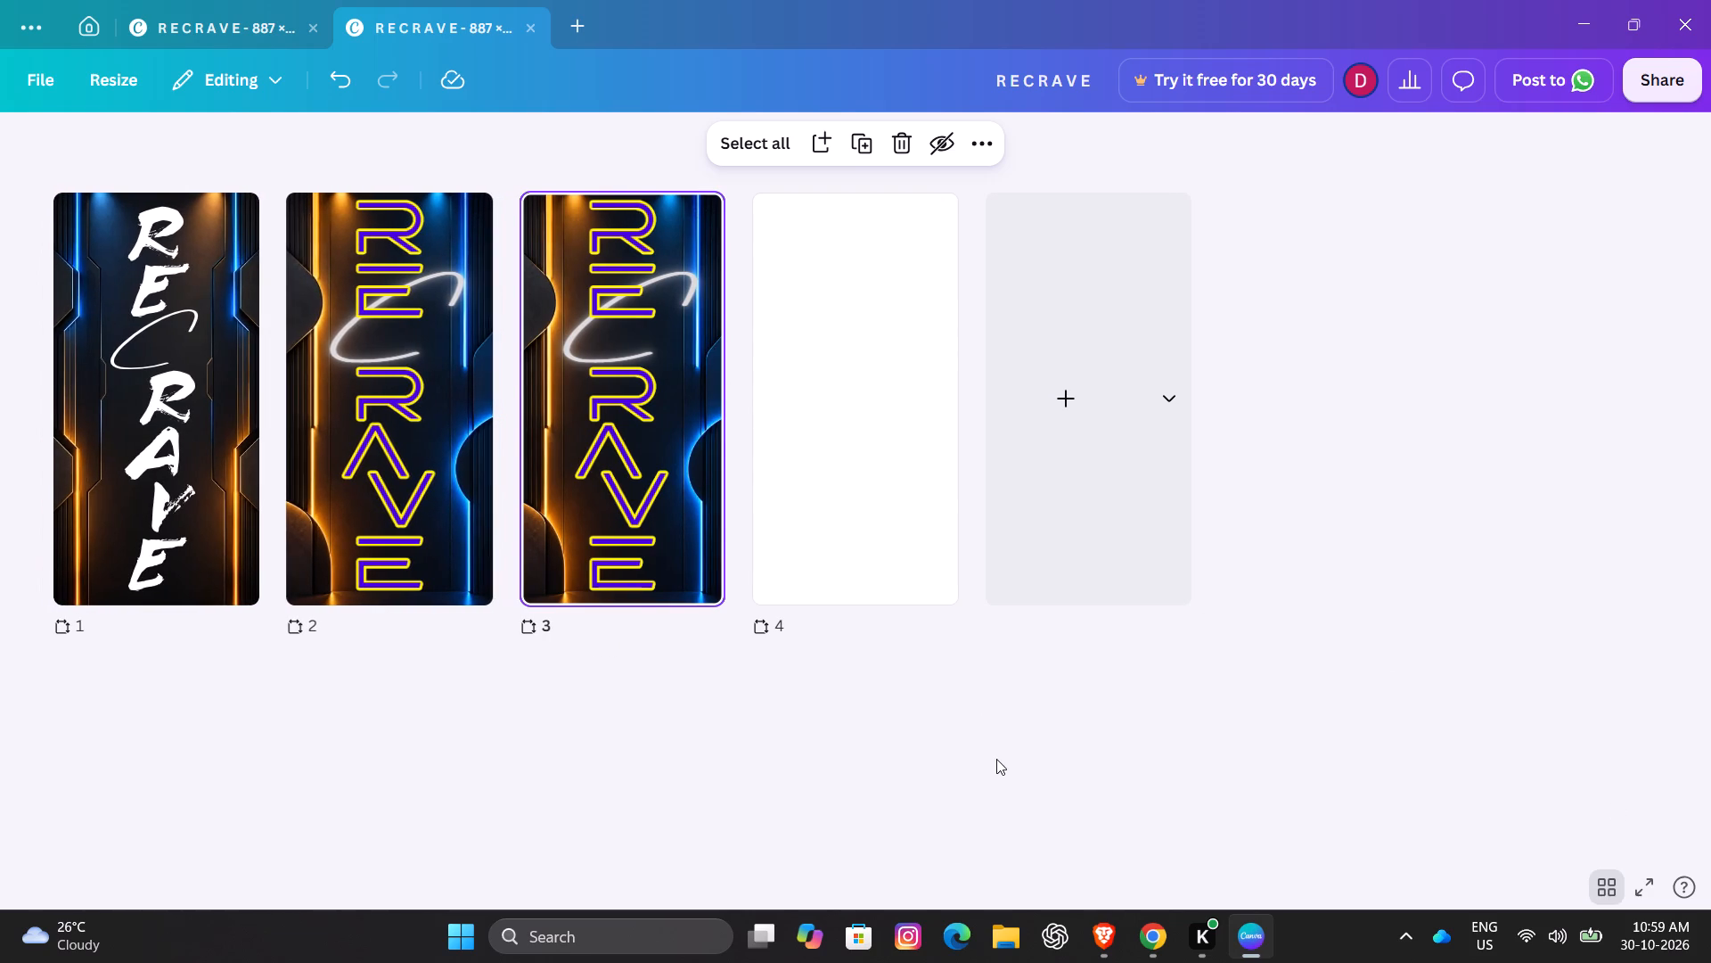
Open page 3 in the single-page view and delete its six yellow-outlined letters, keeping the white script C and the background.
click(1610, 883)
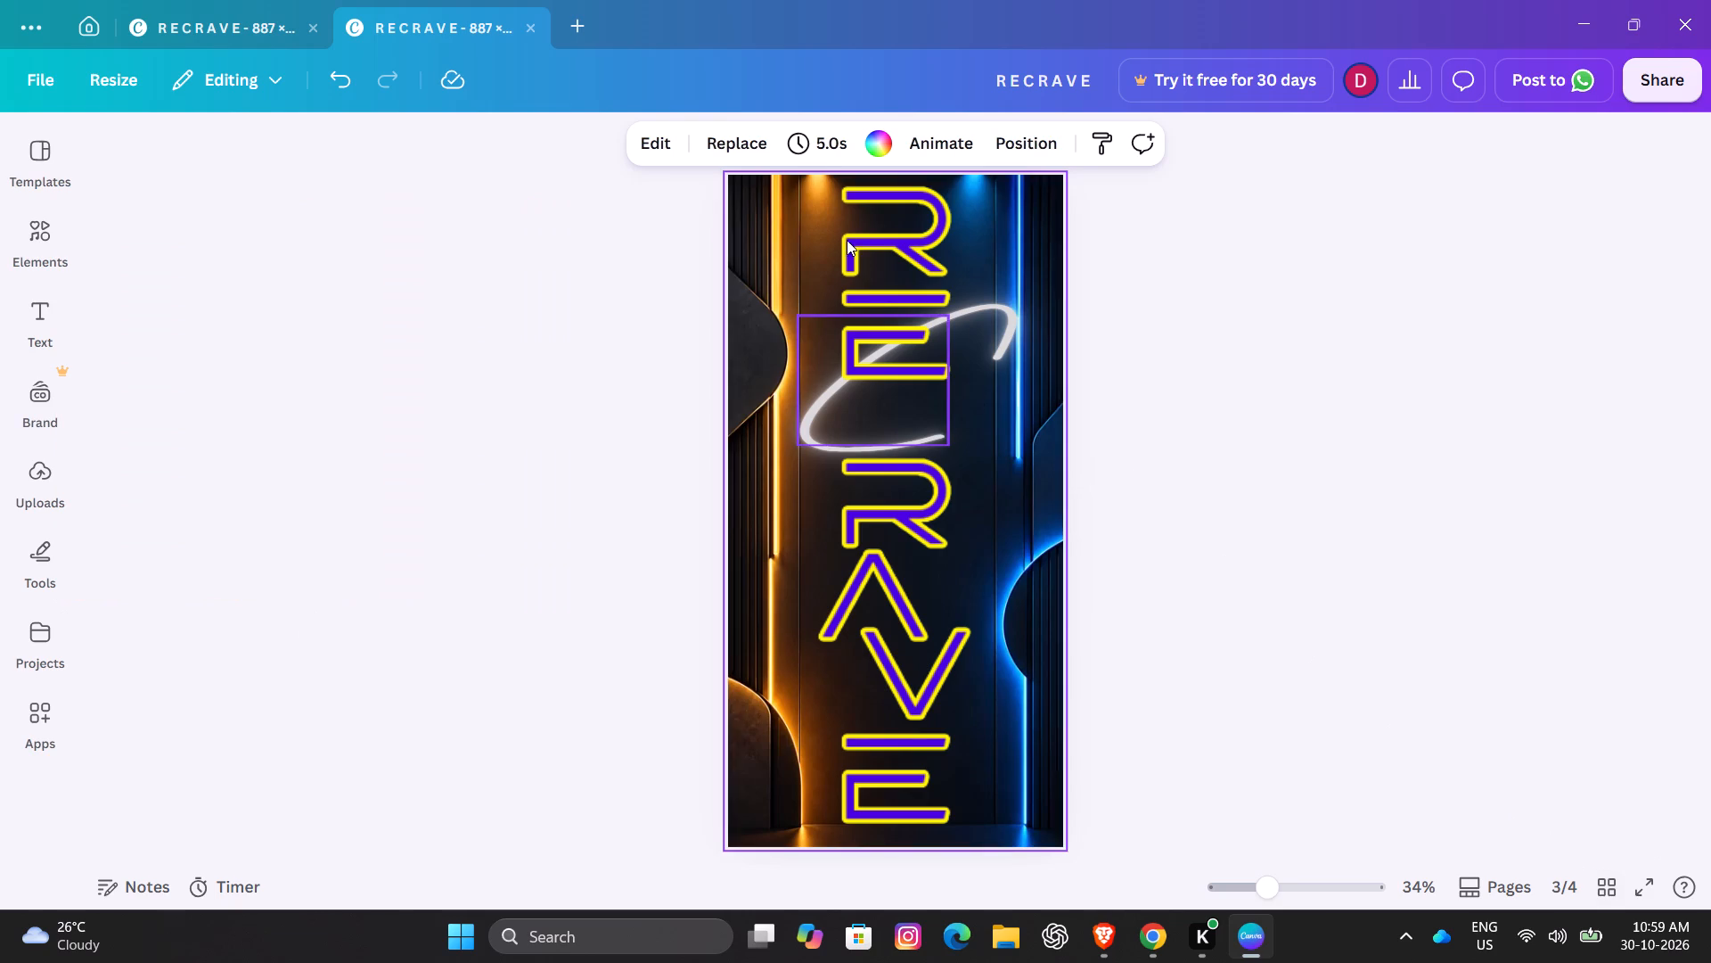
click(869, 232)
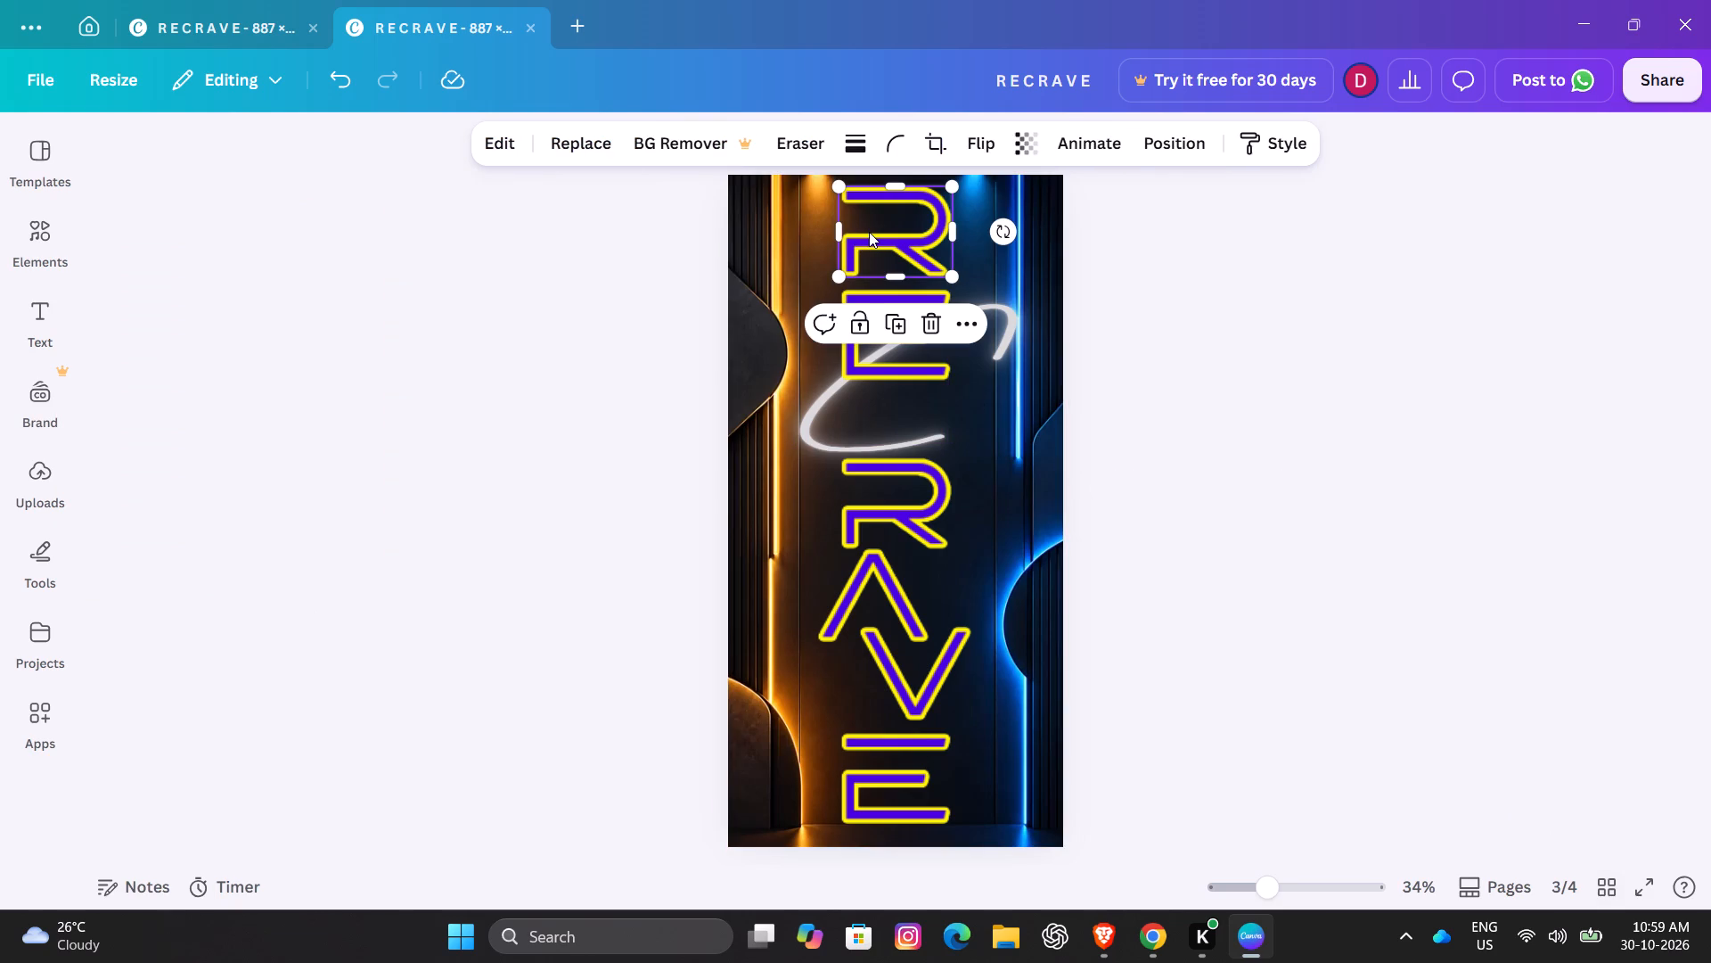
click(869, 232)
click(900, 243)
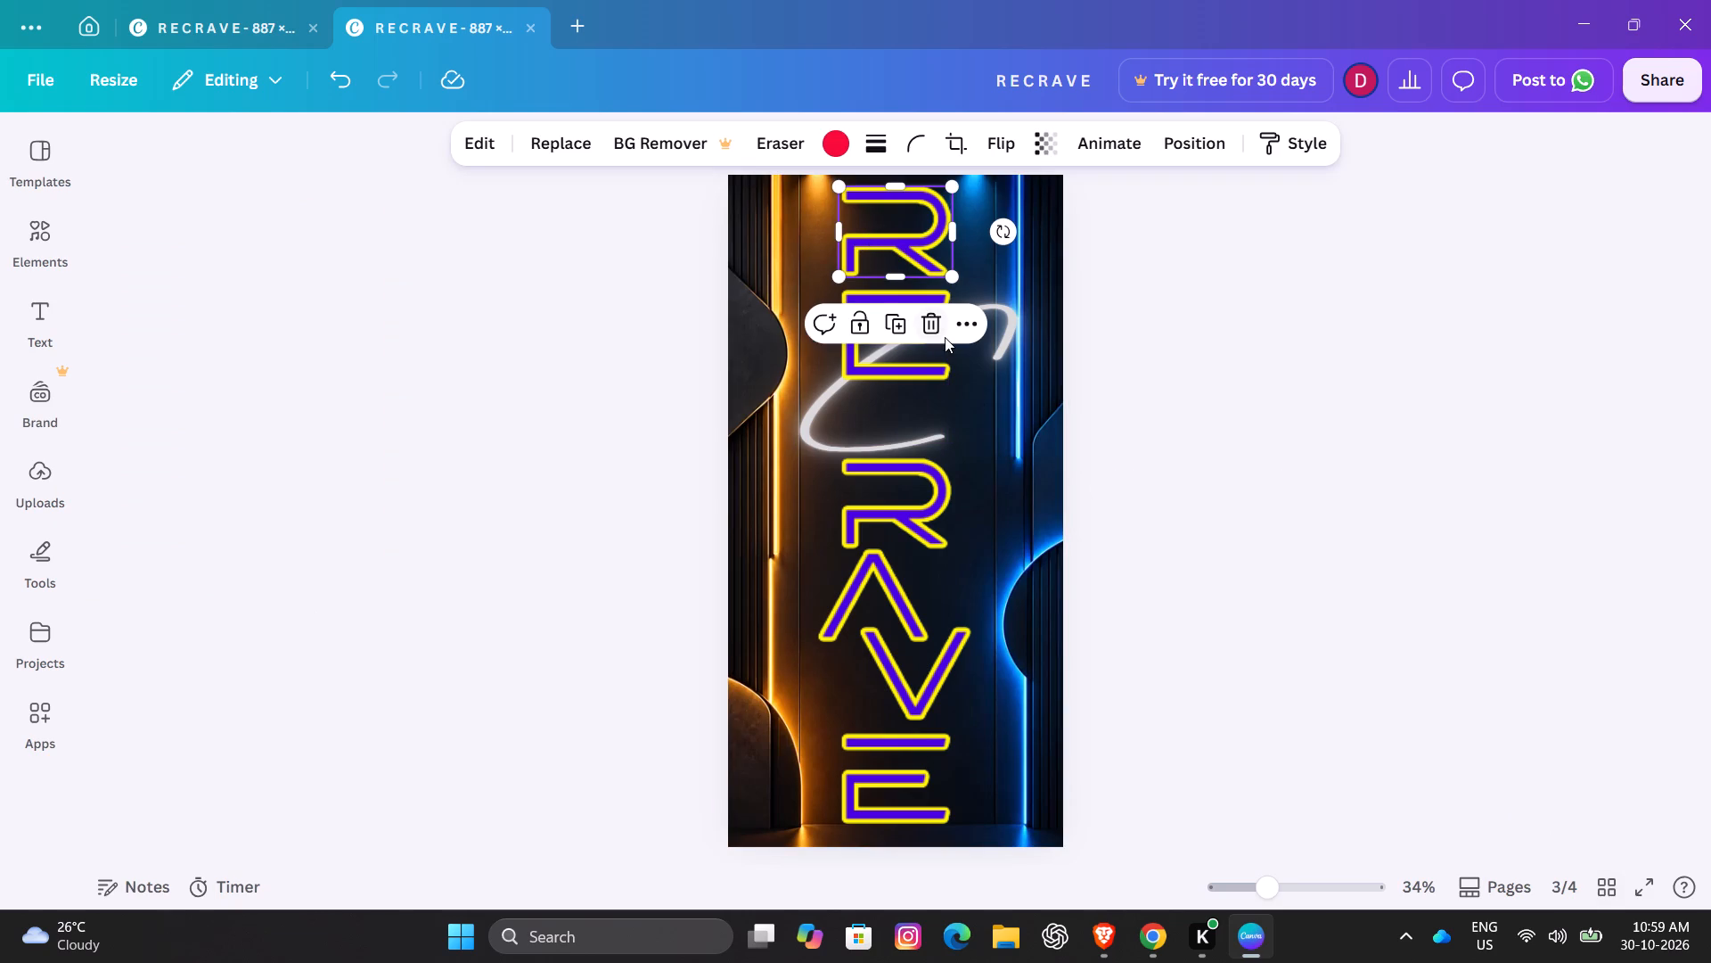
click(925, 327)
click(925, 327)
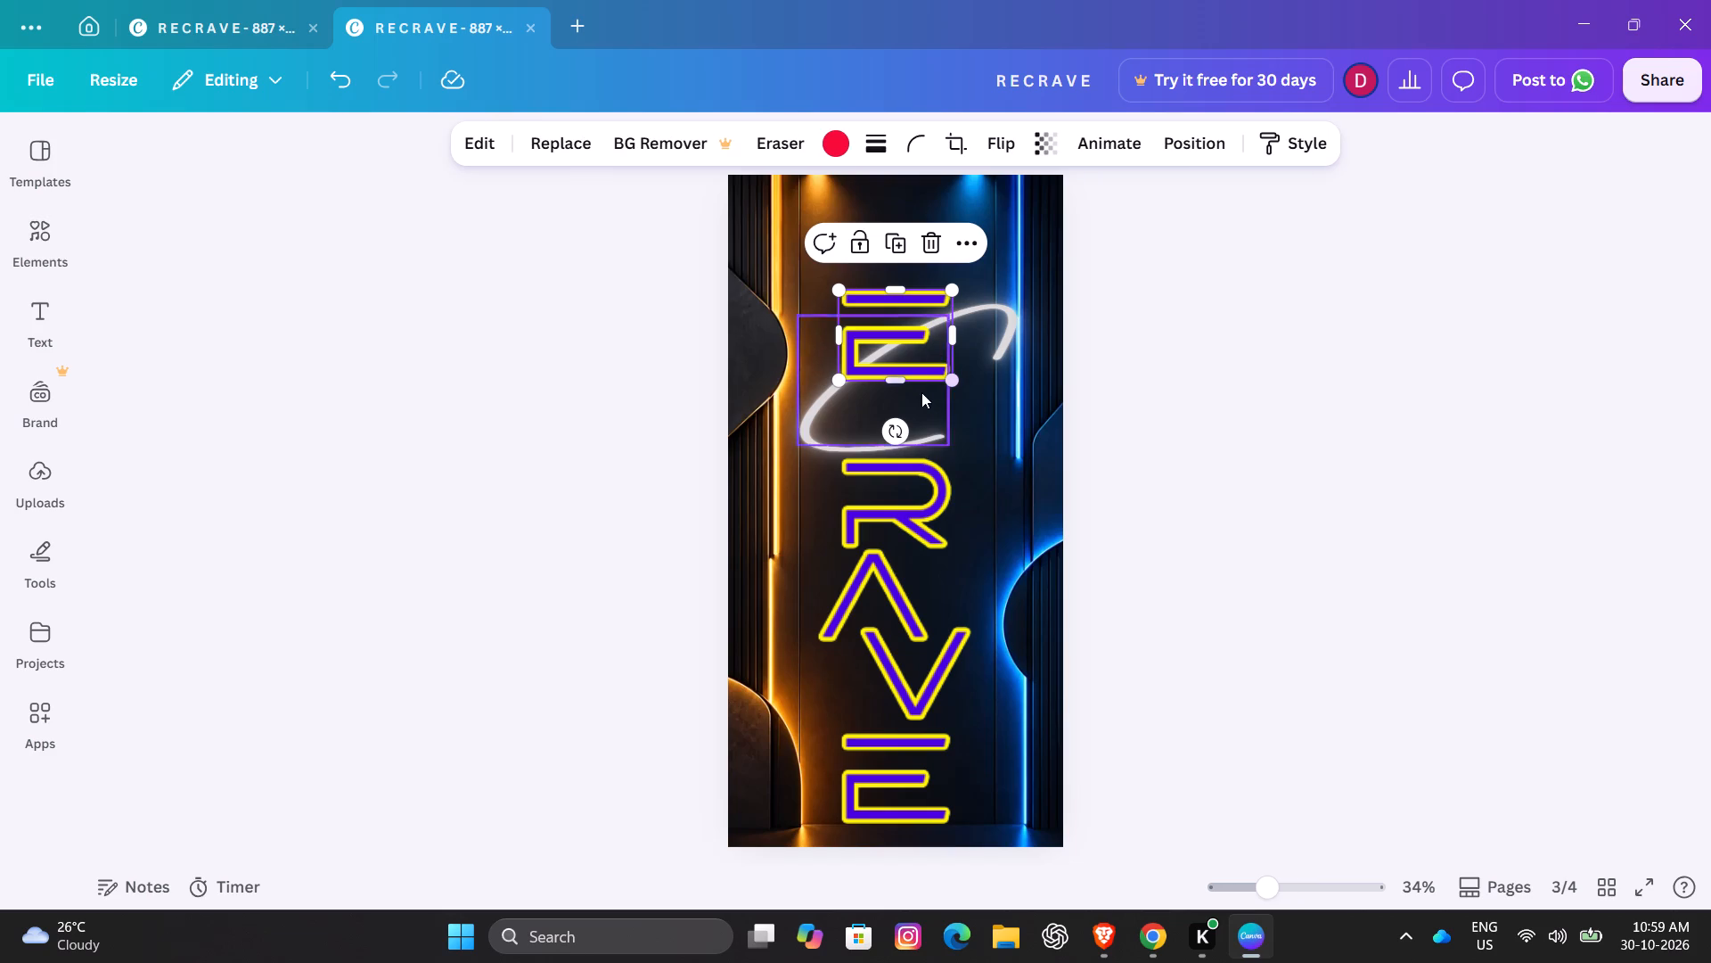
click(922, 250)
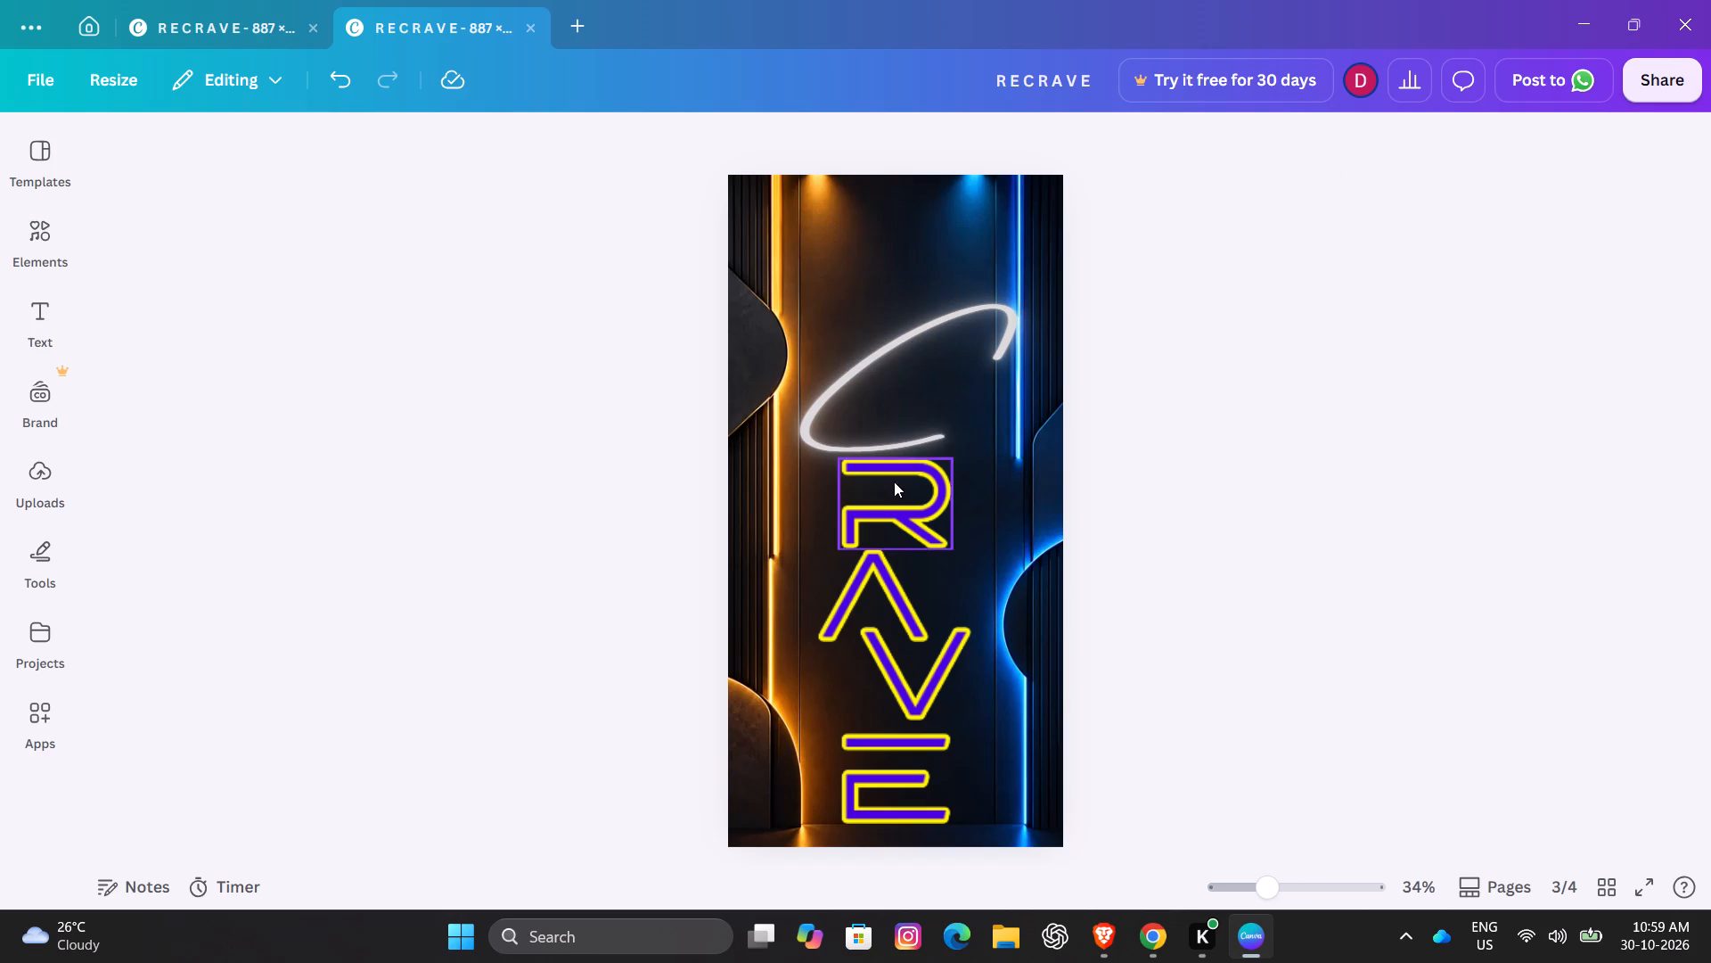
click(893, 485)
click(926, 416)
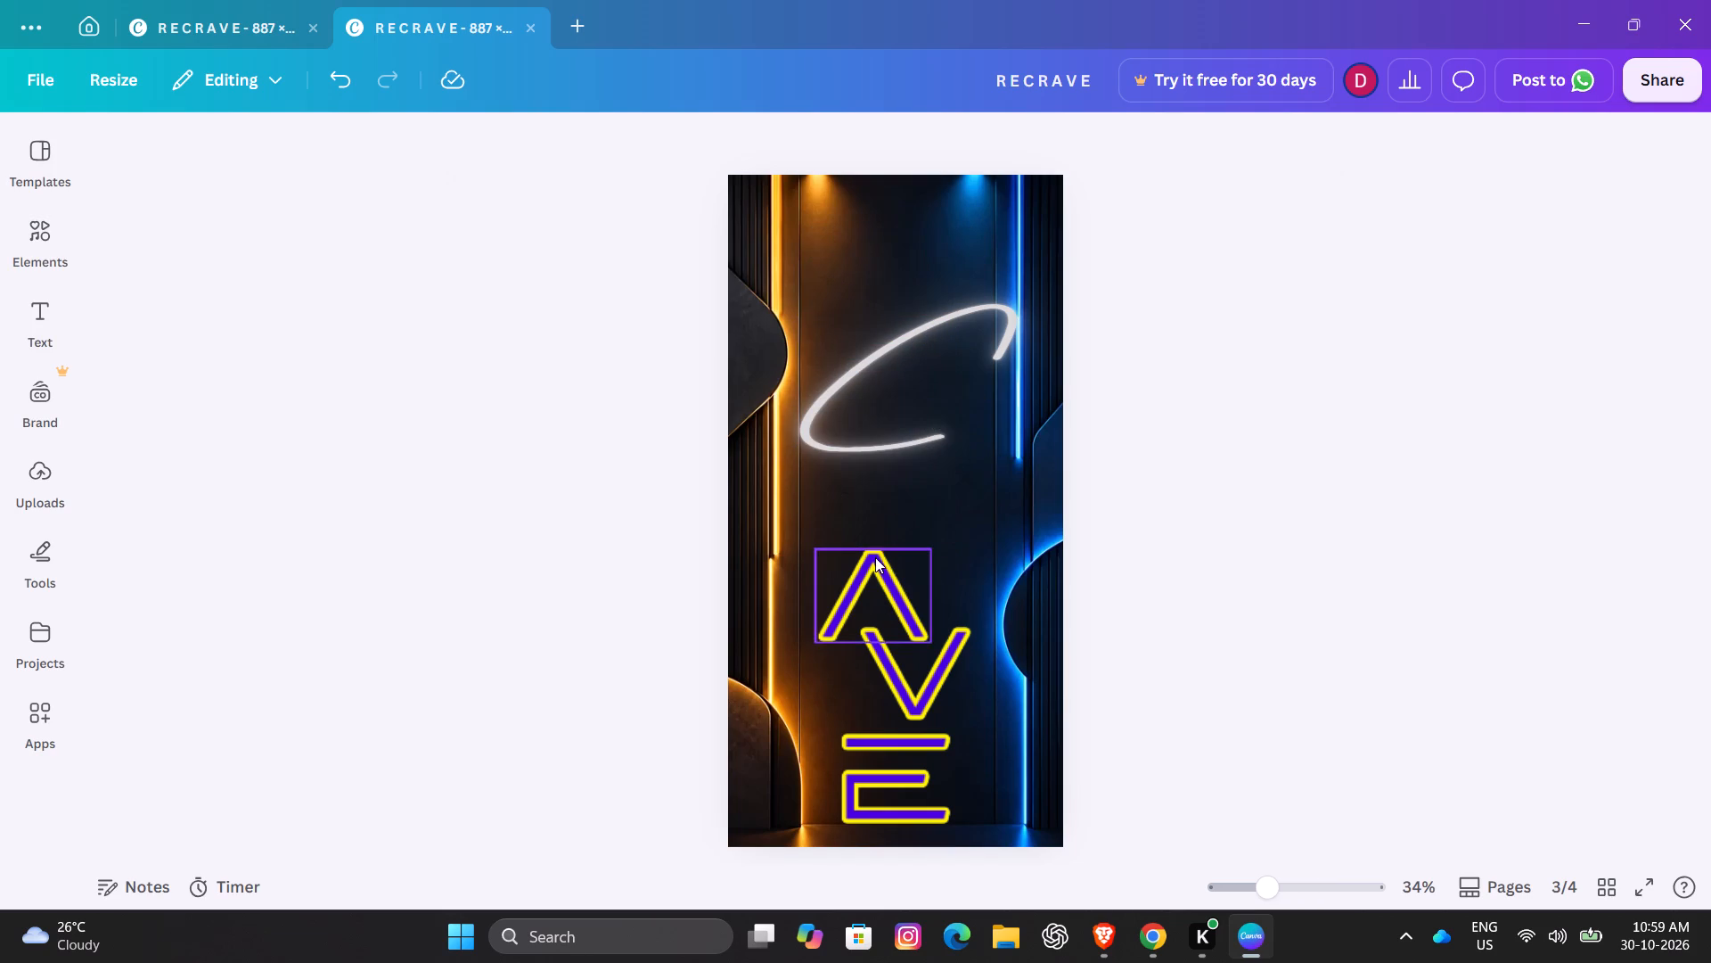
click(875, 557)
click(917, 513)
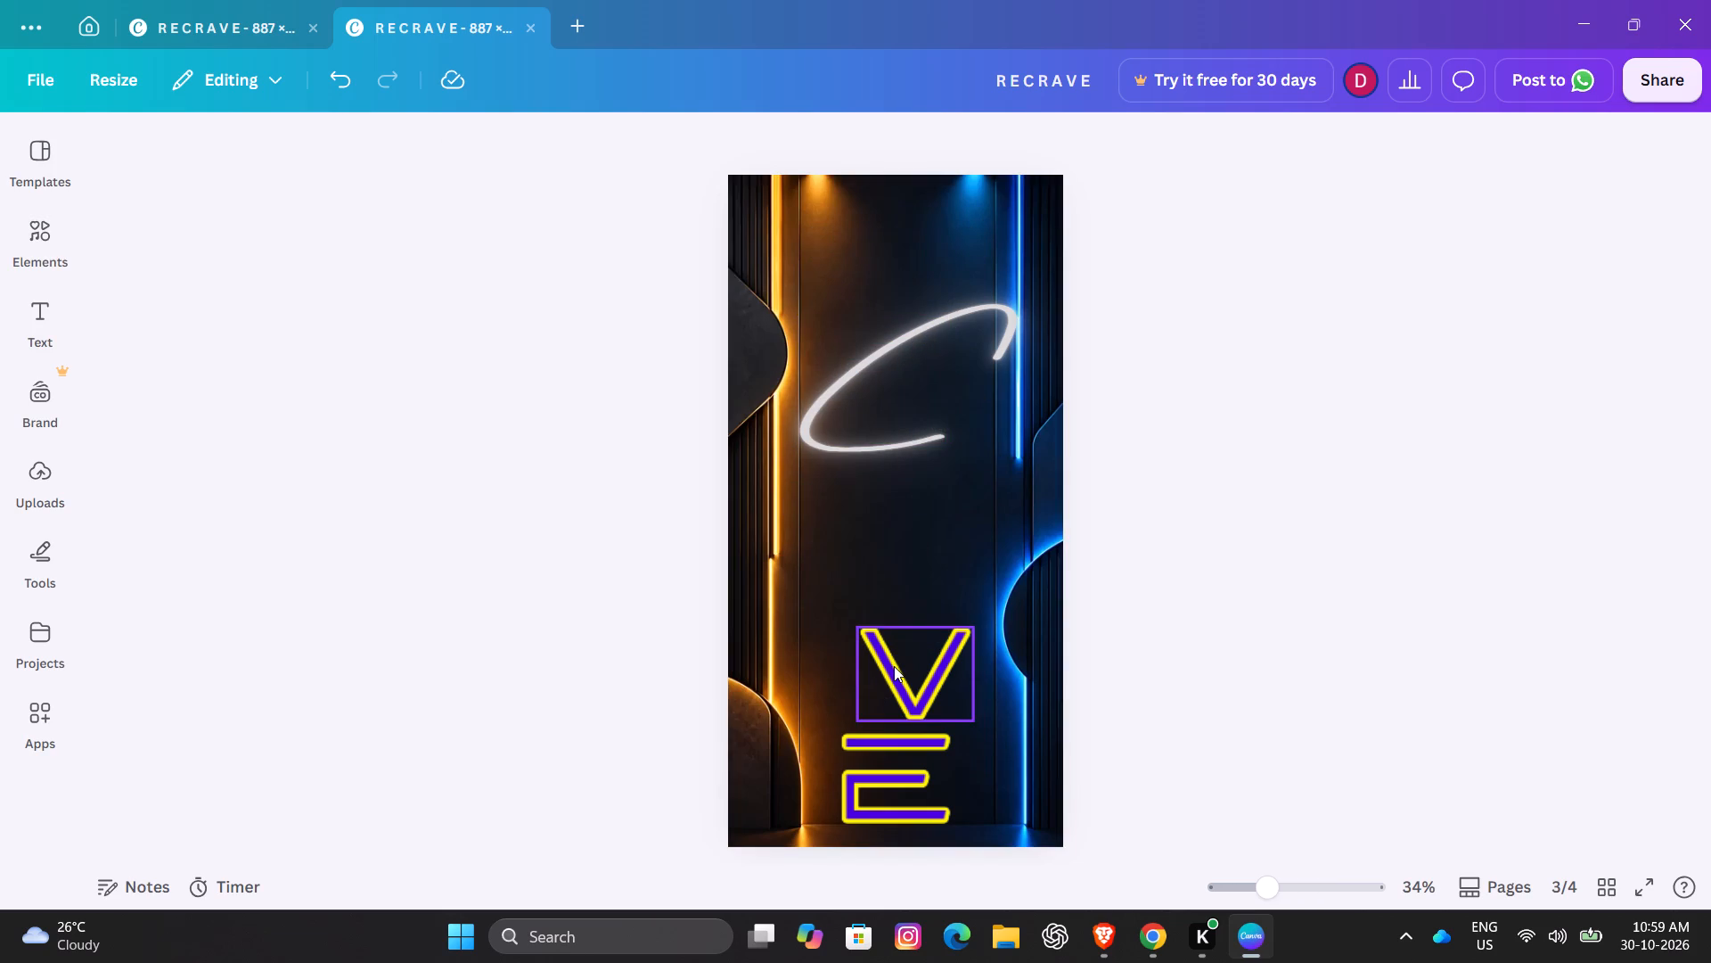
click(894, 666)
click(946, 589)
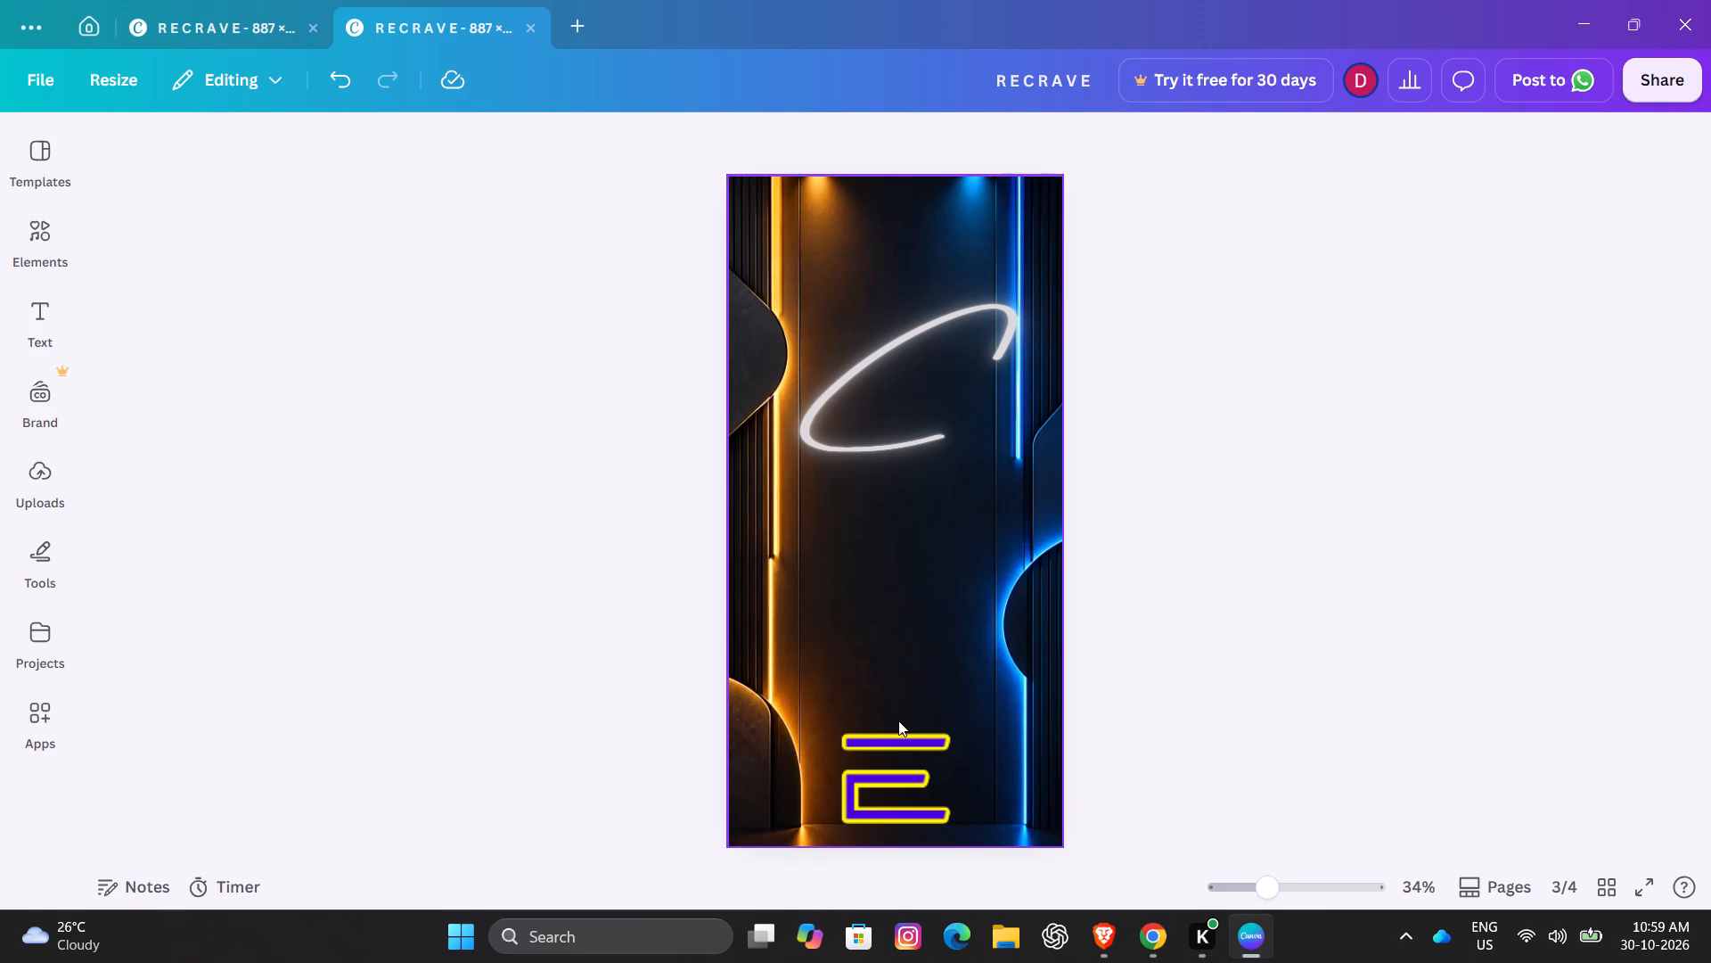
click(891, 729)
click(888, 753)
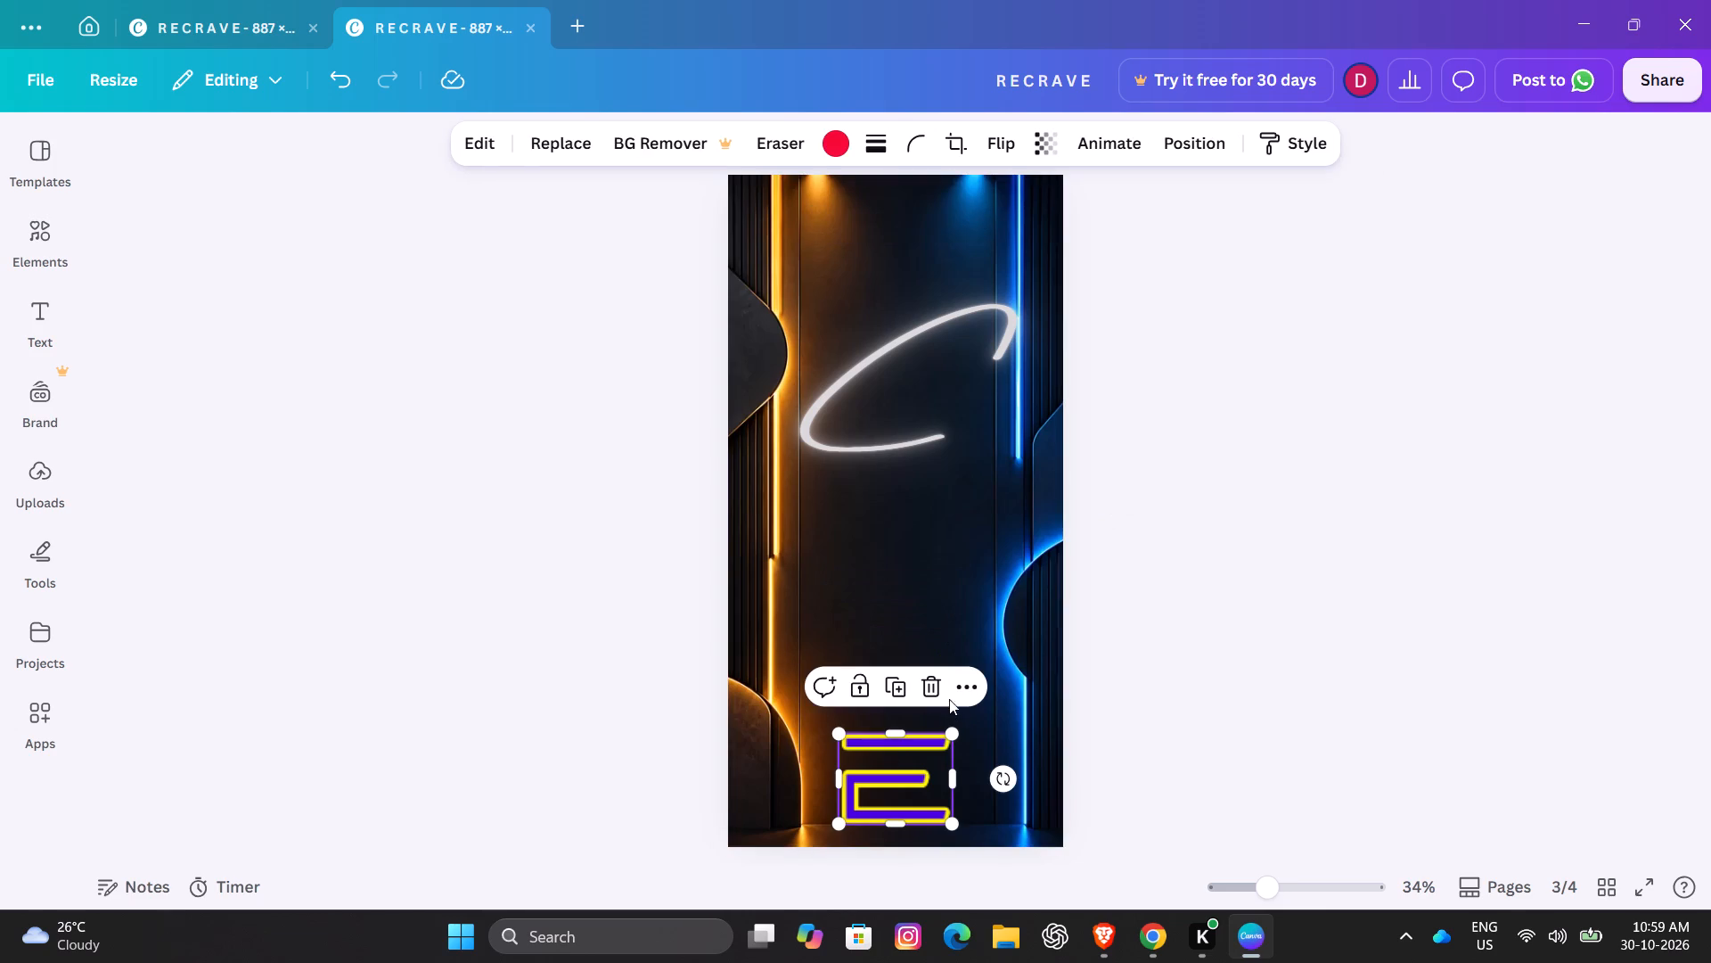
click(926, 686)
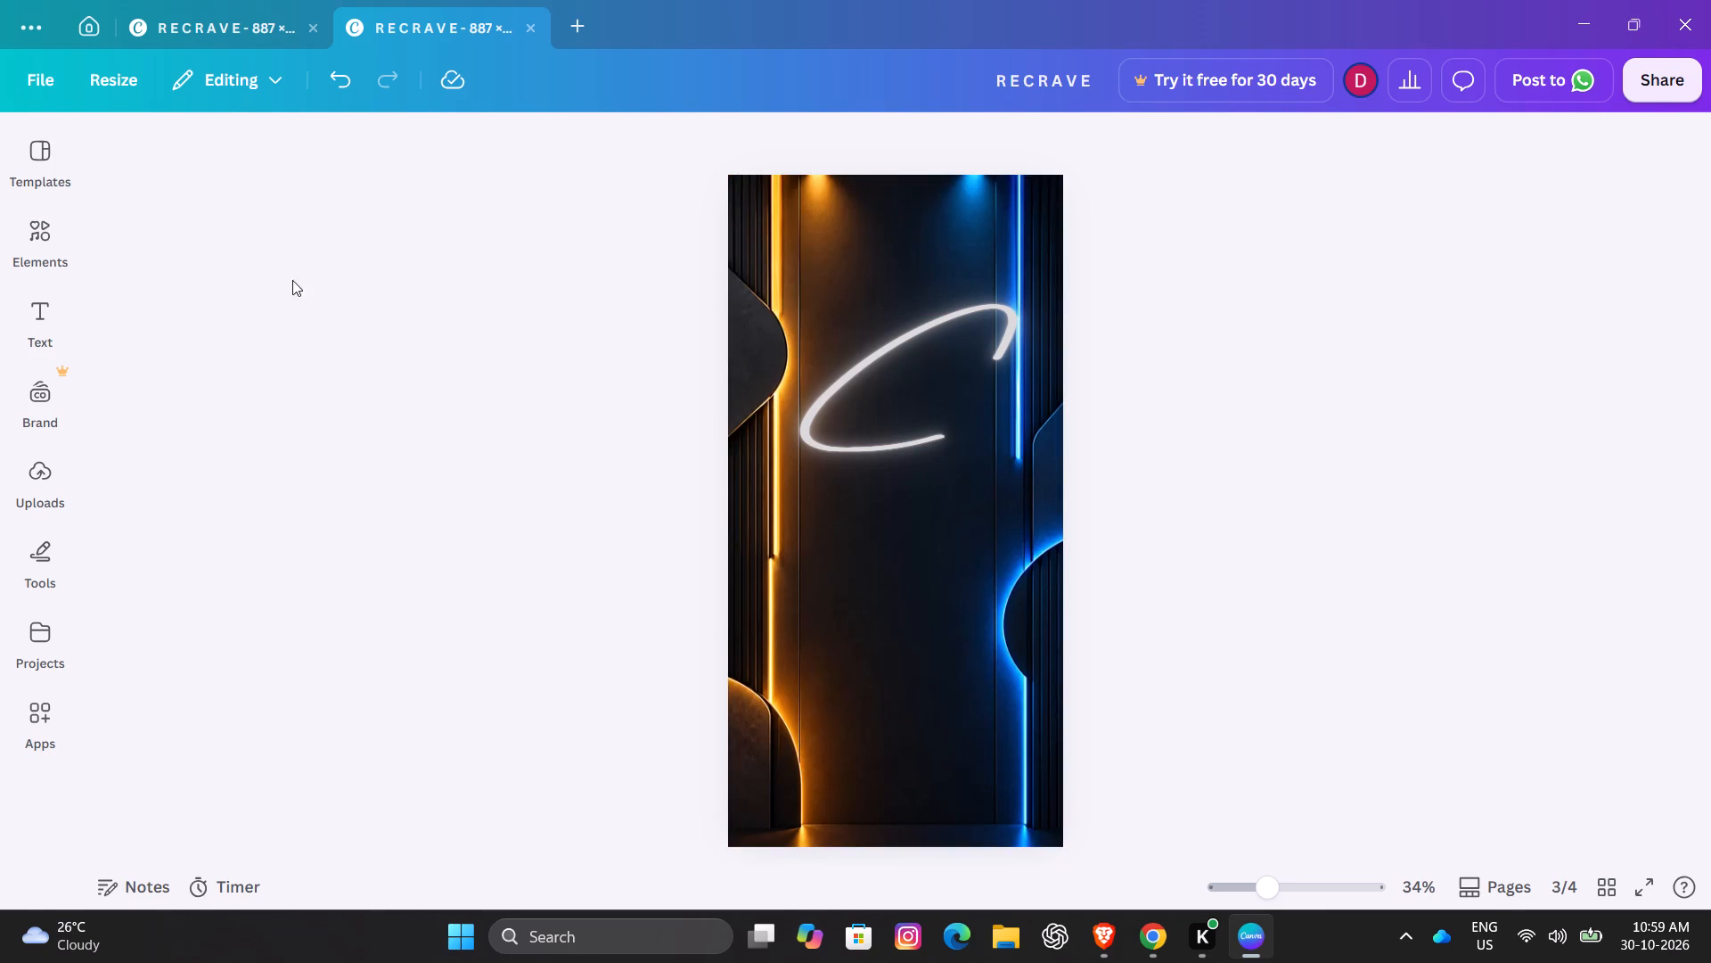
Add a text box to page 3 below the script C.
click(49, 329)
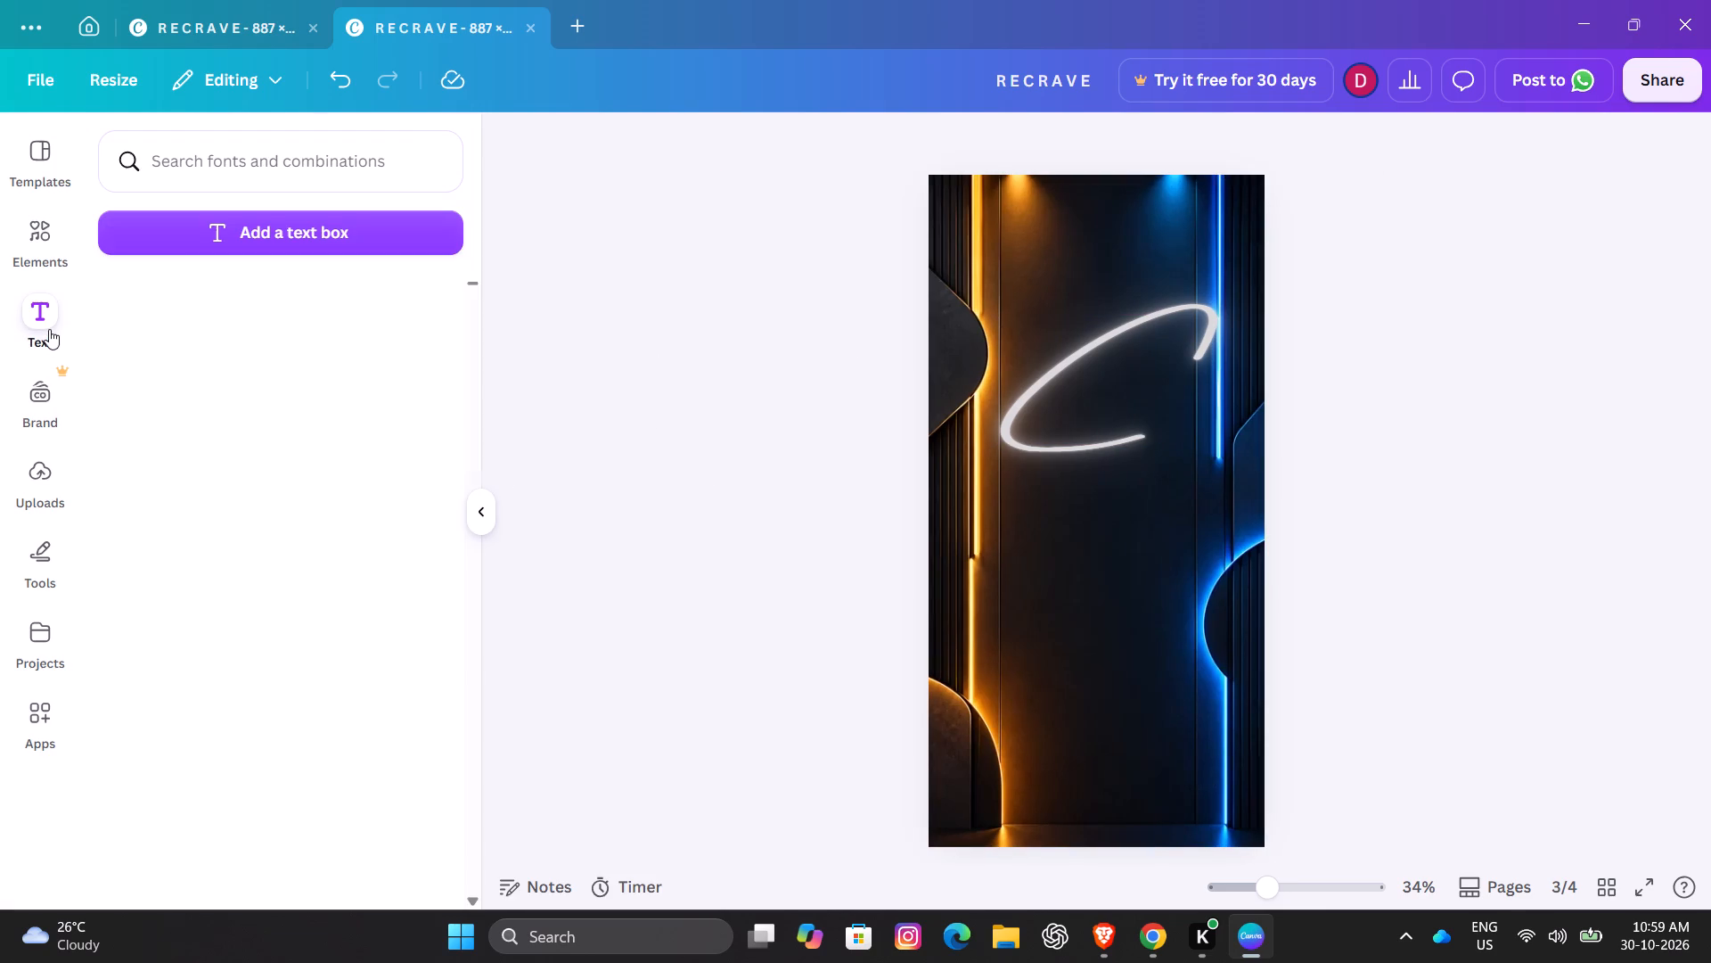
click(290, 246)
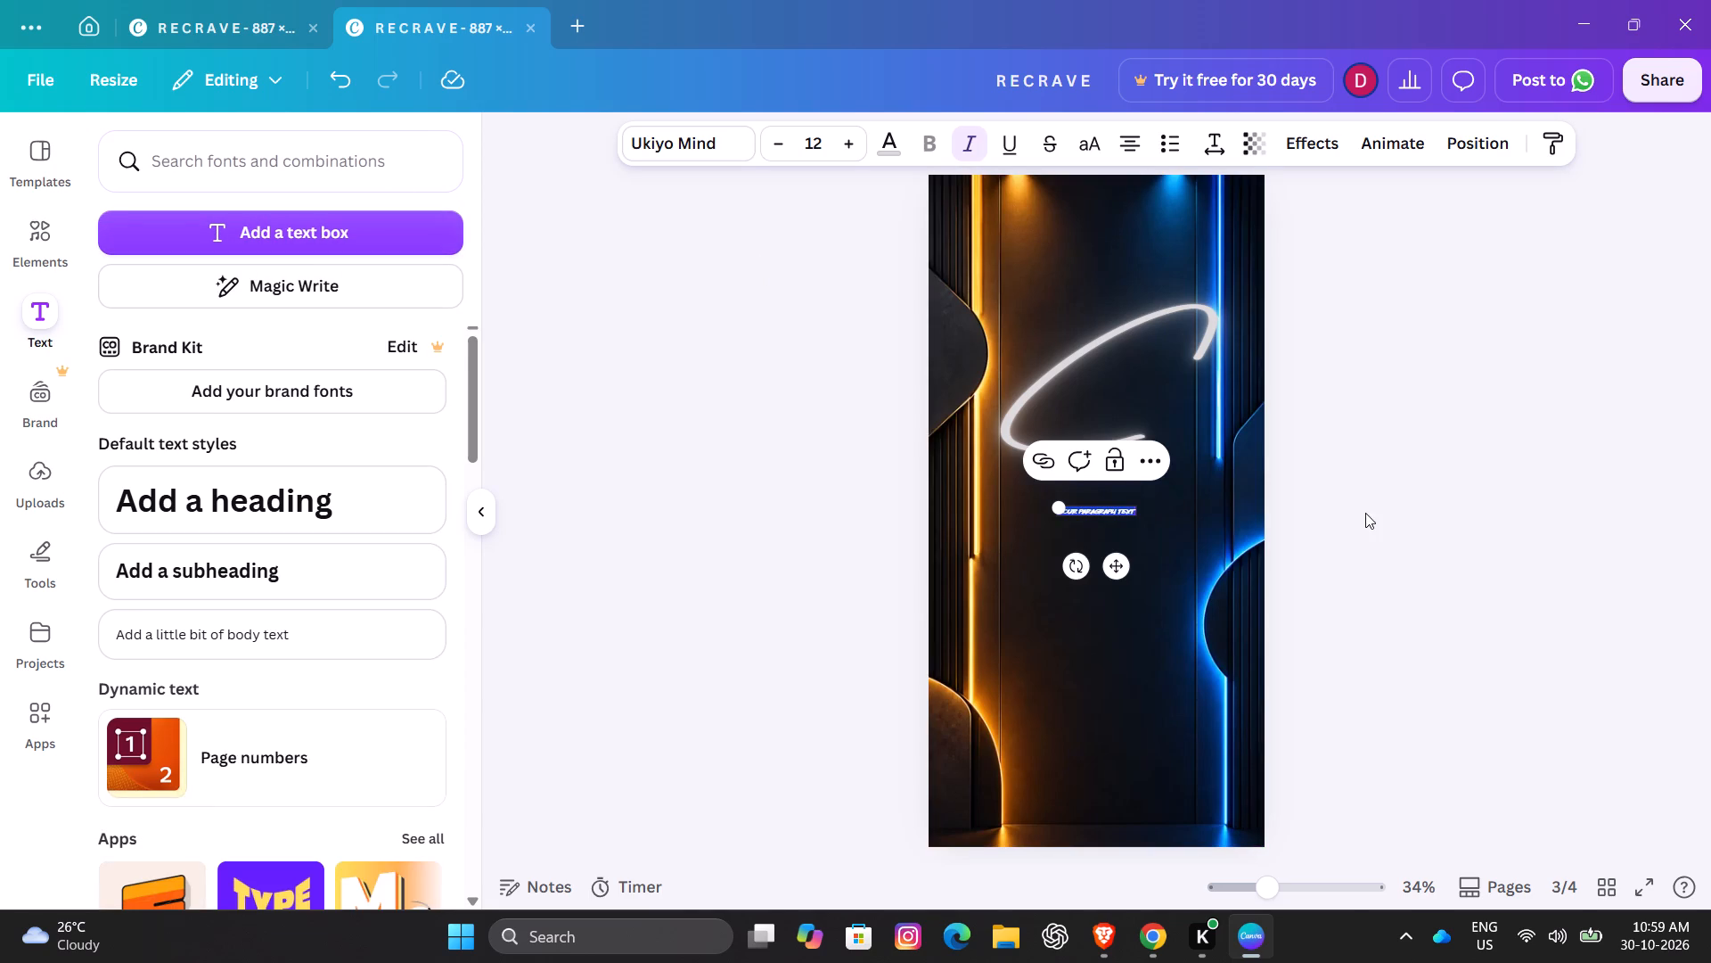
Return to the grid view and delete page 3, the one with only the script C.
click(1613, 886)
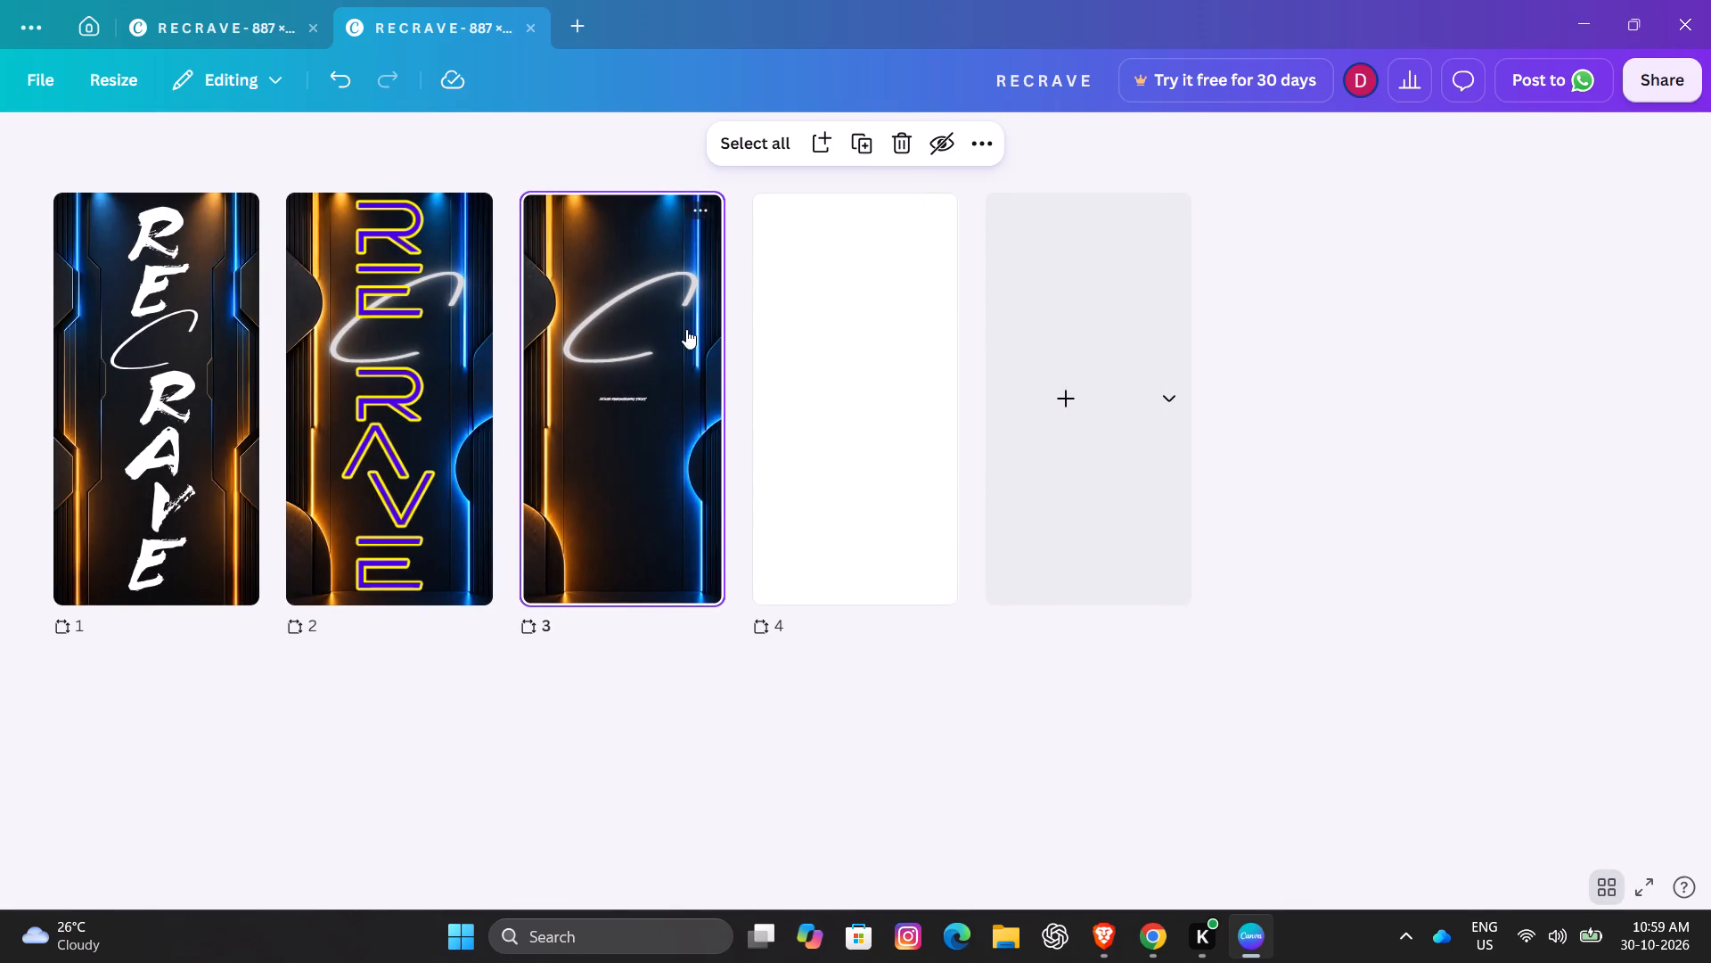
click(902, 140)
Copy page 1, the white brush-lettered RECRAVE design, and paste it after the blank page 3.
click(150, 341)
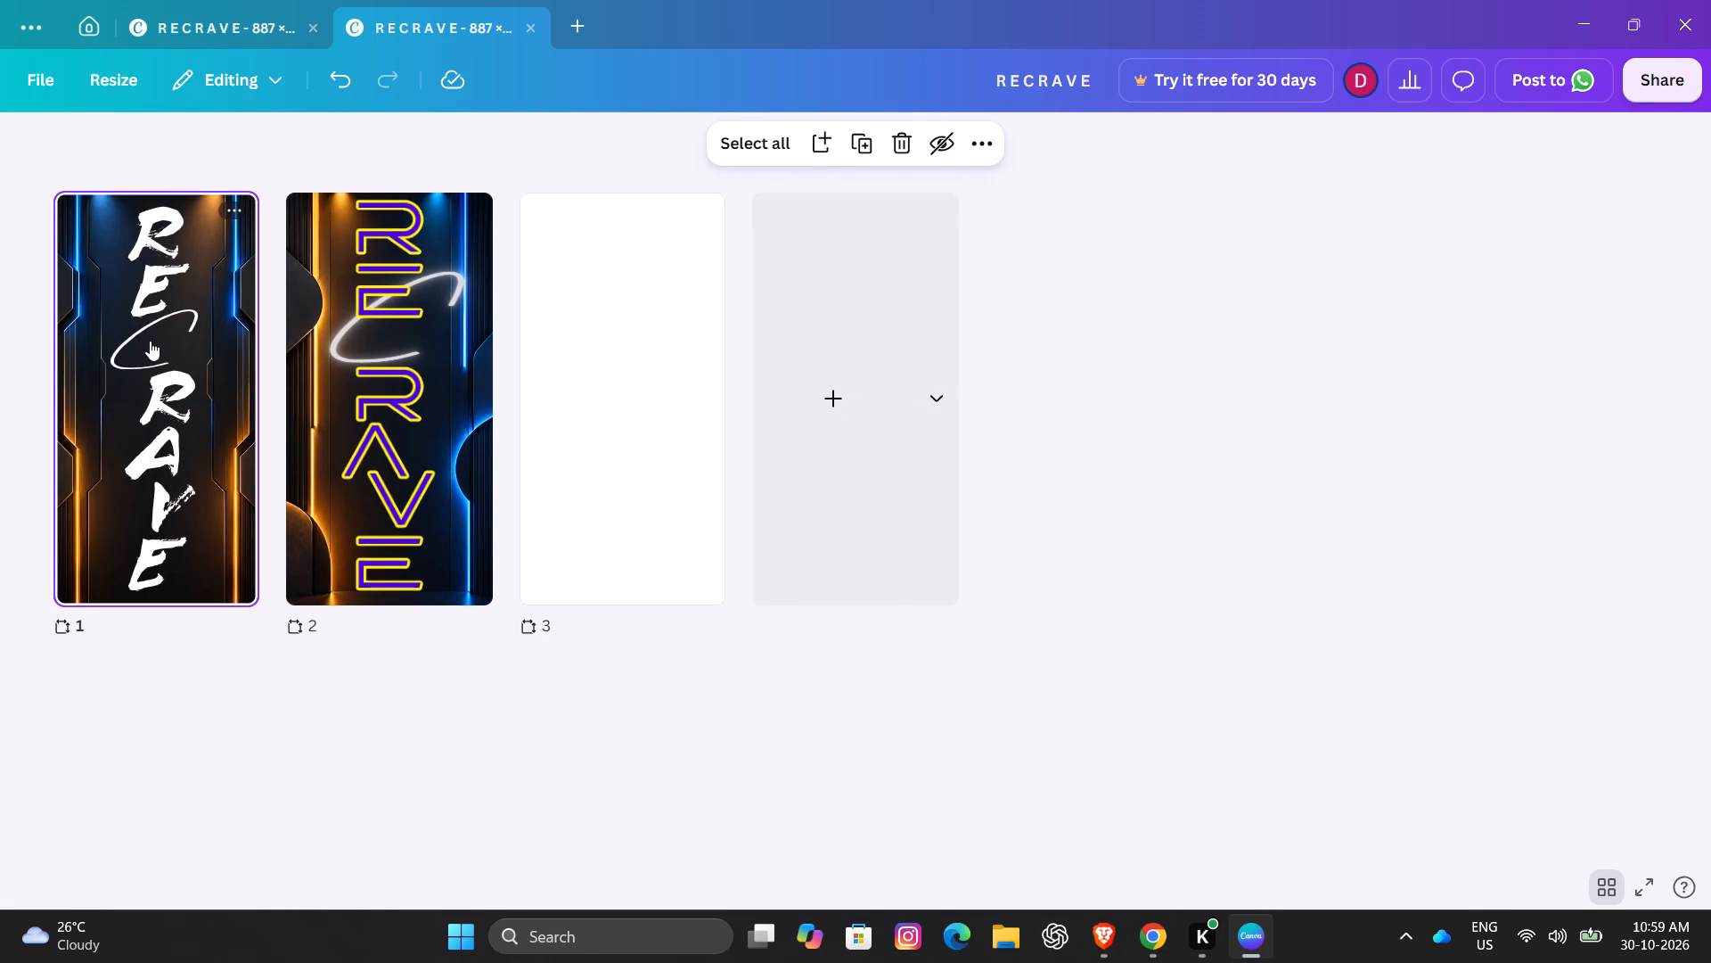
click(227, 206)
click(325, 333)
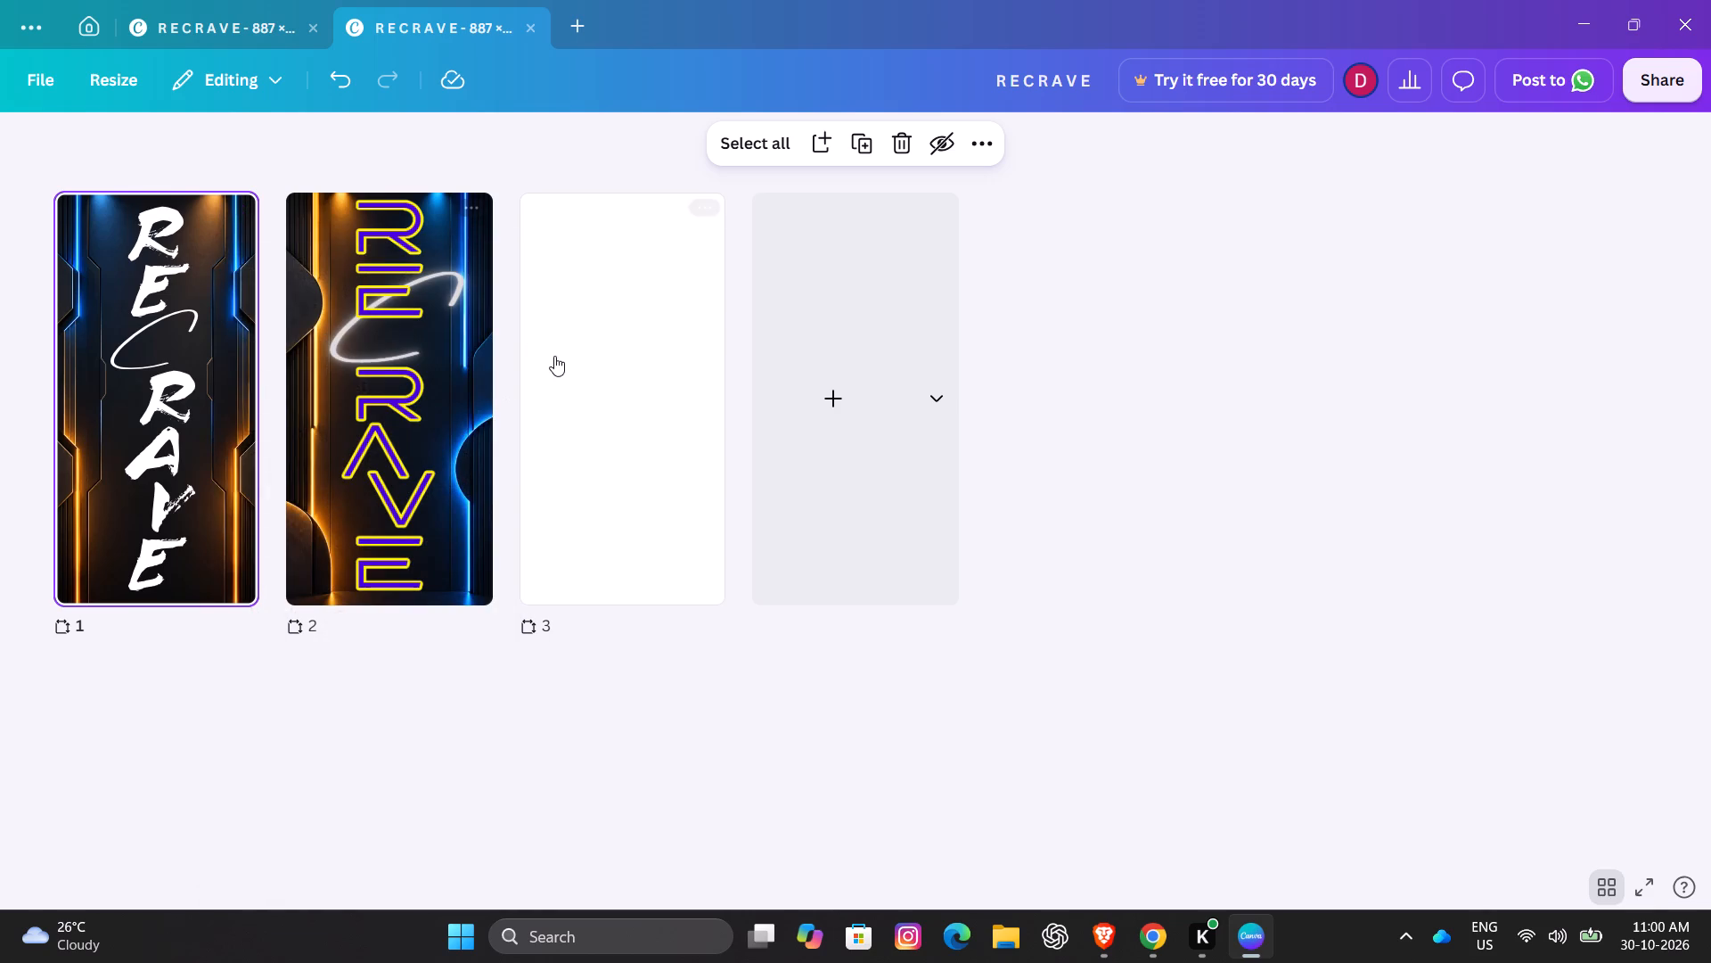
right_click(559, 357)
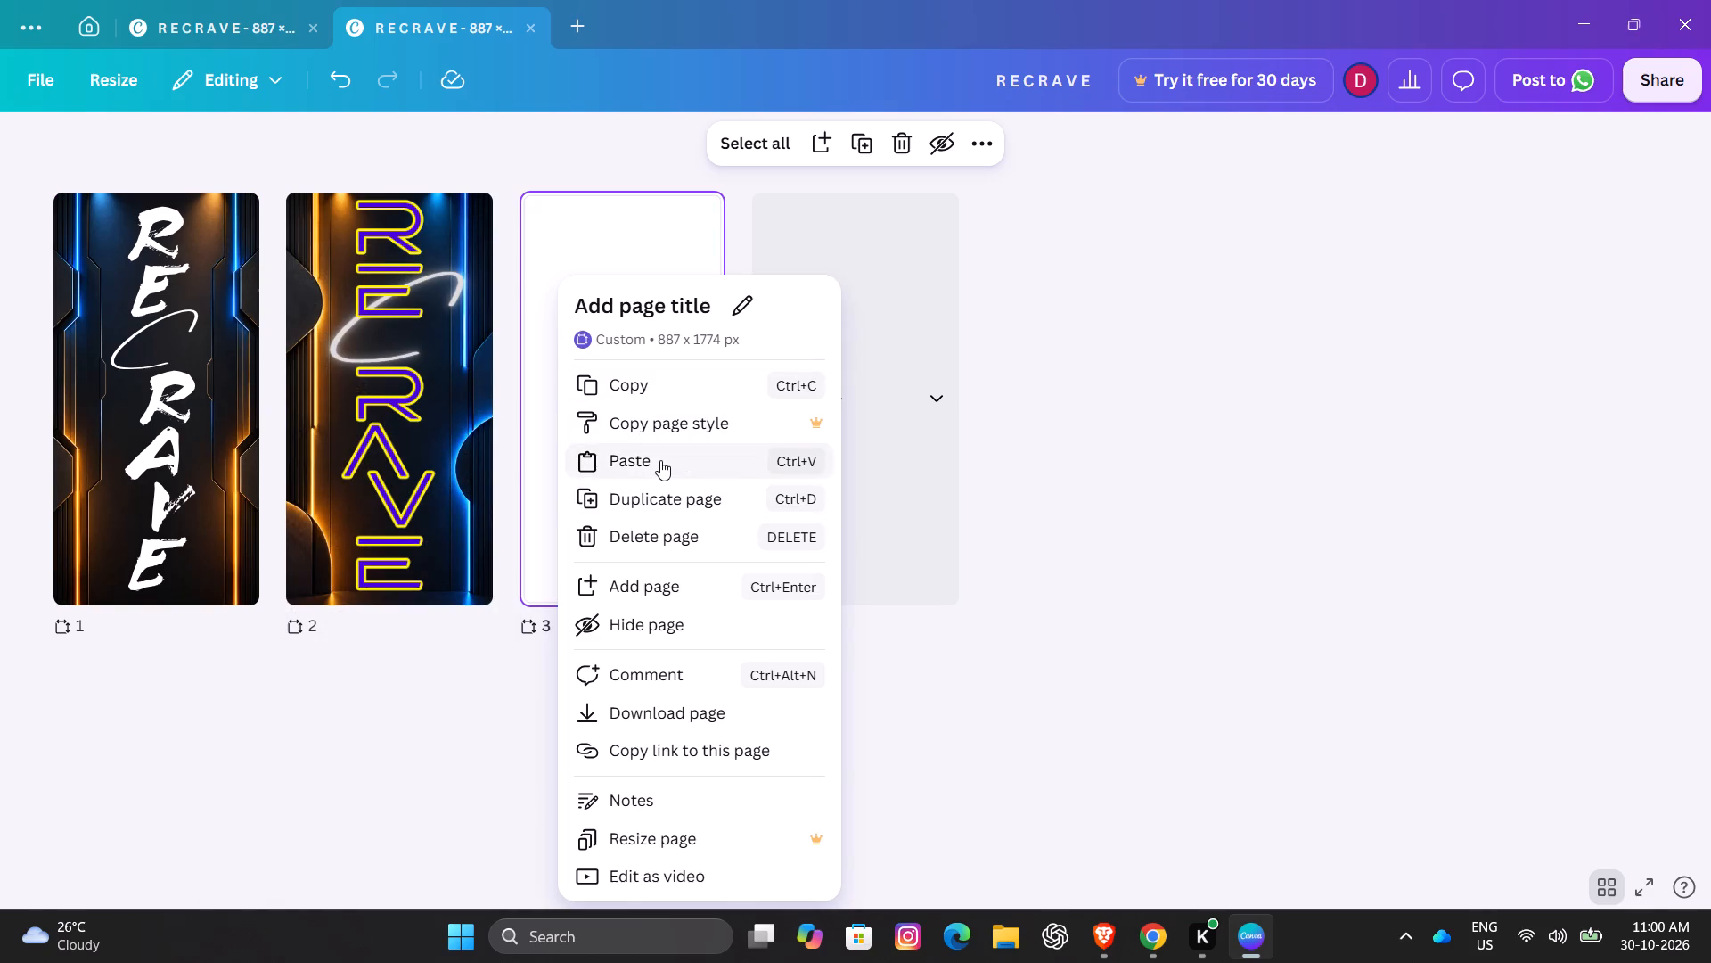
click(660, 460)
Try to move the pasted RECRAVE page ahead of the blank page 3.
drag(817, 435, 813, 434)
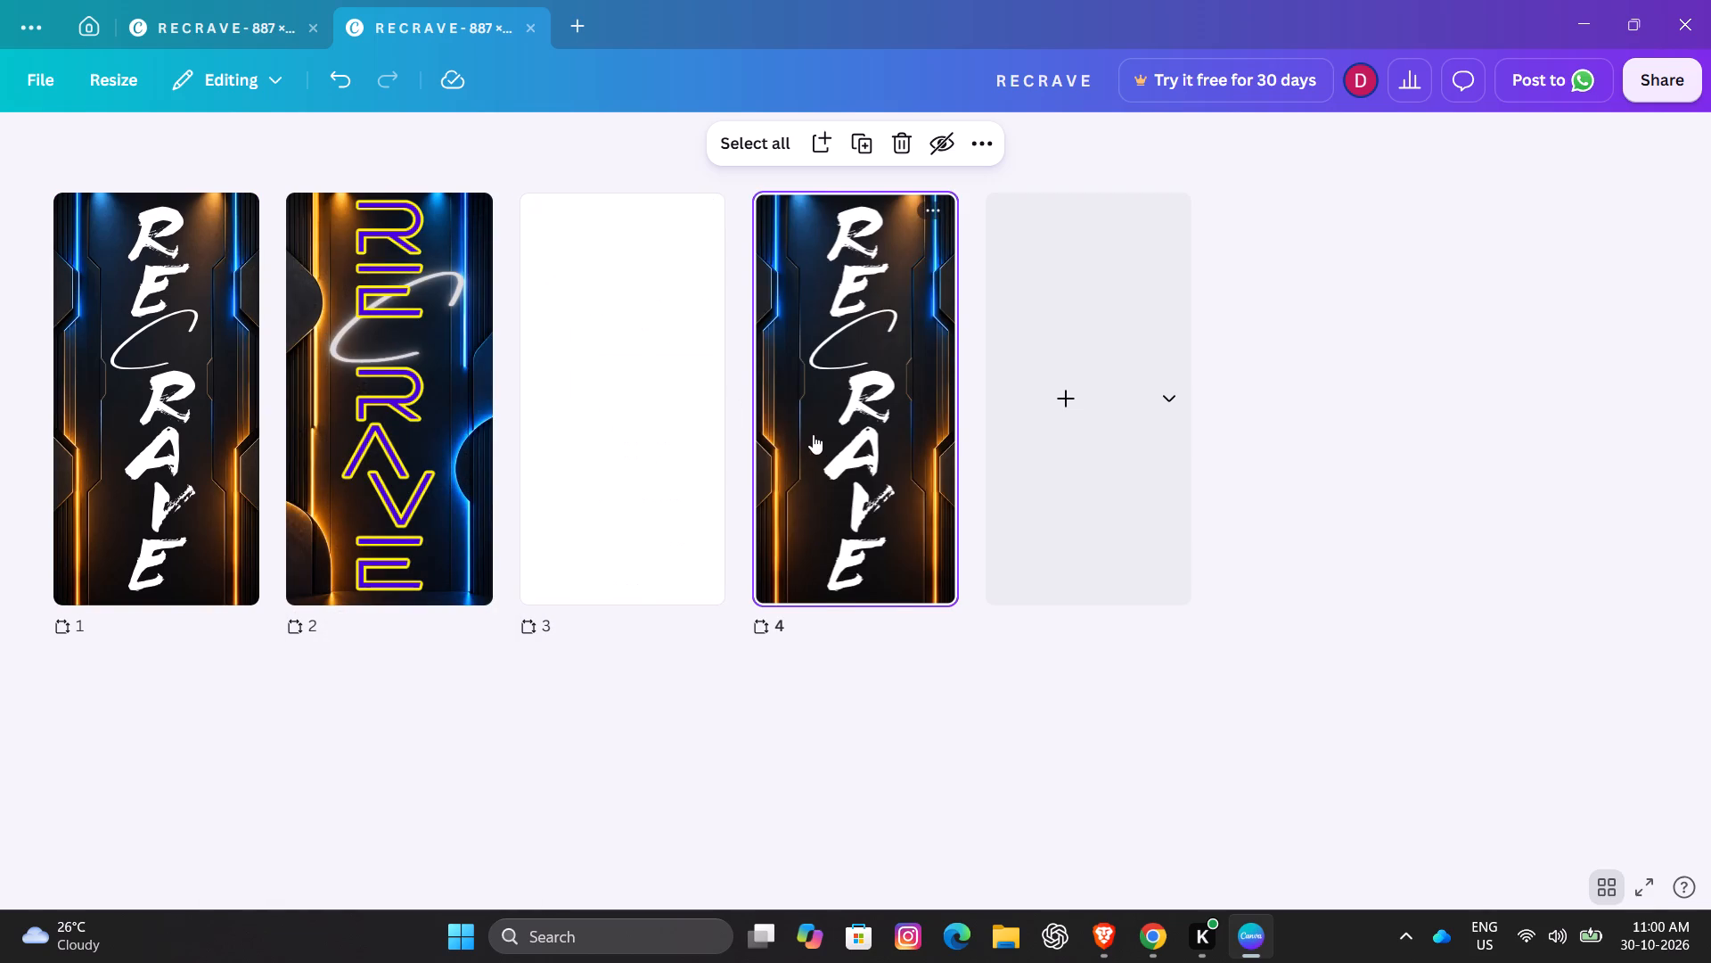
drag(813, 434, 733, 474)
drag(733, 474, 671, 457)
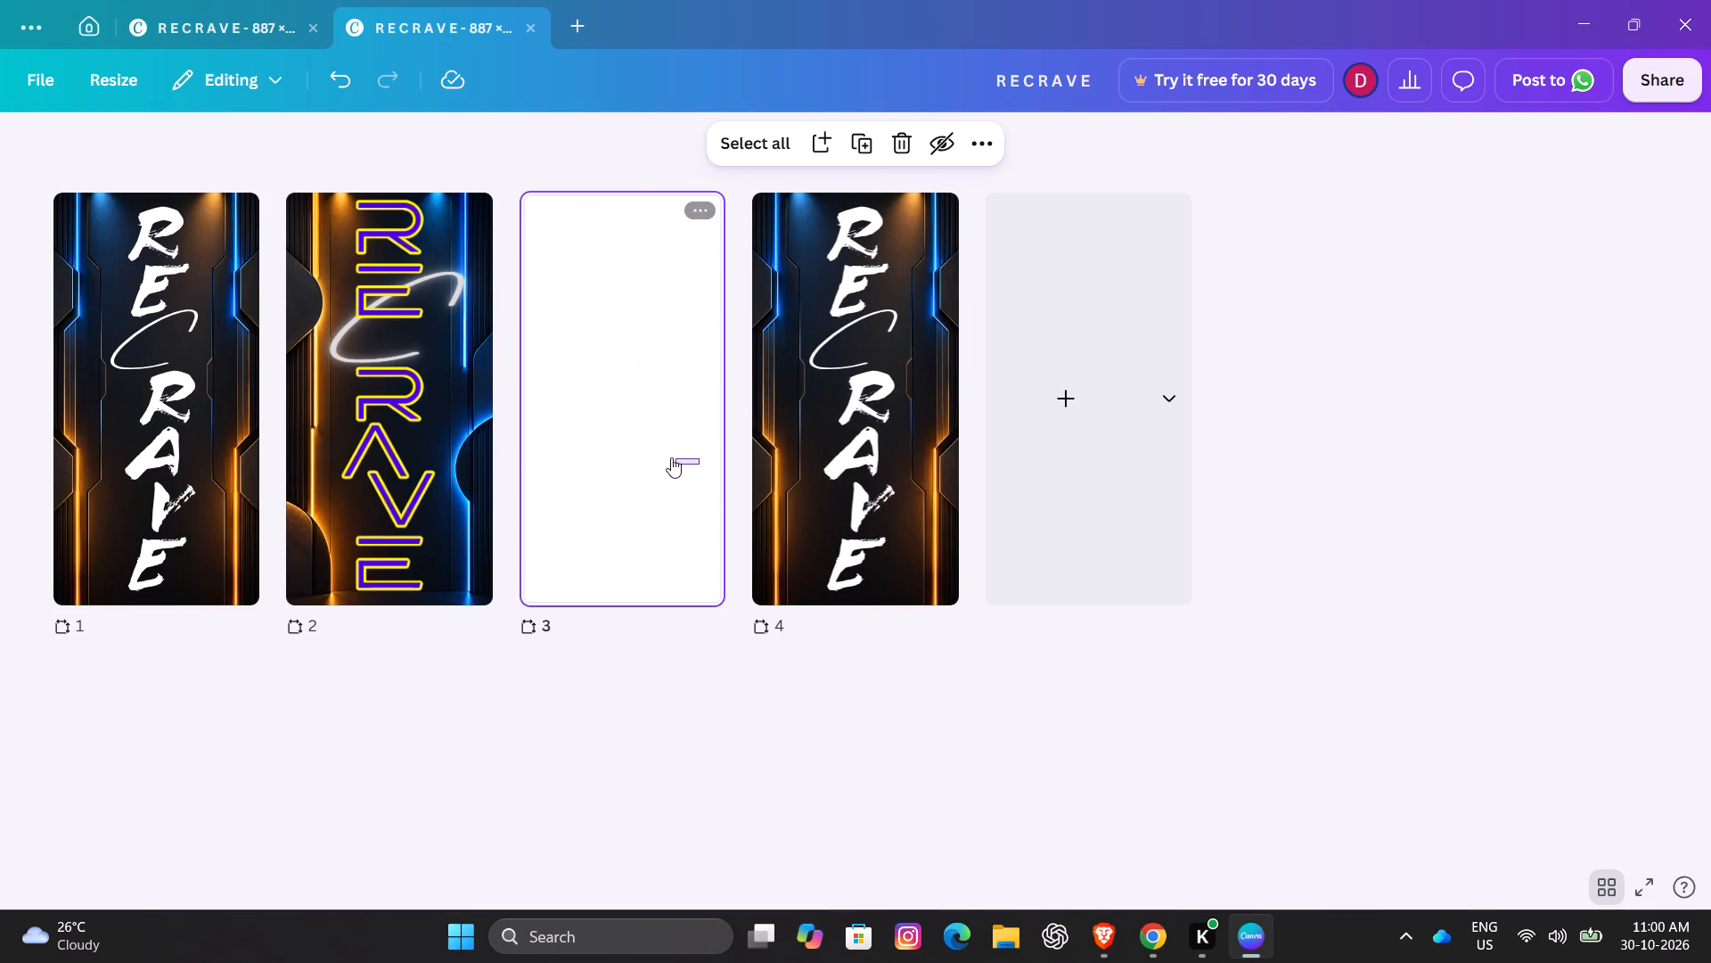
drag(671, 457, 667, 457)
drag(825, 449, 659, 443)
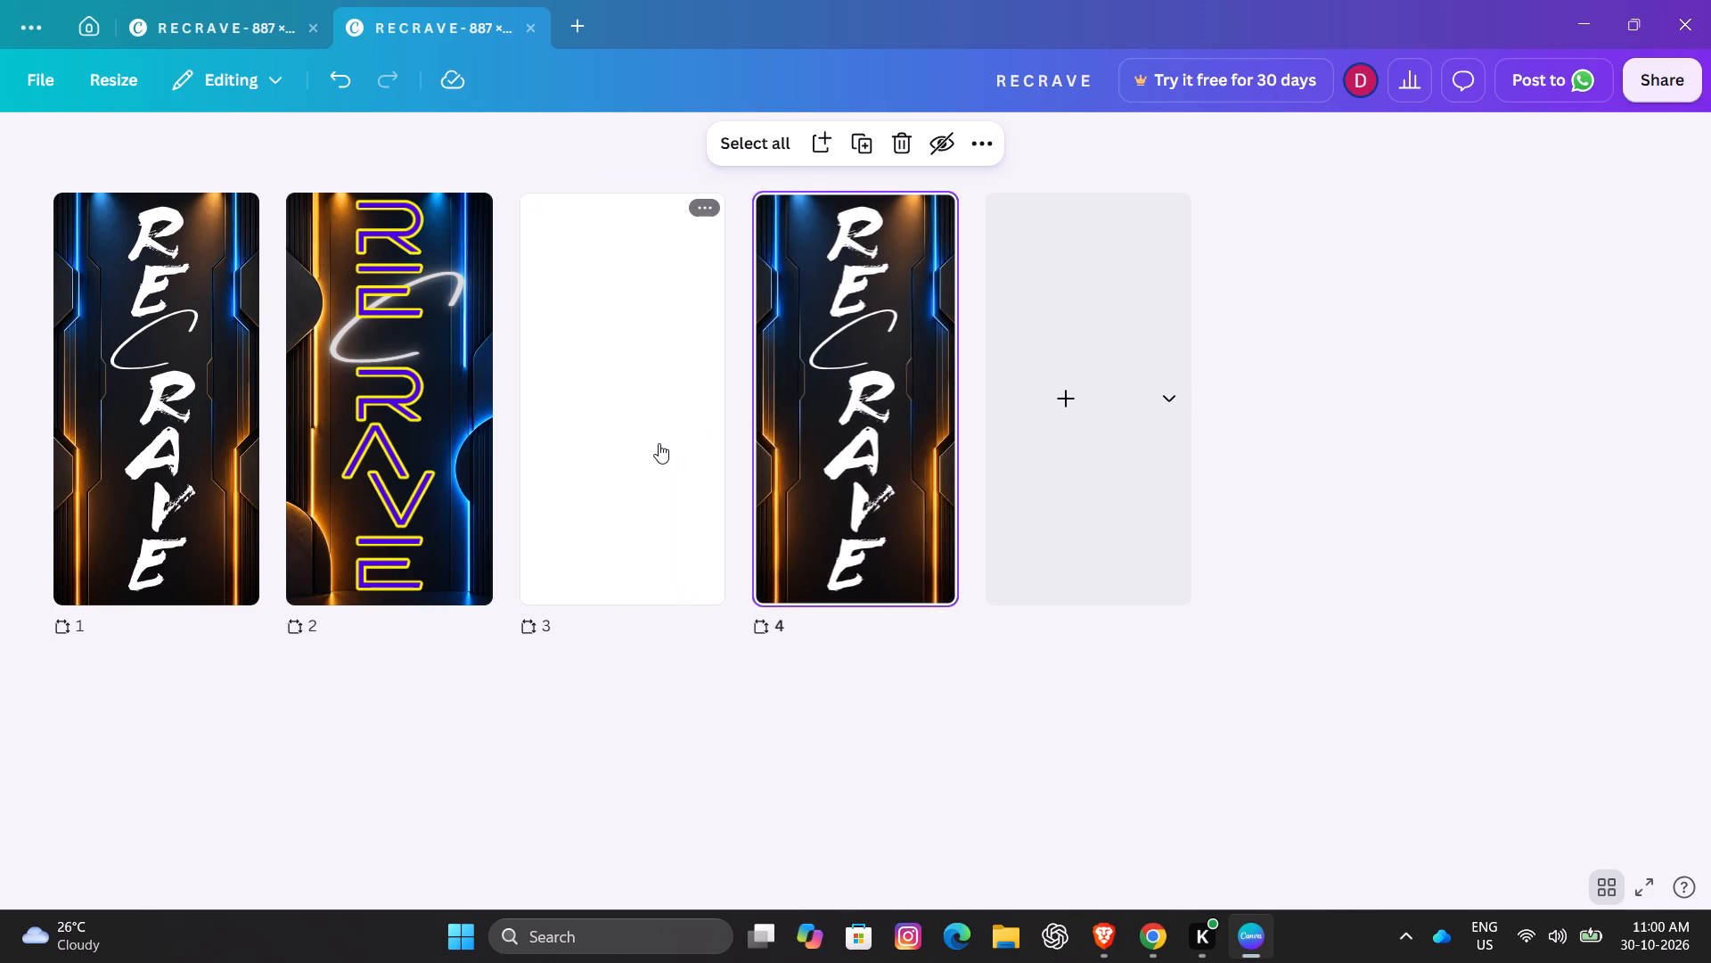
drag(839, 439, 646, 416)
Delete the blank page 3 and add a new blank page after the pasted RECRAVE page.
click(646, 416)
click(900, 149)
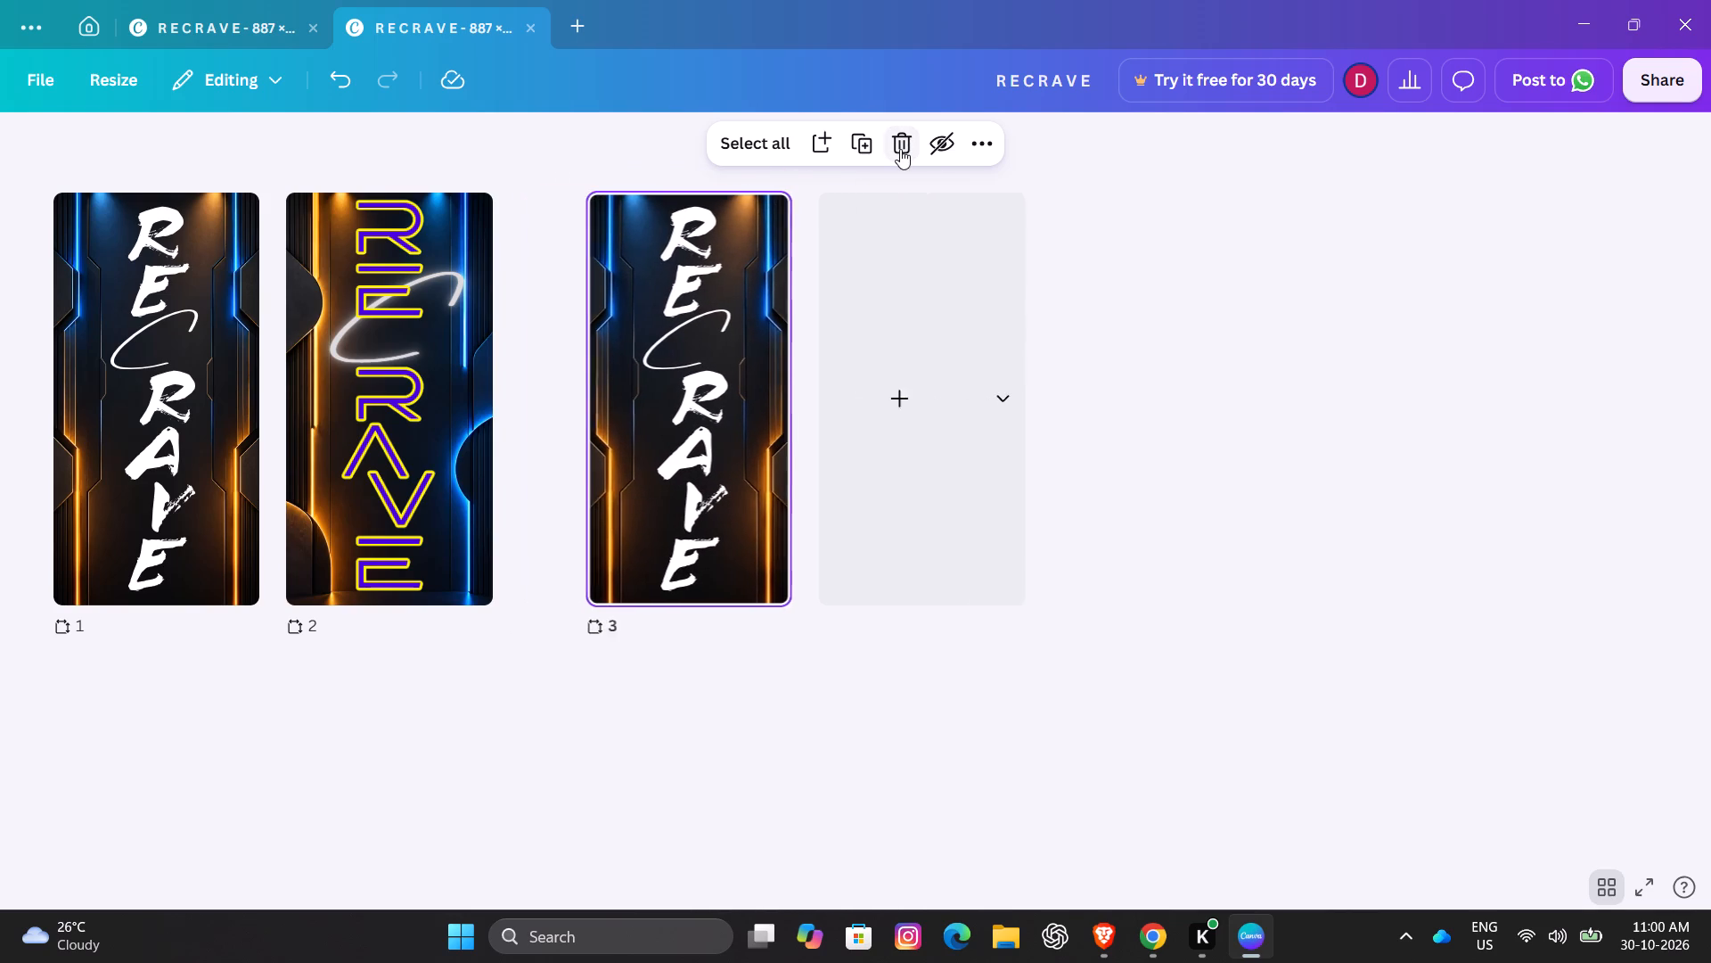
click(865, 355)
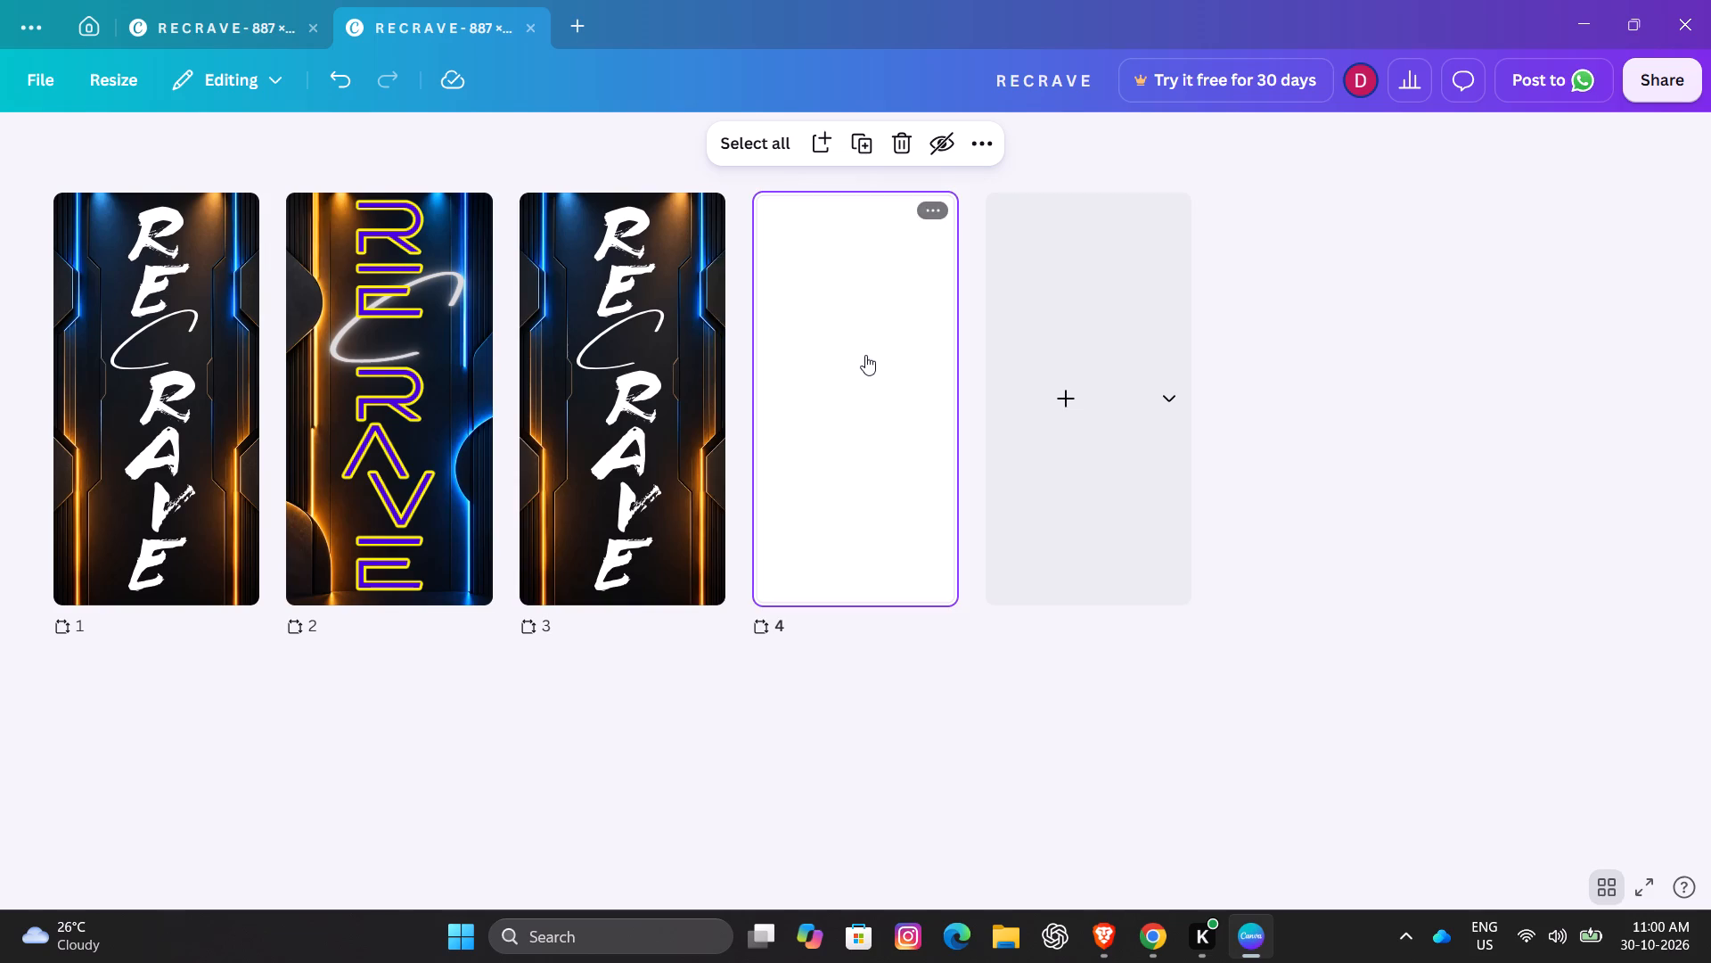
Open page 3, the white brush-lettered copy, in the single-page view with the side panel collapsed.
click(675, 395)
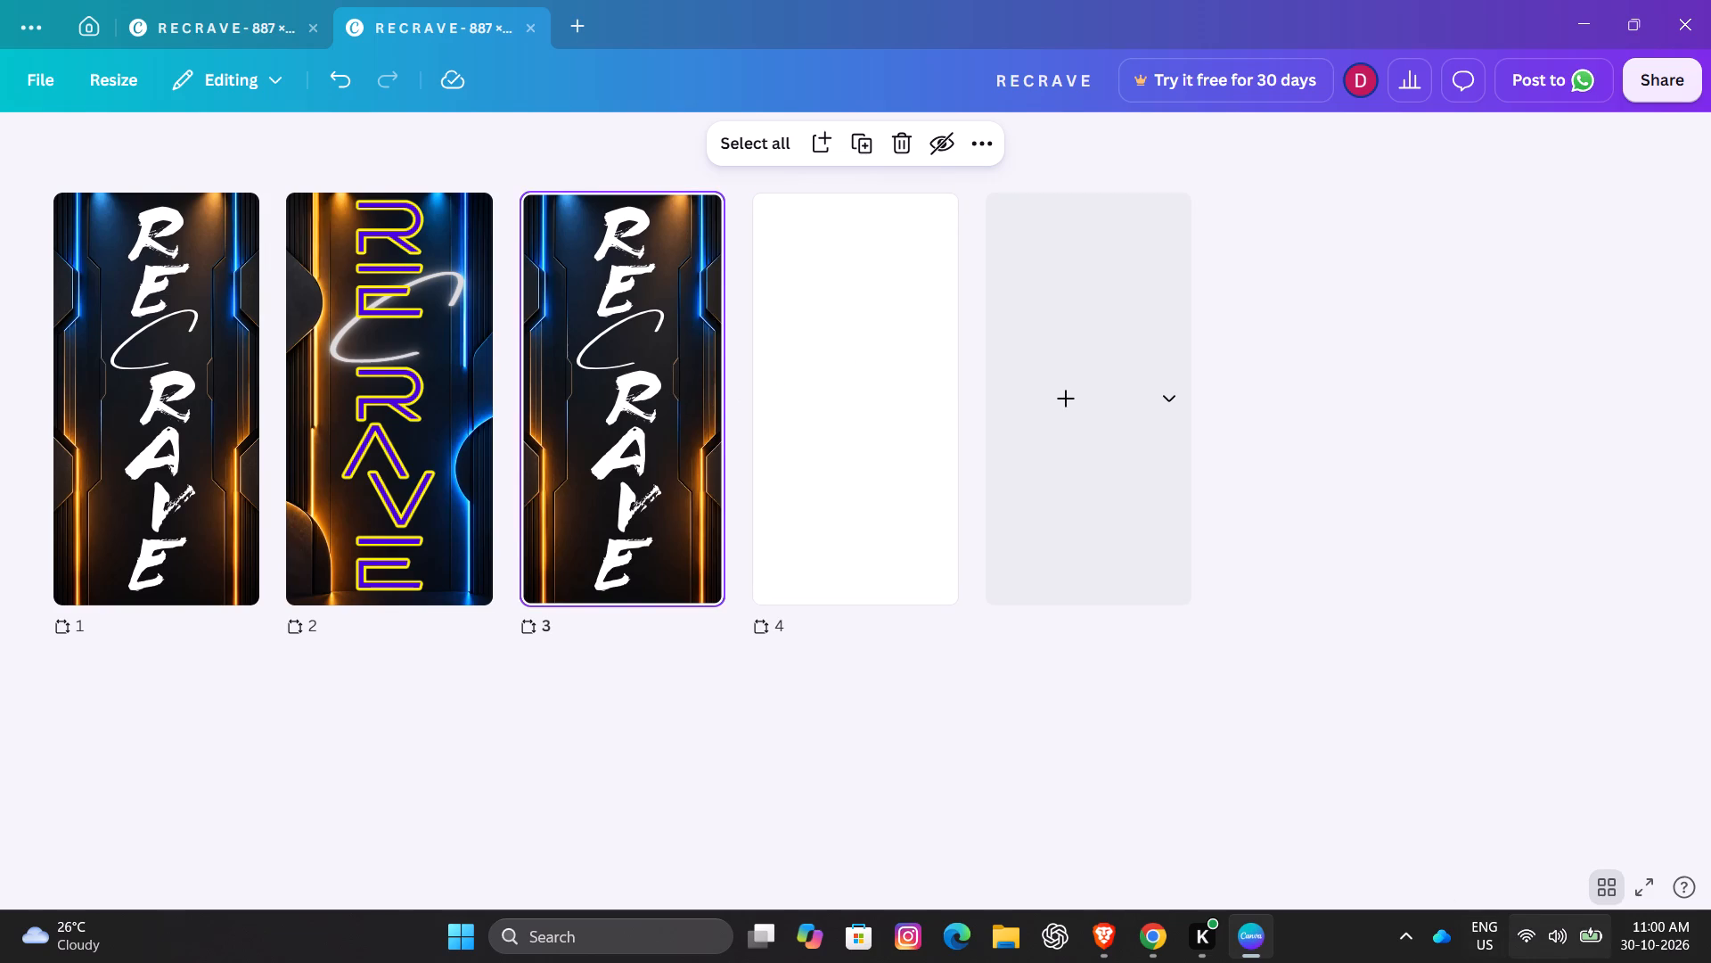
click(1611, 896)
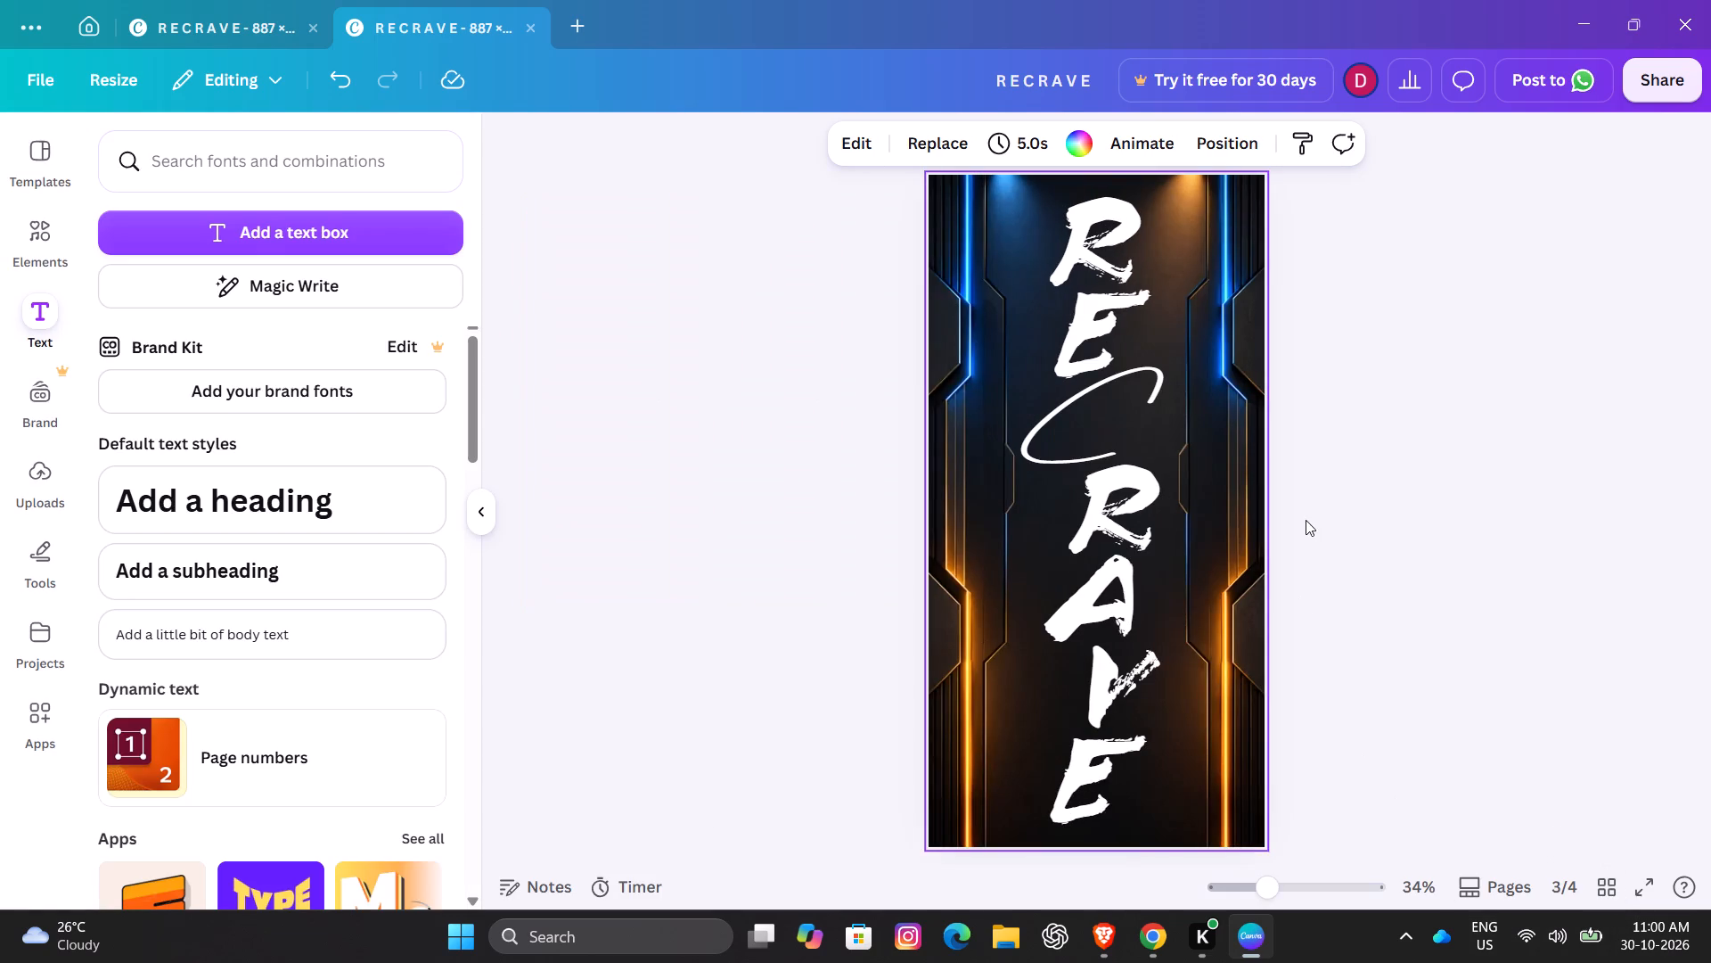
click(753, 468)
click(753, 468)
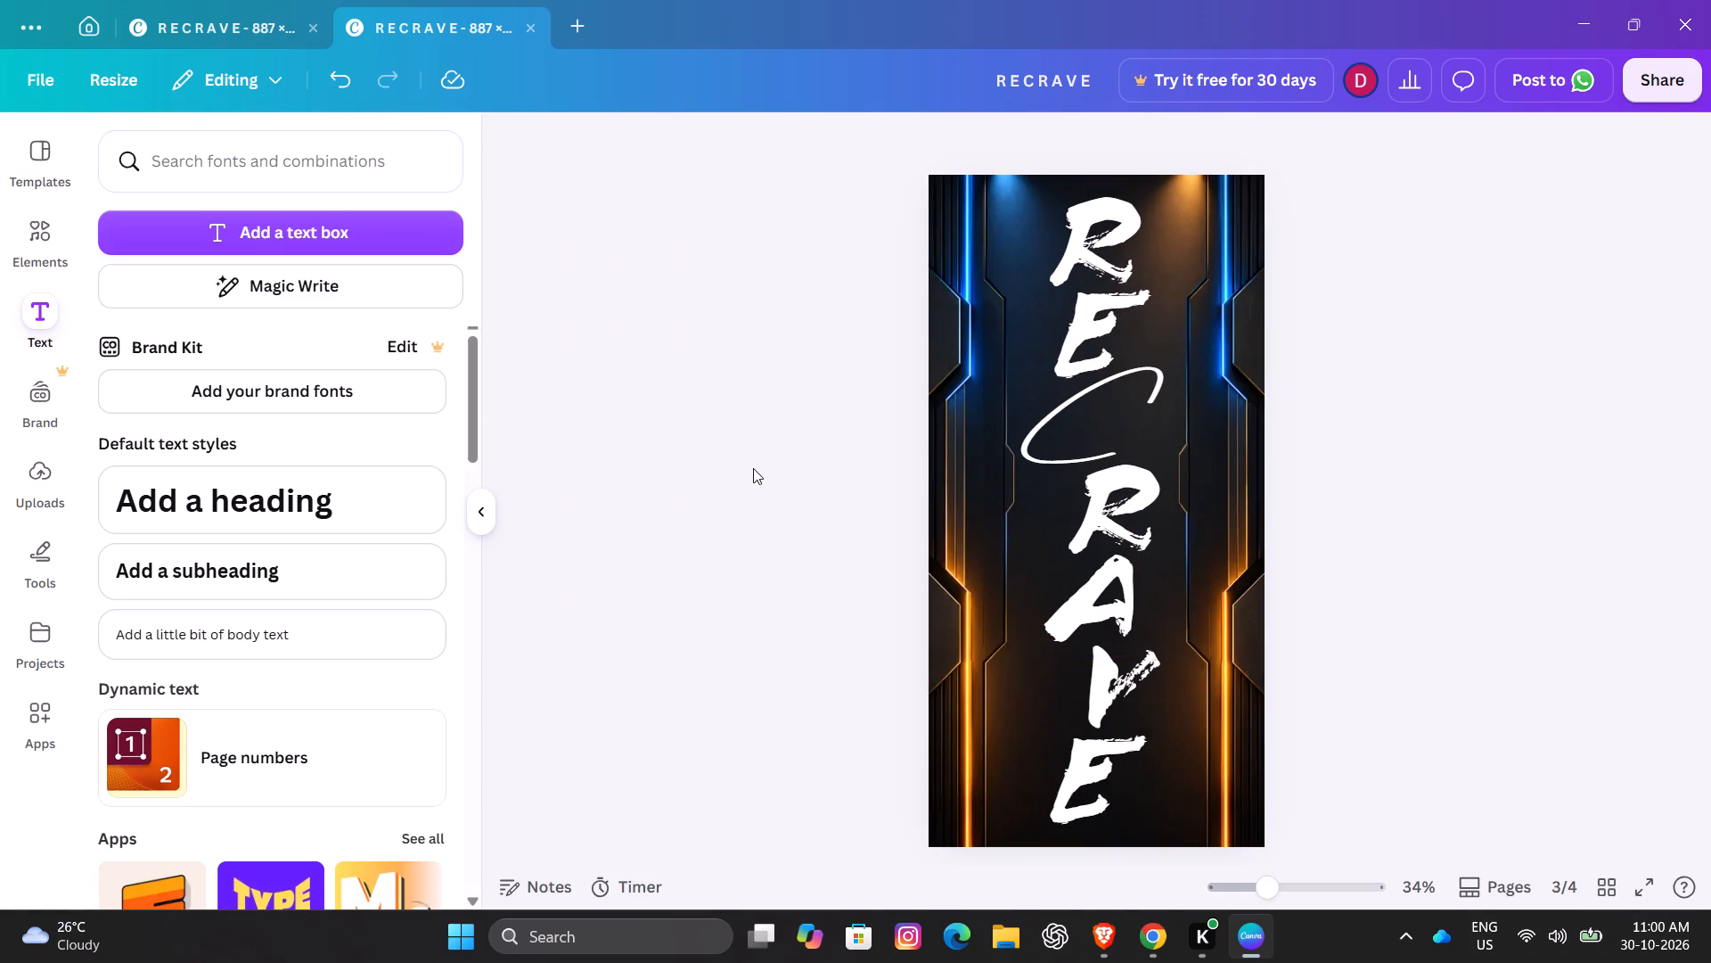
click(479, 510)
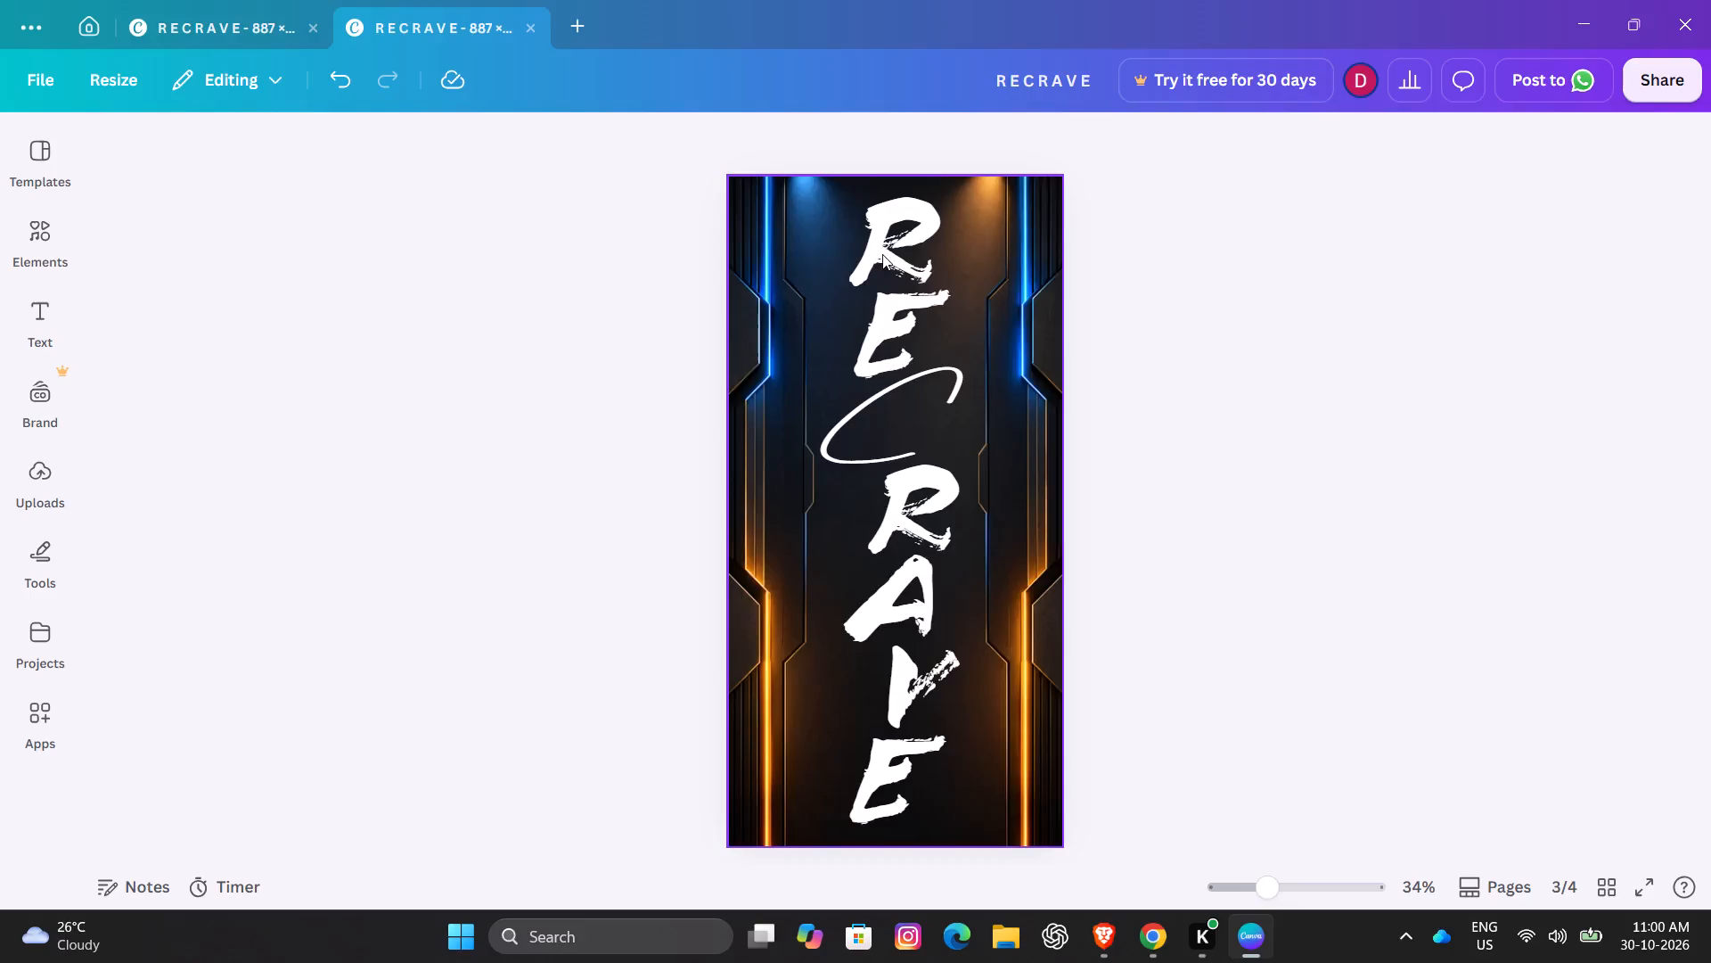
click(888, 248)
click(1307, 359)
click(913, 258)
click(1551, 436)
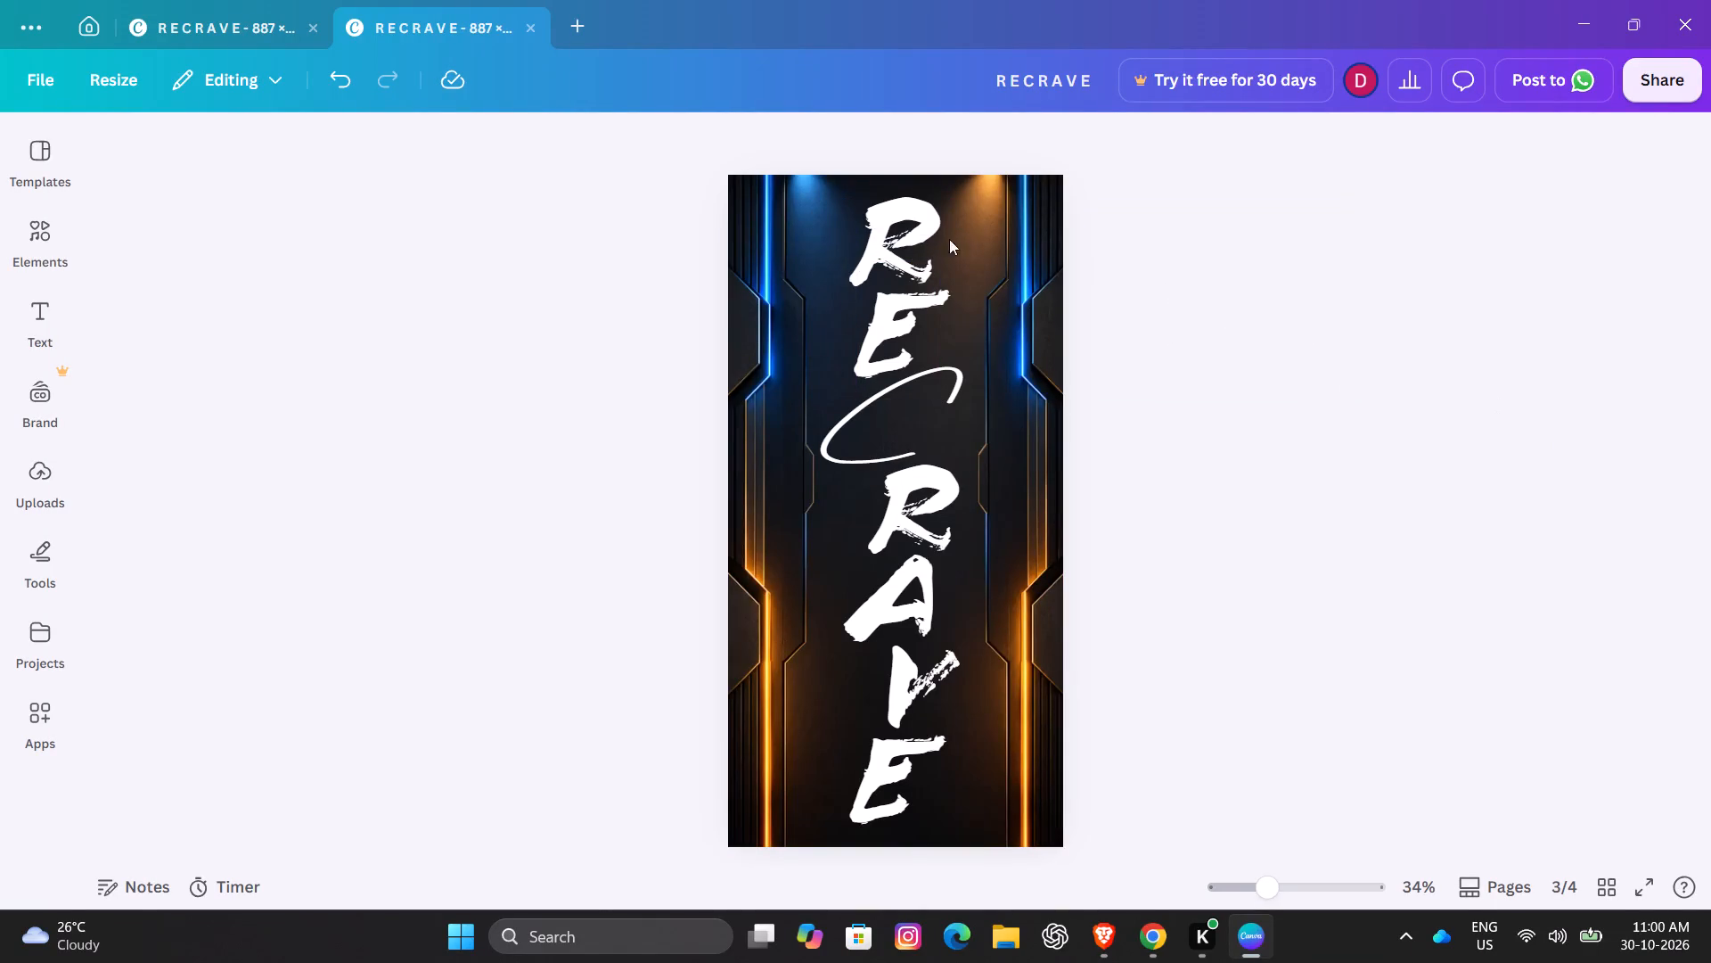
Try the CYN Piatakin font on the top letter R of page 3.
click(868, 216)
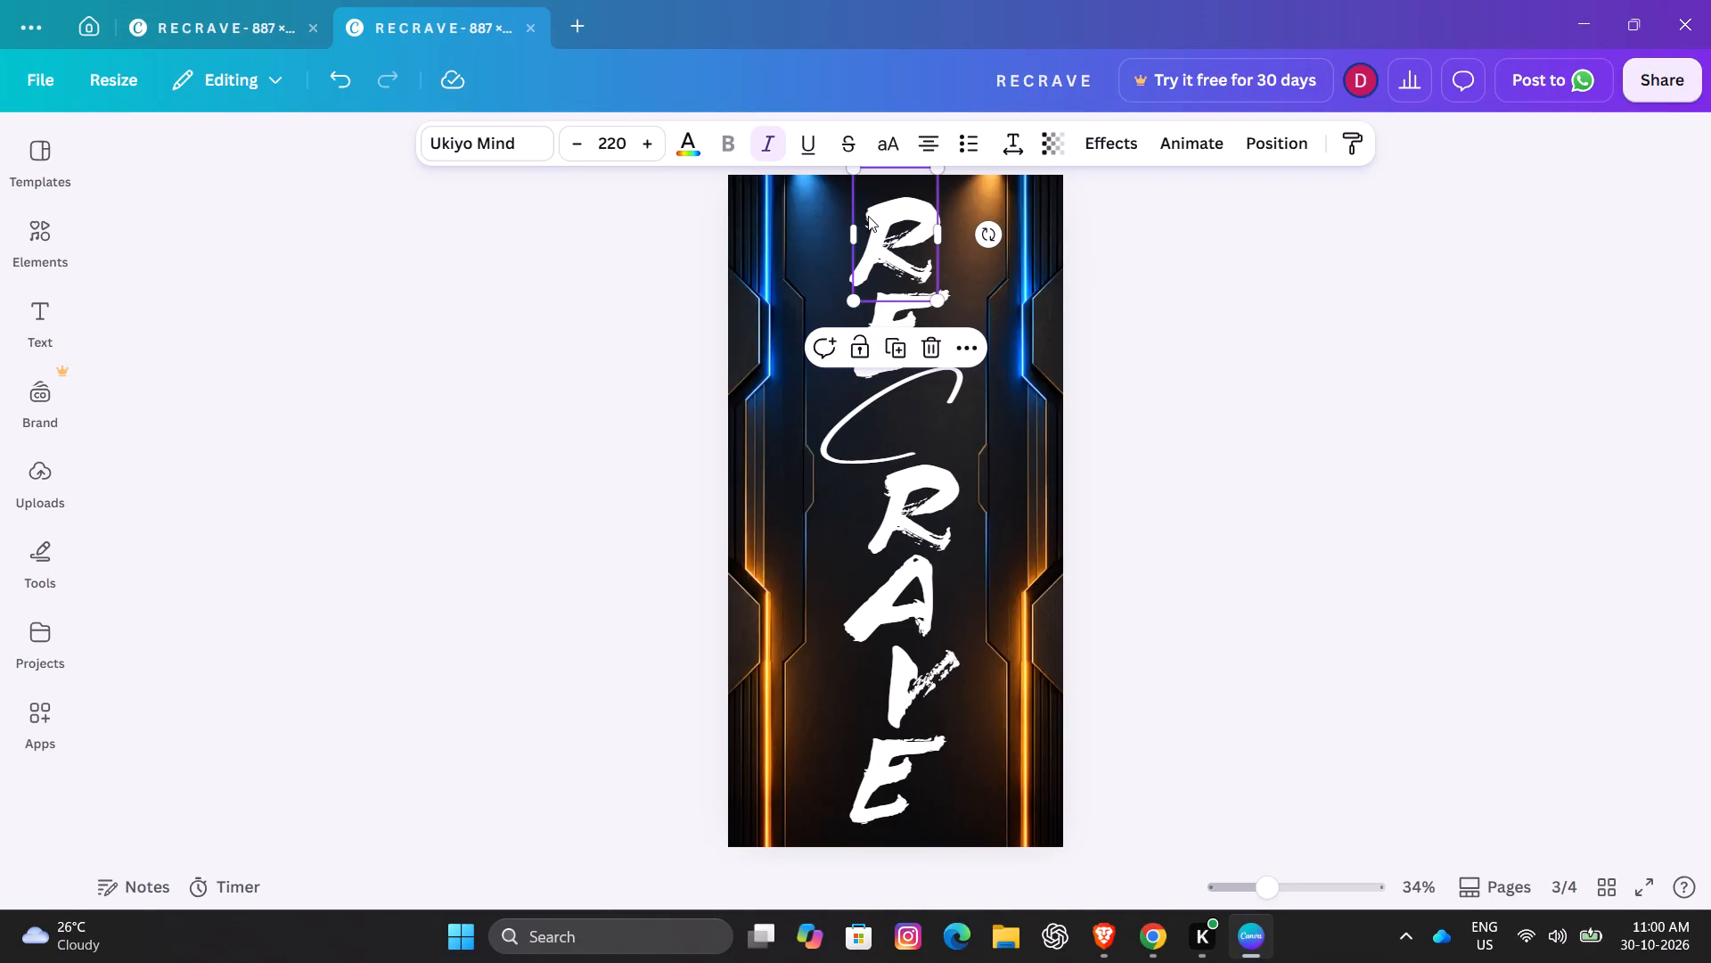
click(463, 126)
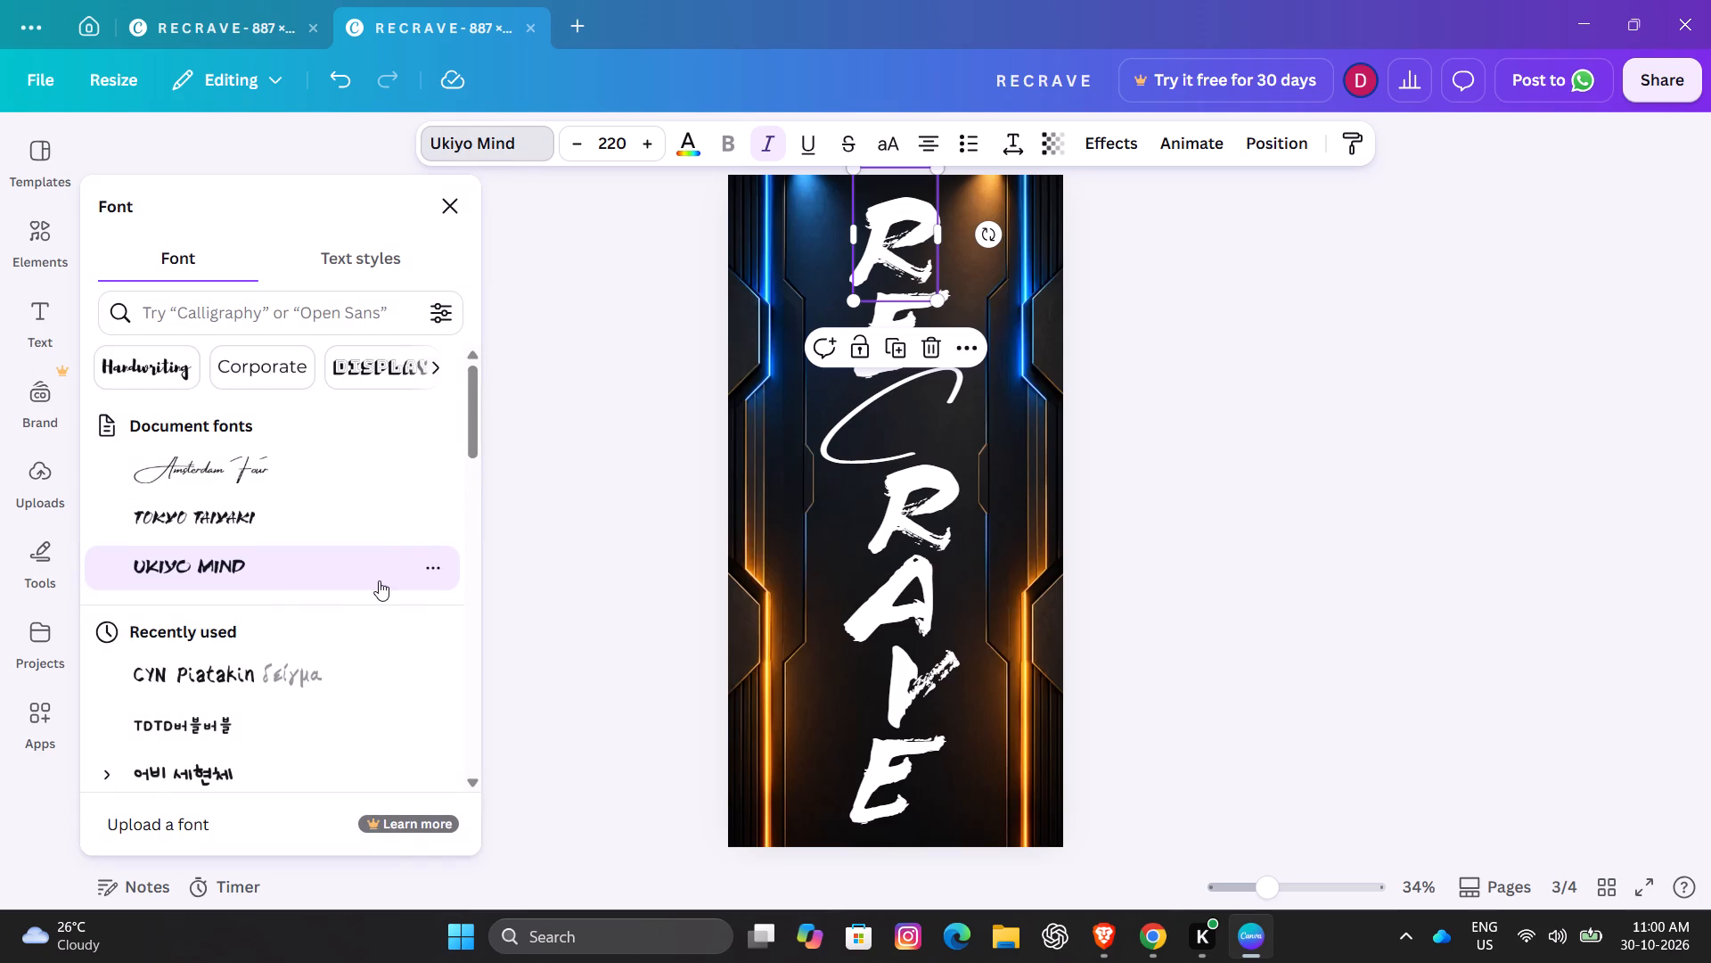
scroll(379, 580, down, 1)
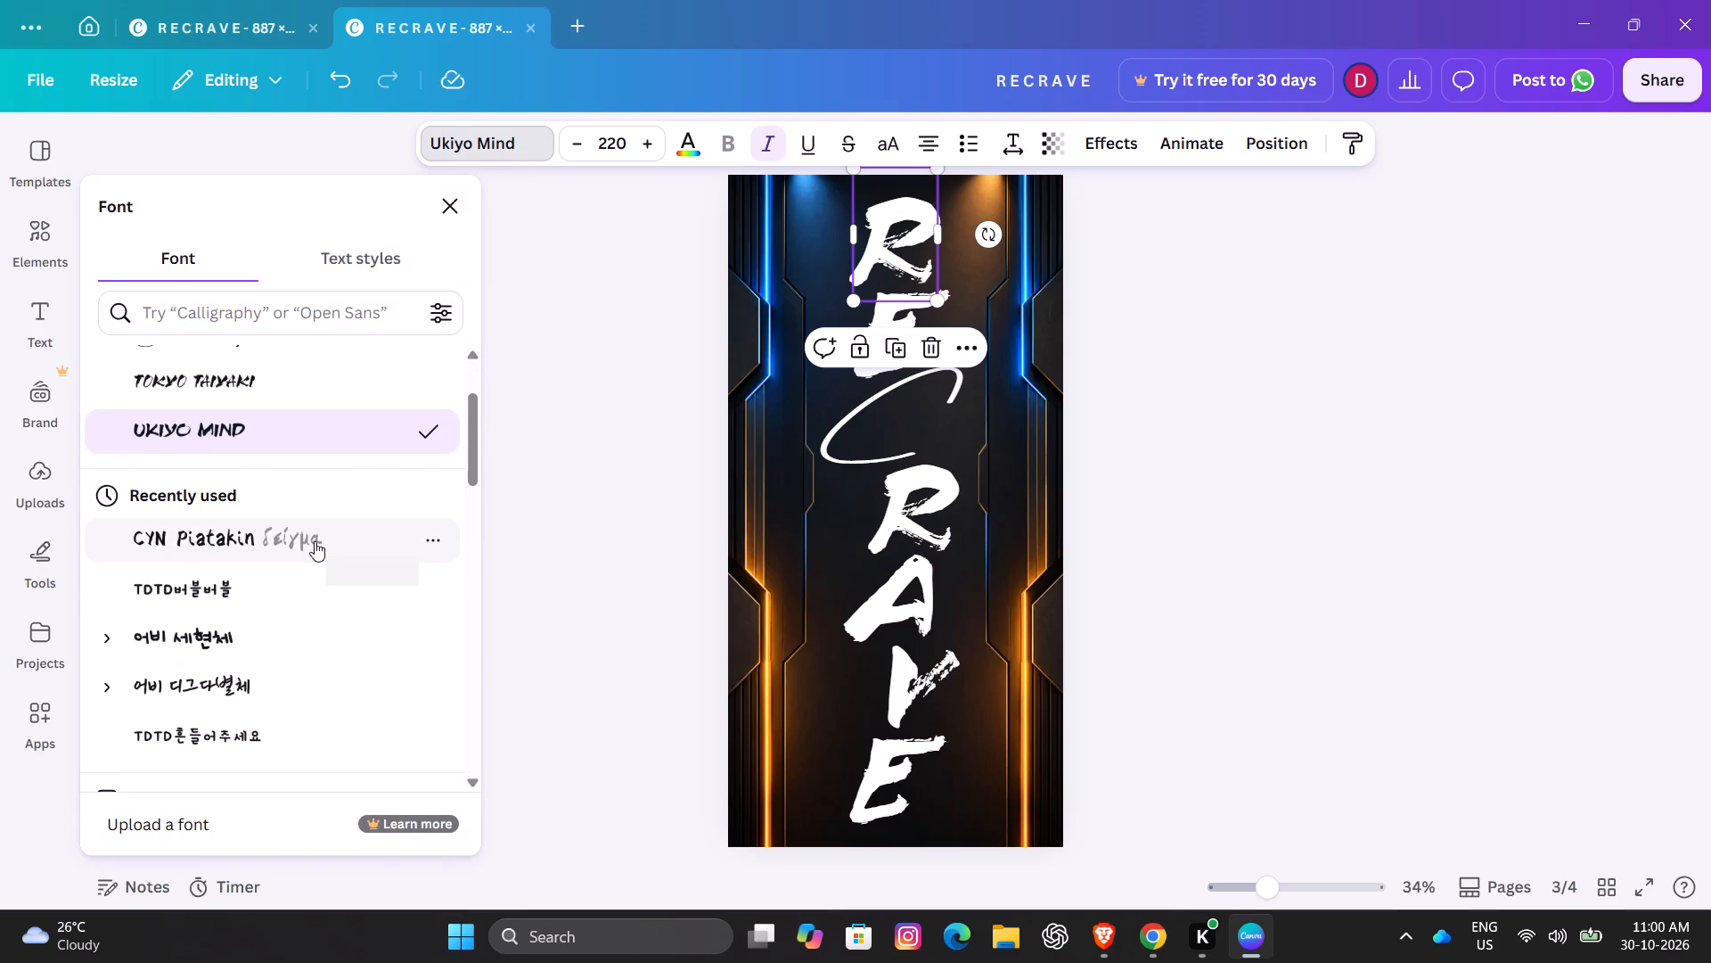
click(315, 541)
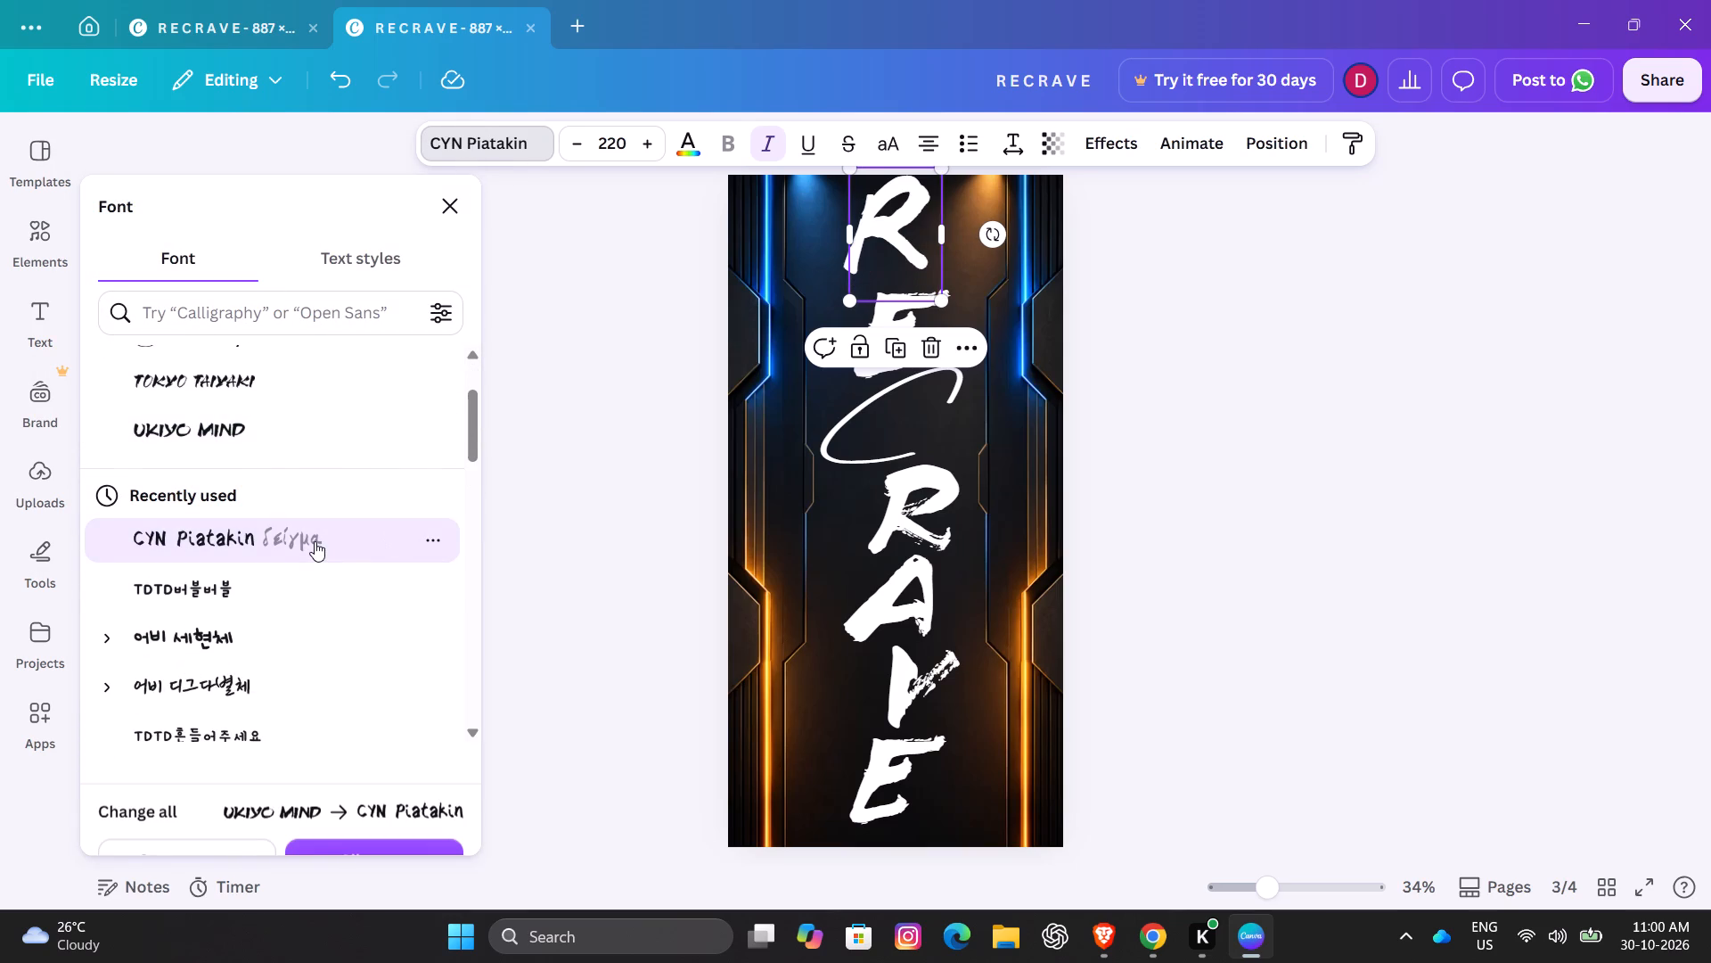
Limit the font list to the Display category.
scroll(315, 541, down, 6)
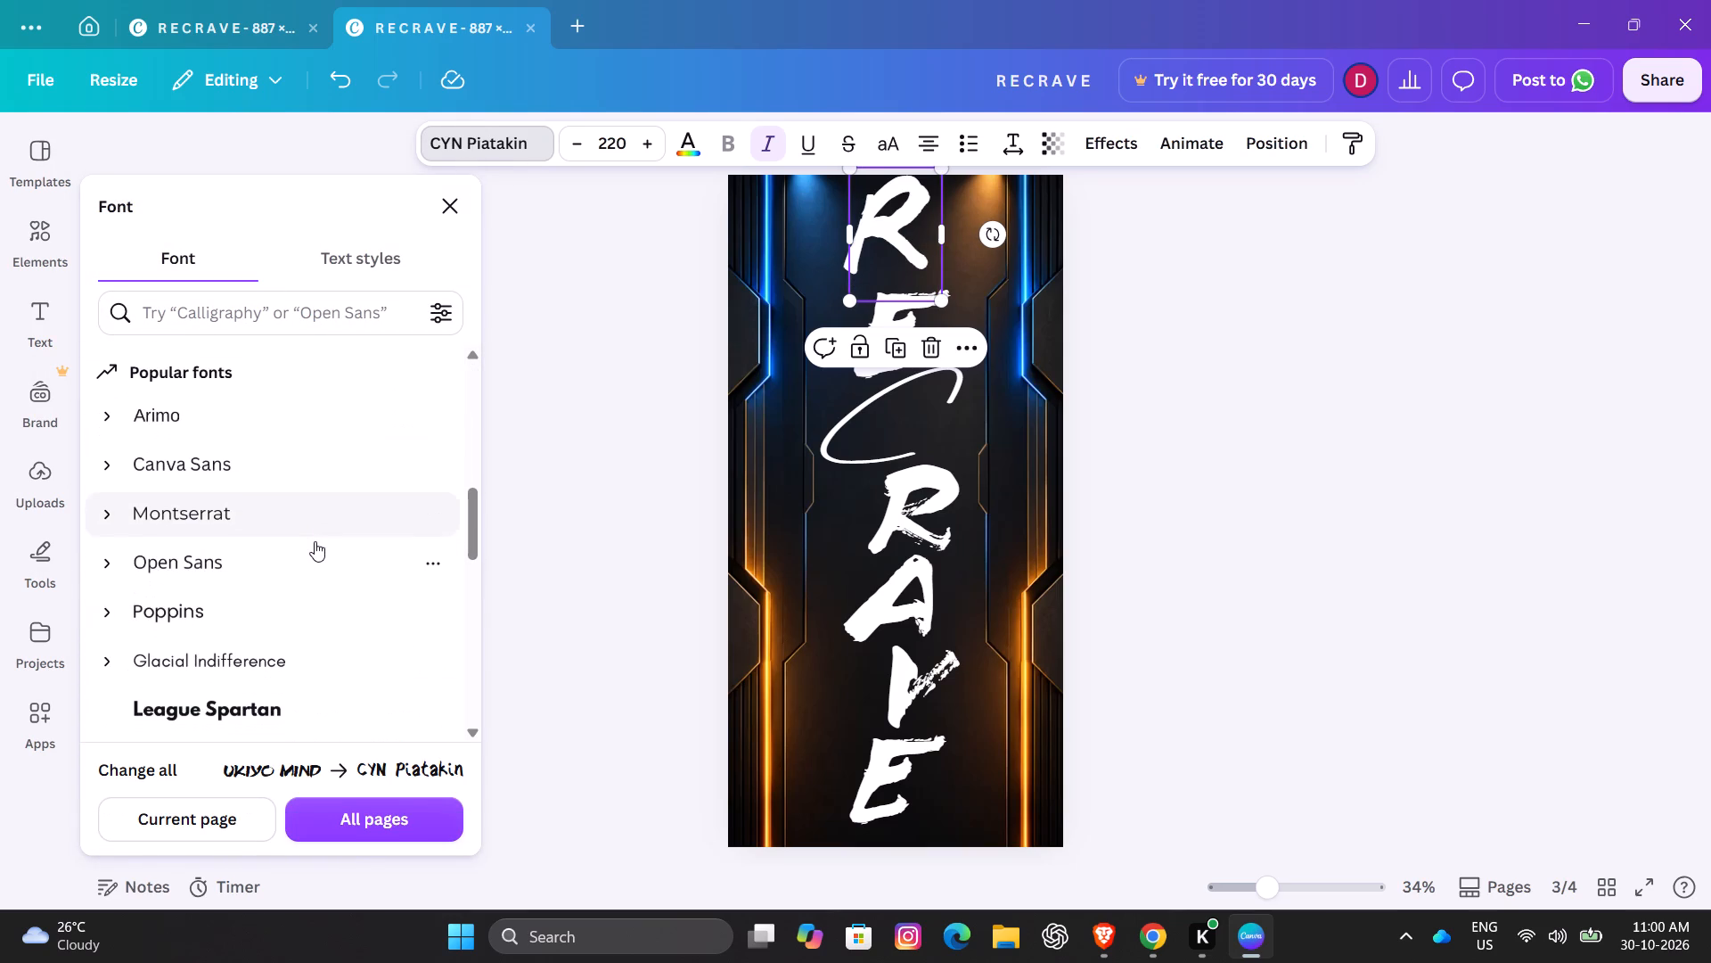
scroll(315, 541, up, 2)
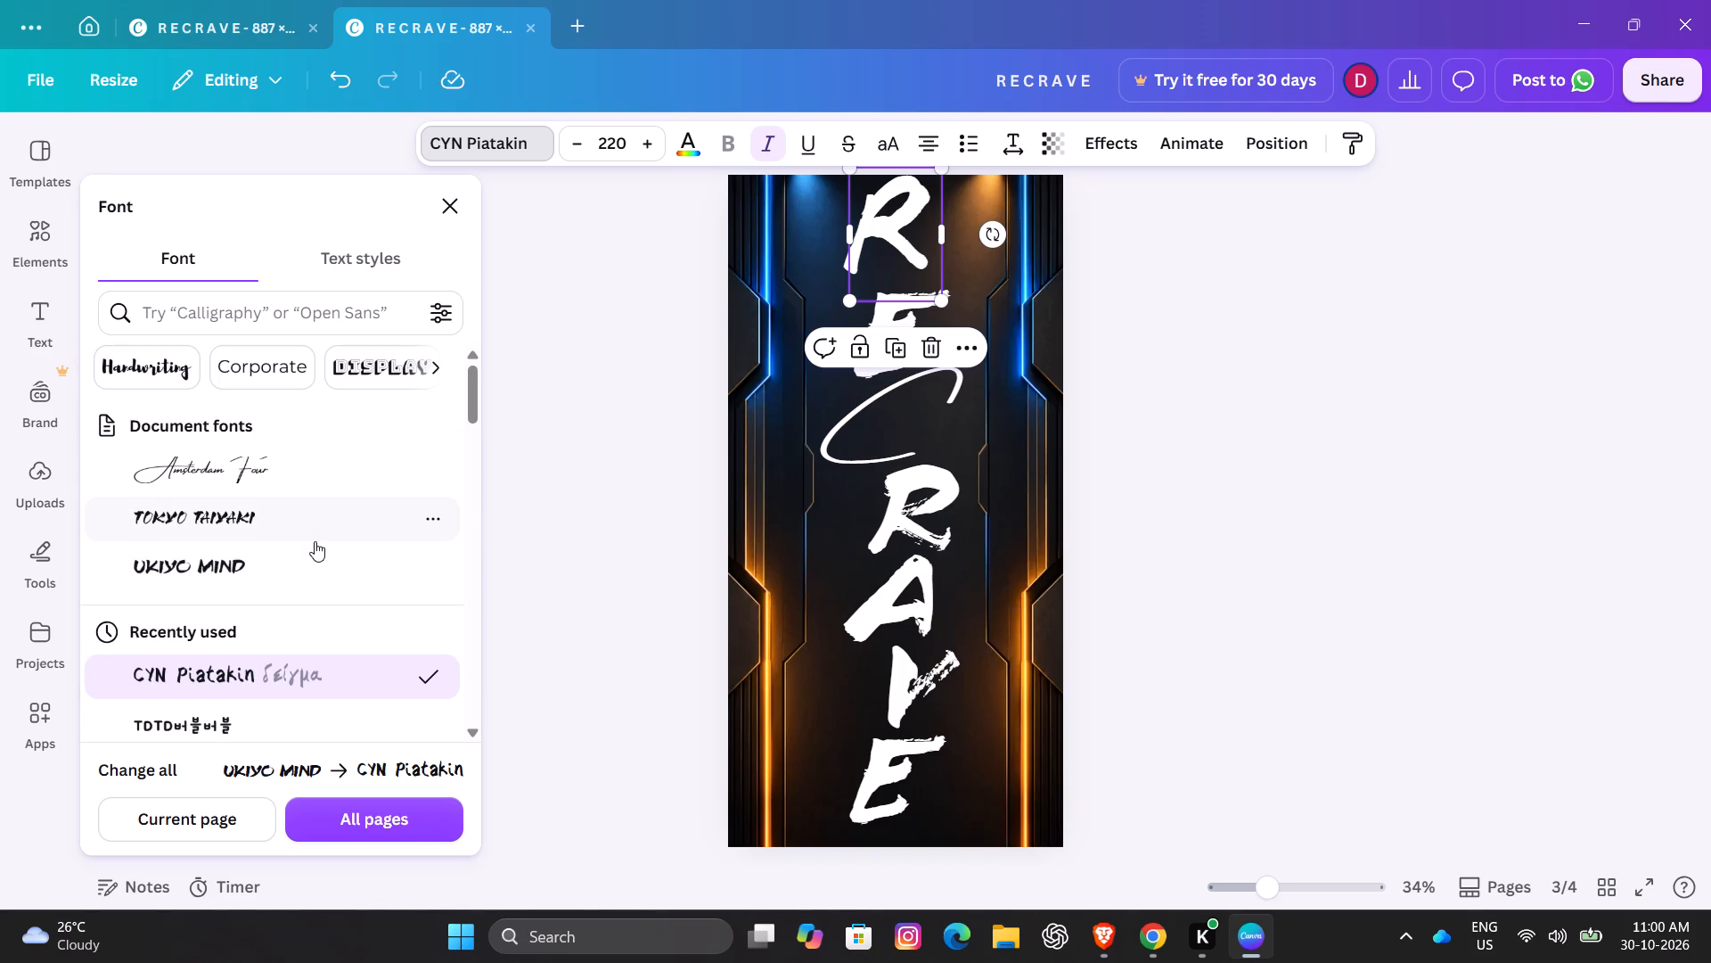
click(397, 377)
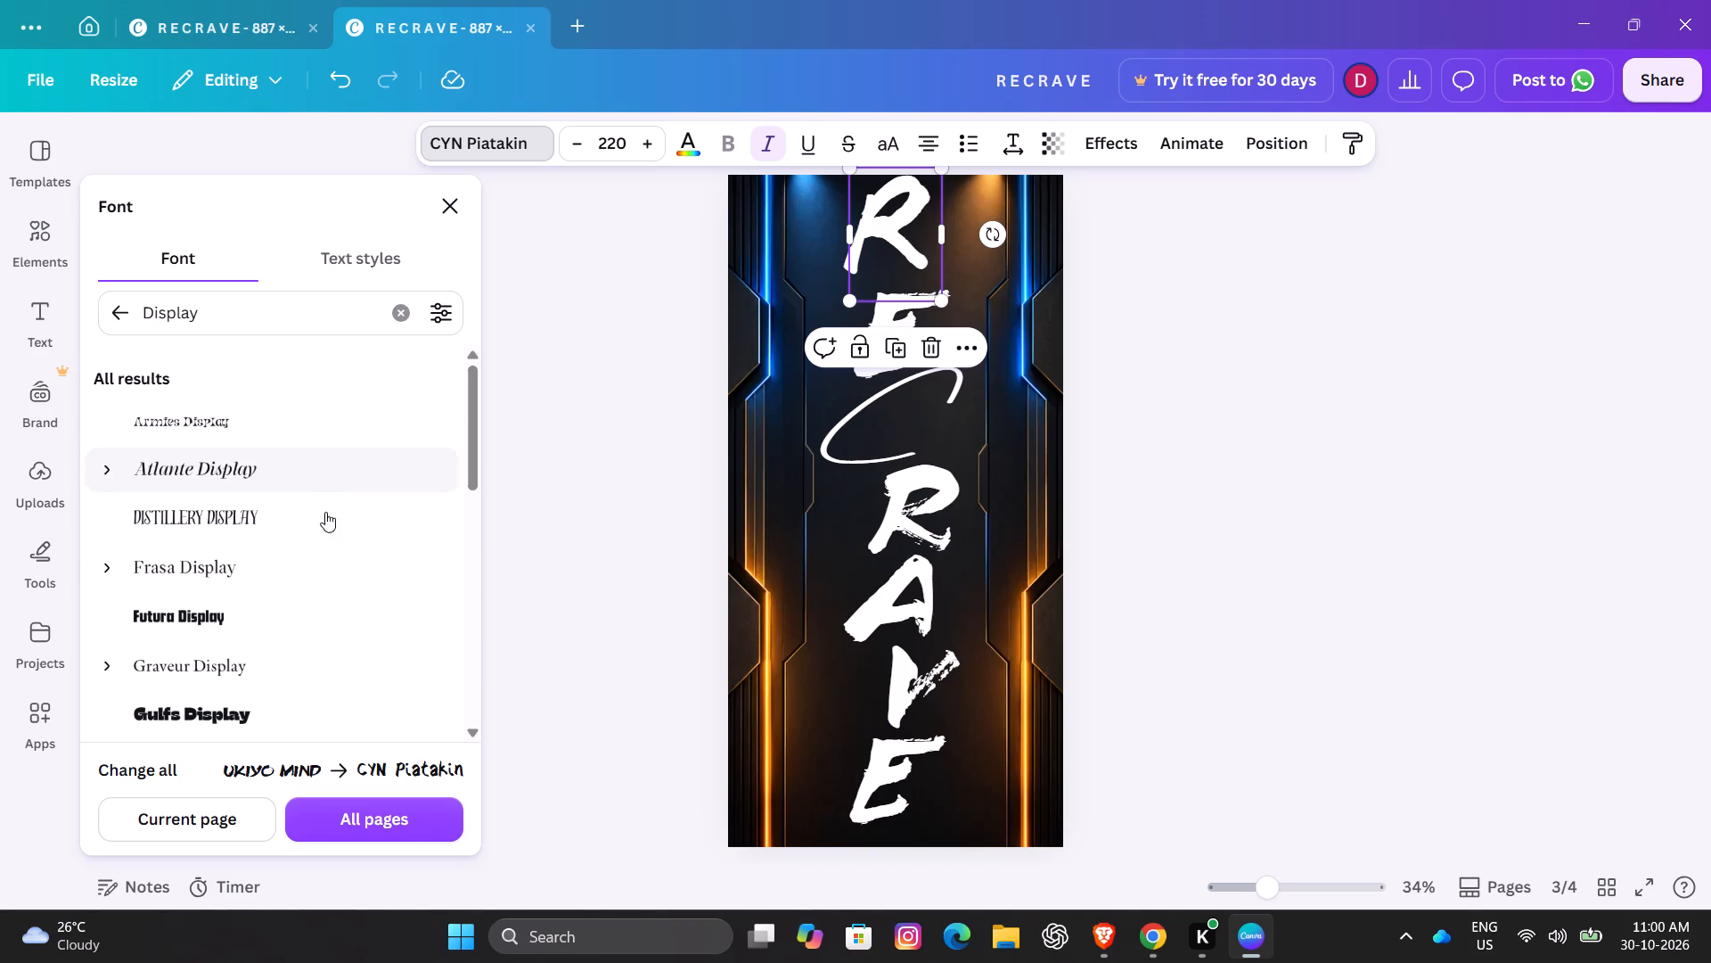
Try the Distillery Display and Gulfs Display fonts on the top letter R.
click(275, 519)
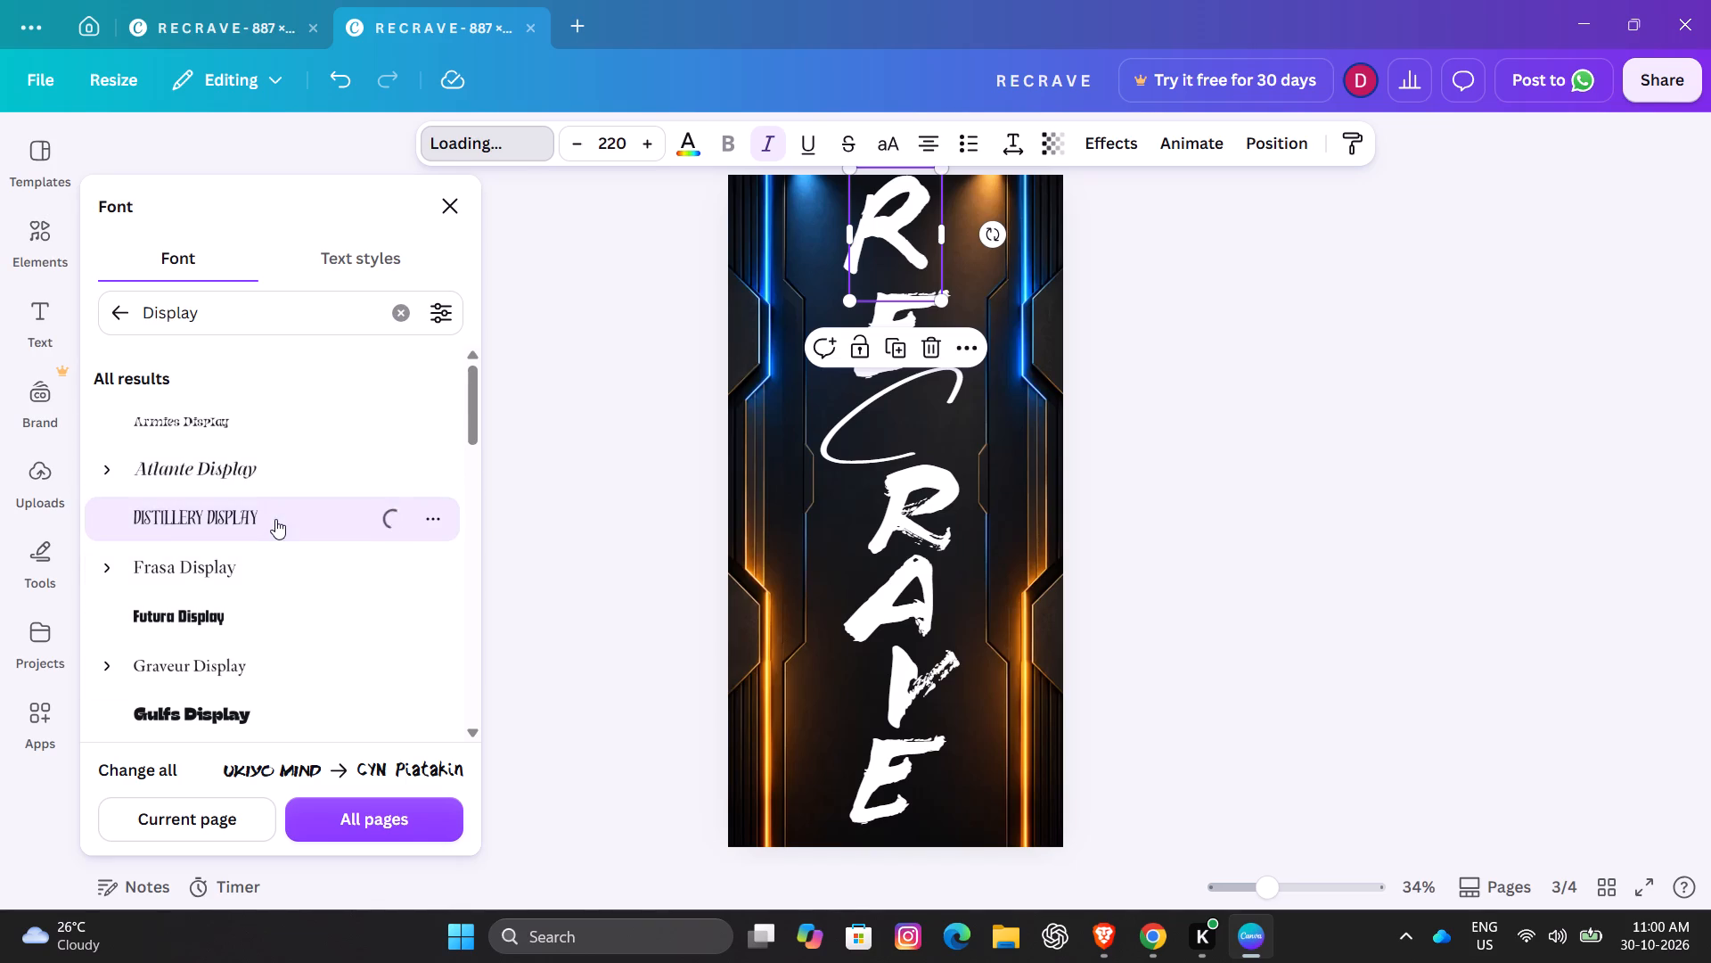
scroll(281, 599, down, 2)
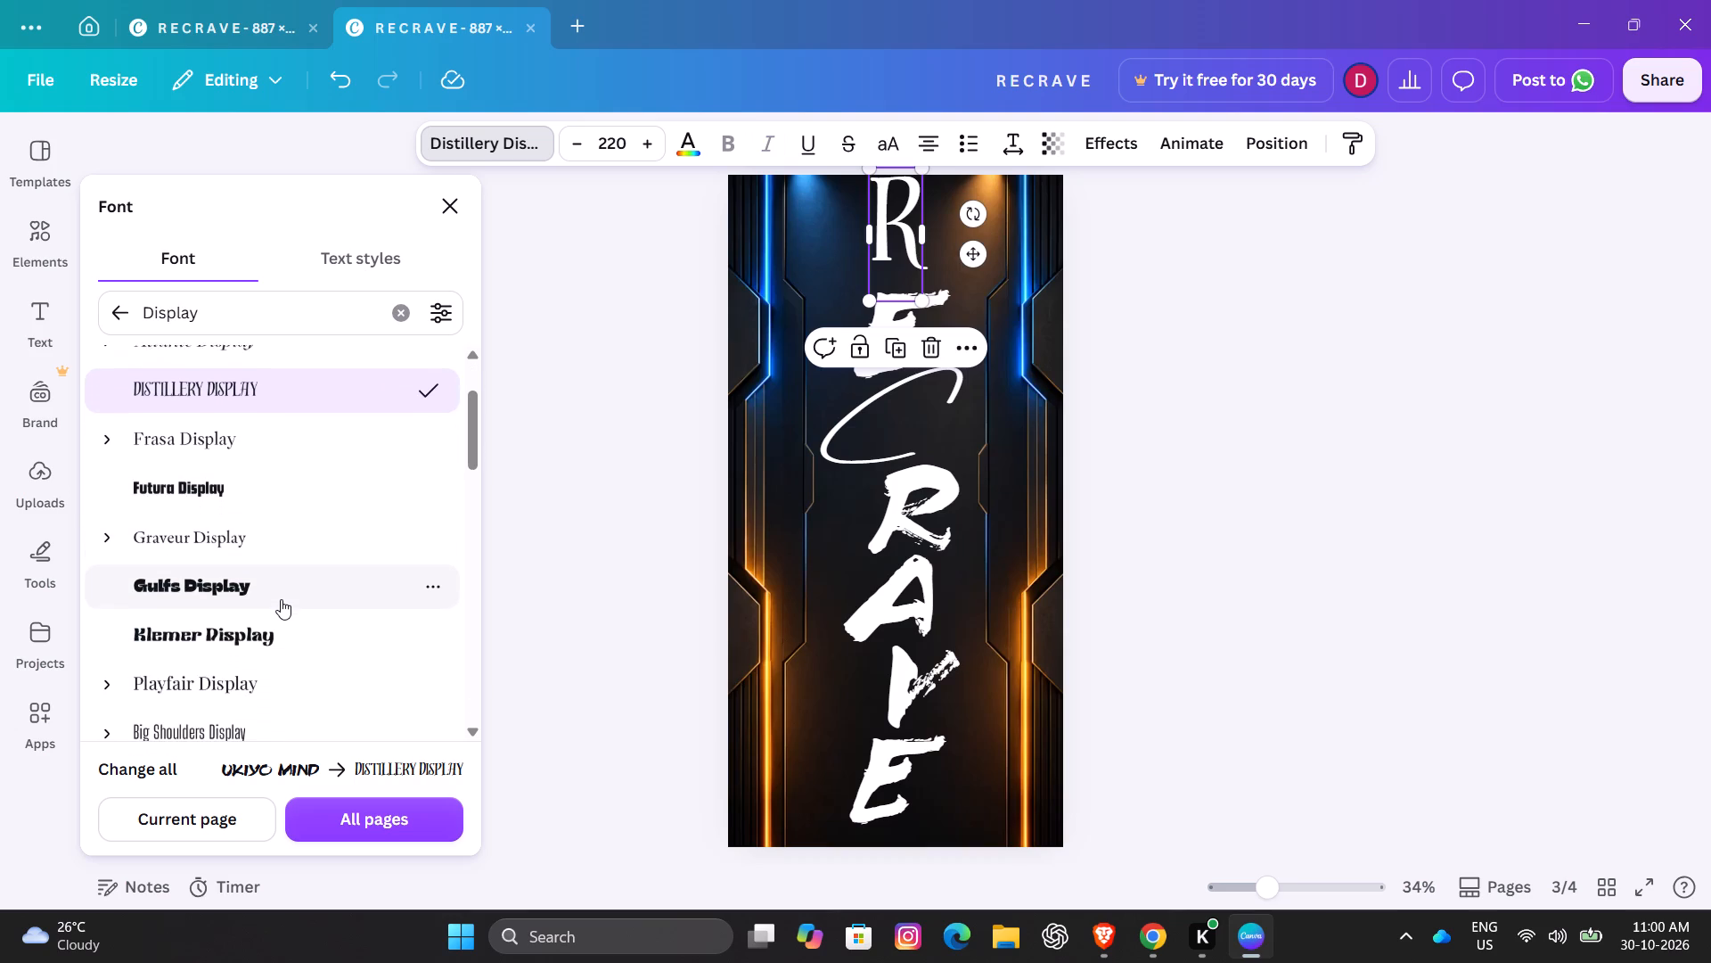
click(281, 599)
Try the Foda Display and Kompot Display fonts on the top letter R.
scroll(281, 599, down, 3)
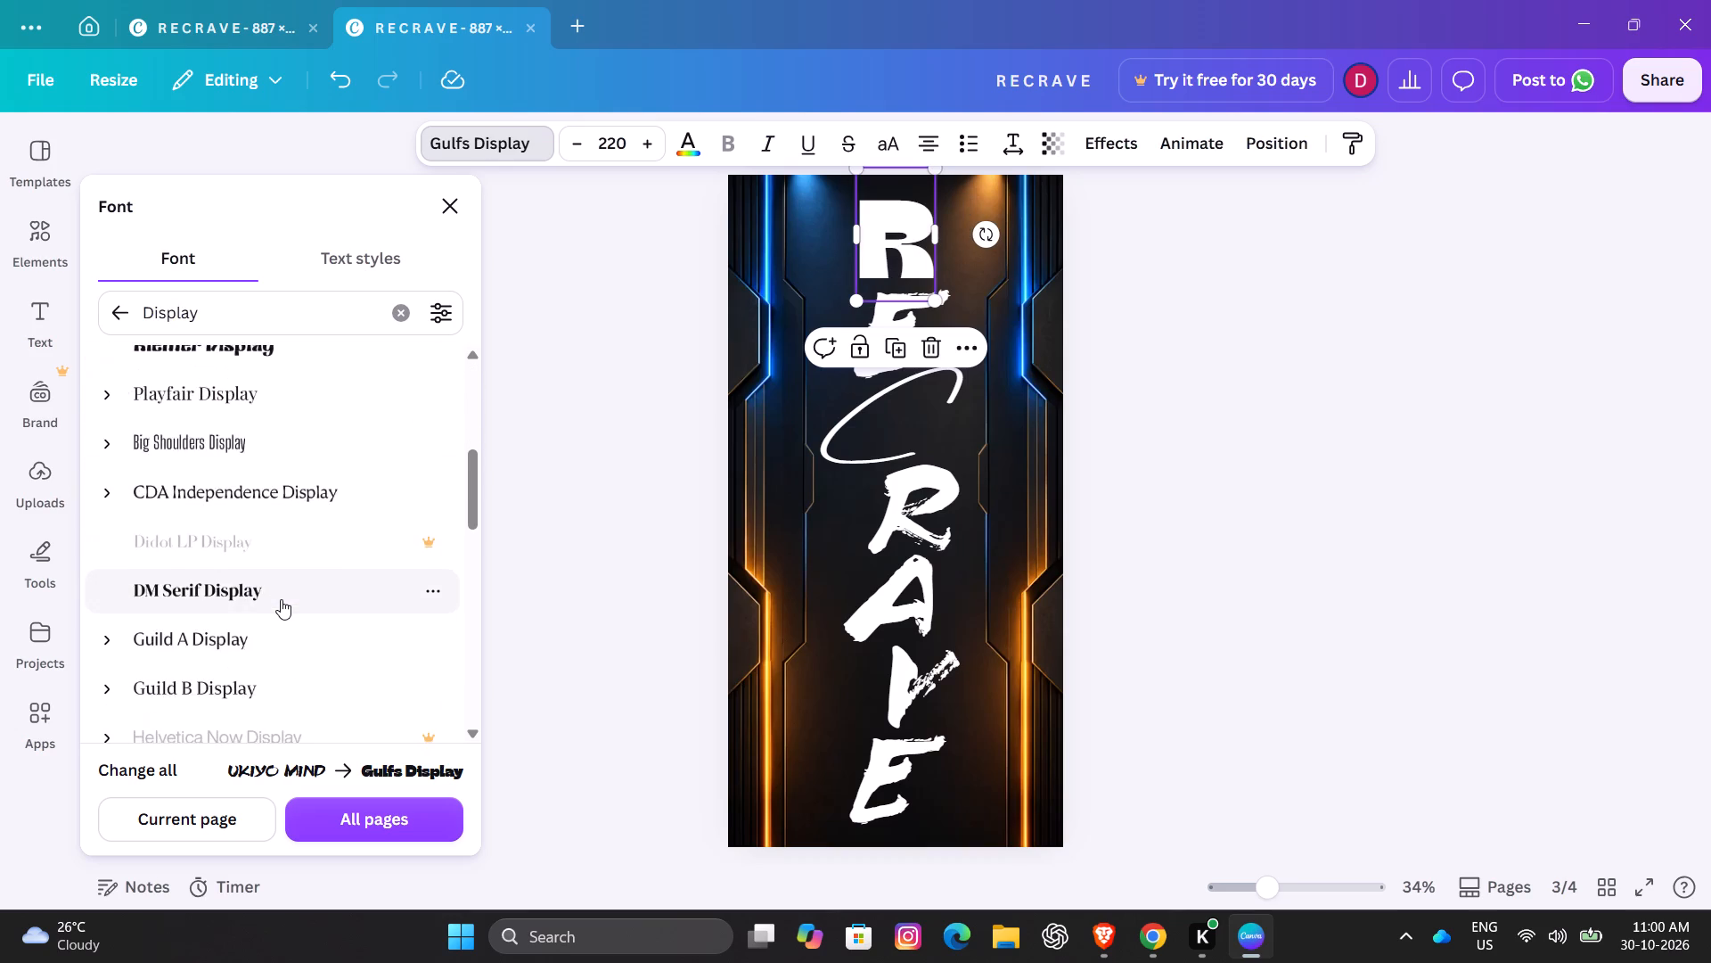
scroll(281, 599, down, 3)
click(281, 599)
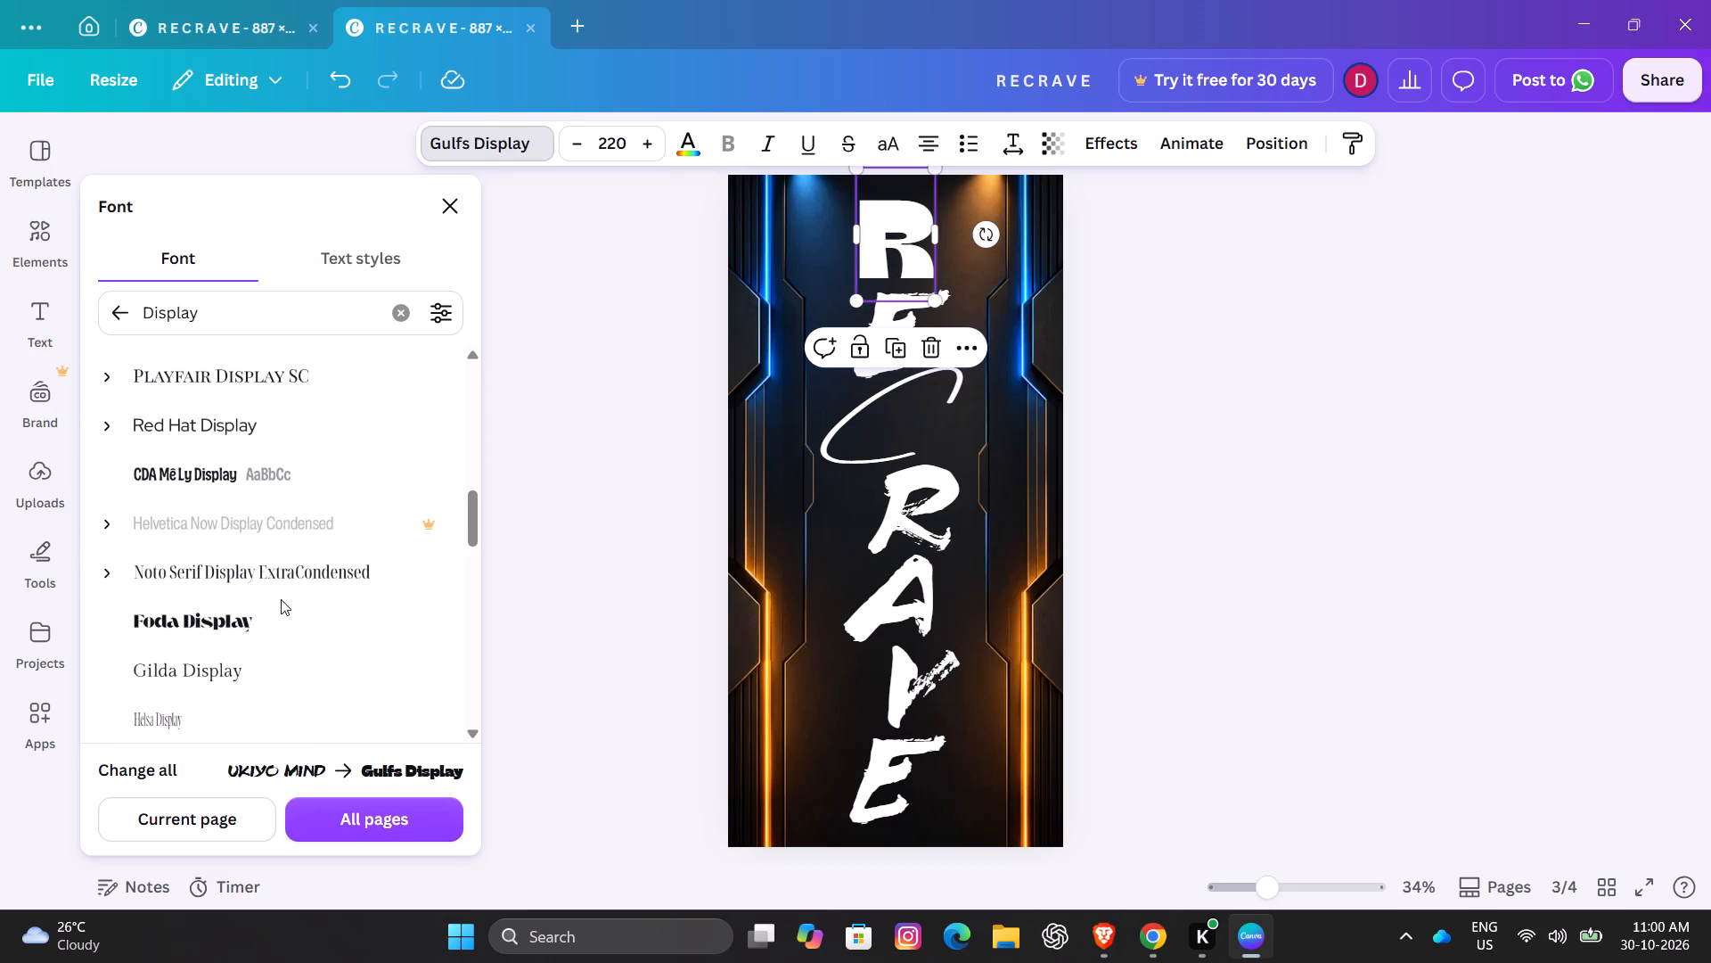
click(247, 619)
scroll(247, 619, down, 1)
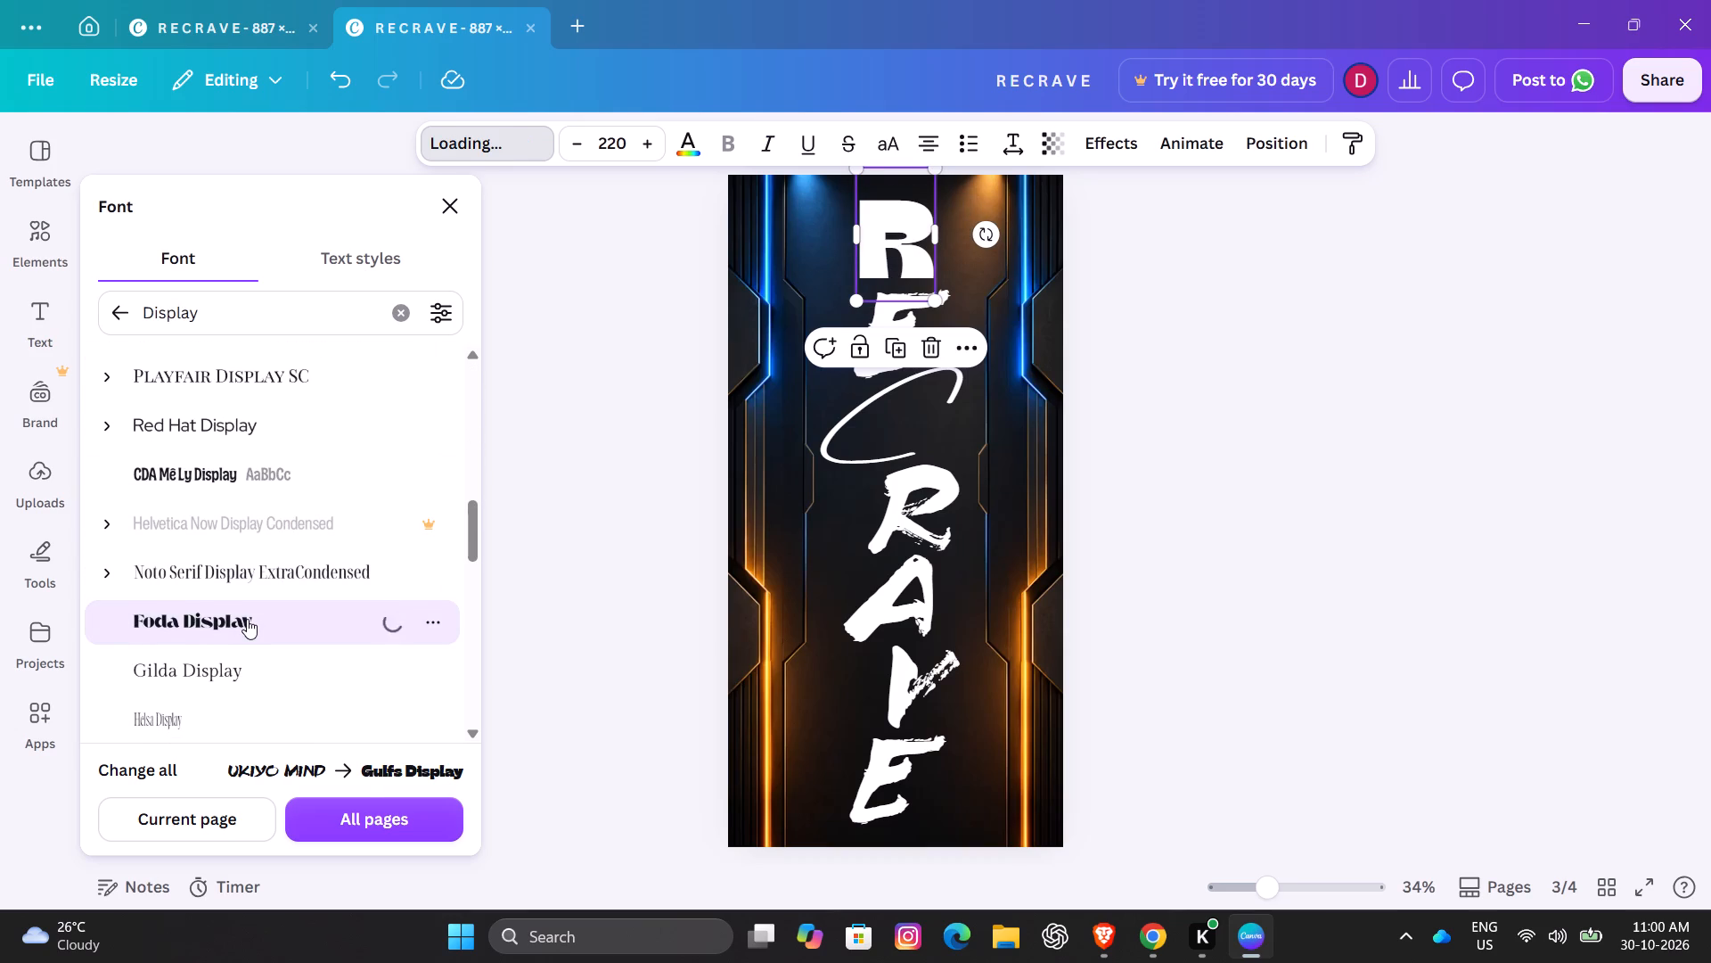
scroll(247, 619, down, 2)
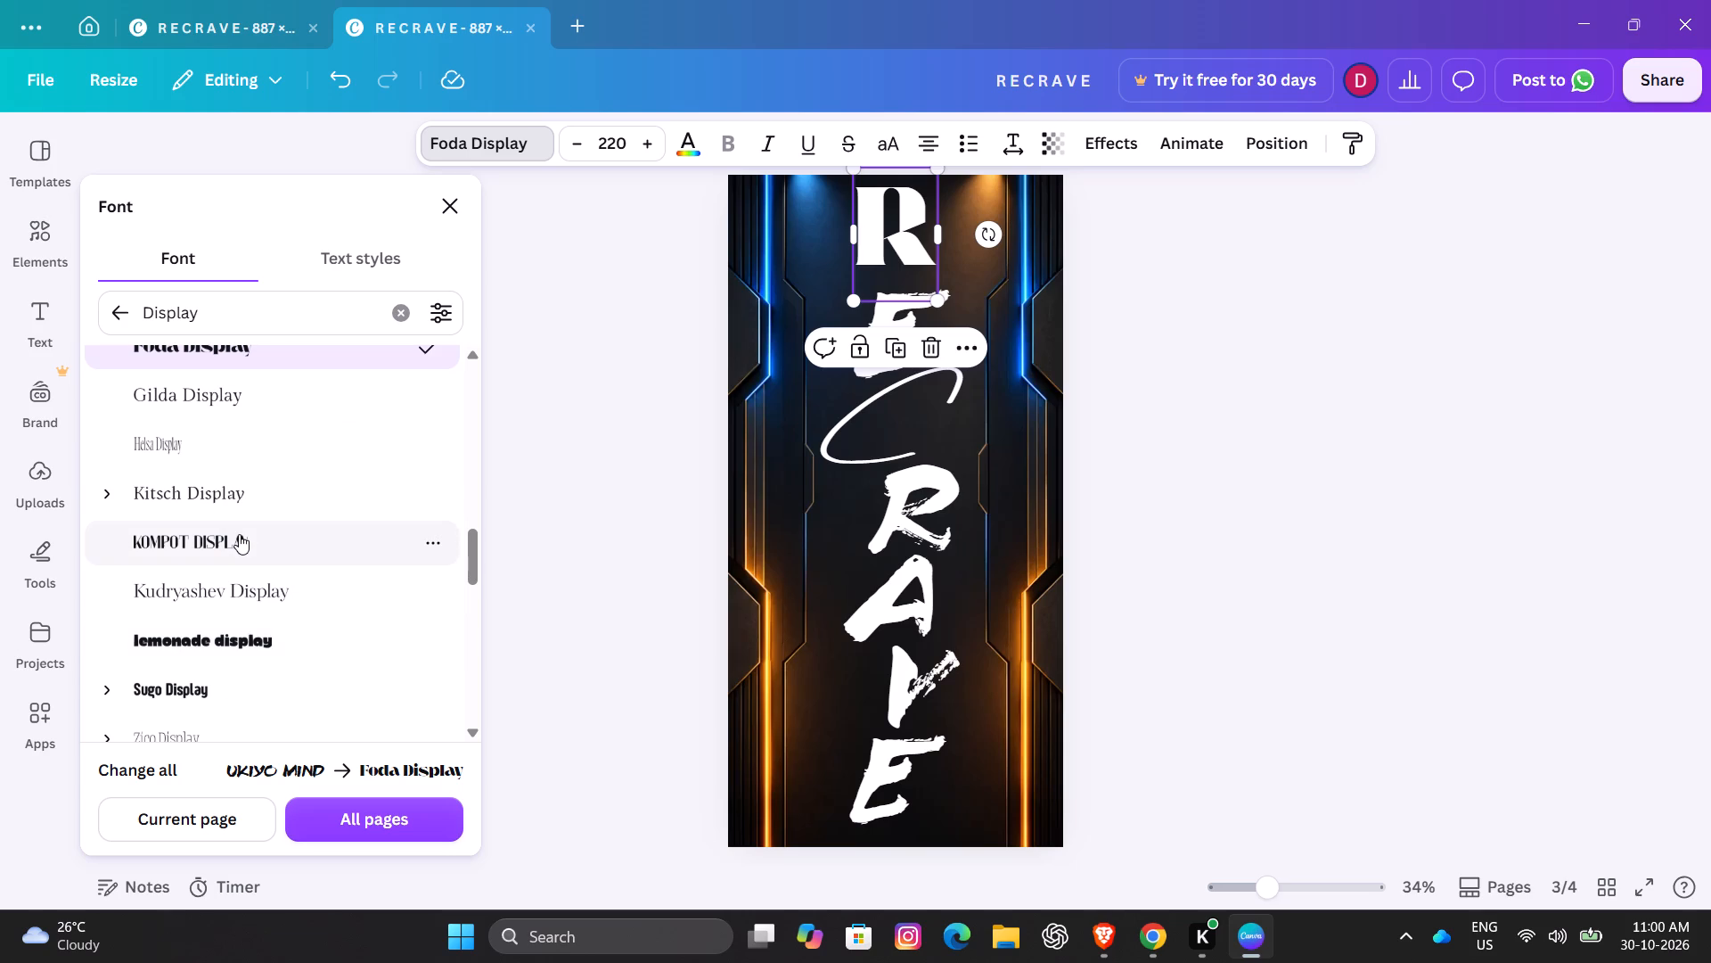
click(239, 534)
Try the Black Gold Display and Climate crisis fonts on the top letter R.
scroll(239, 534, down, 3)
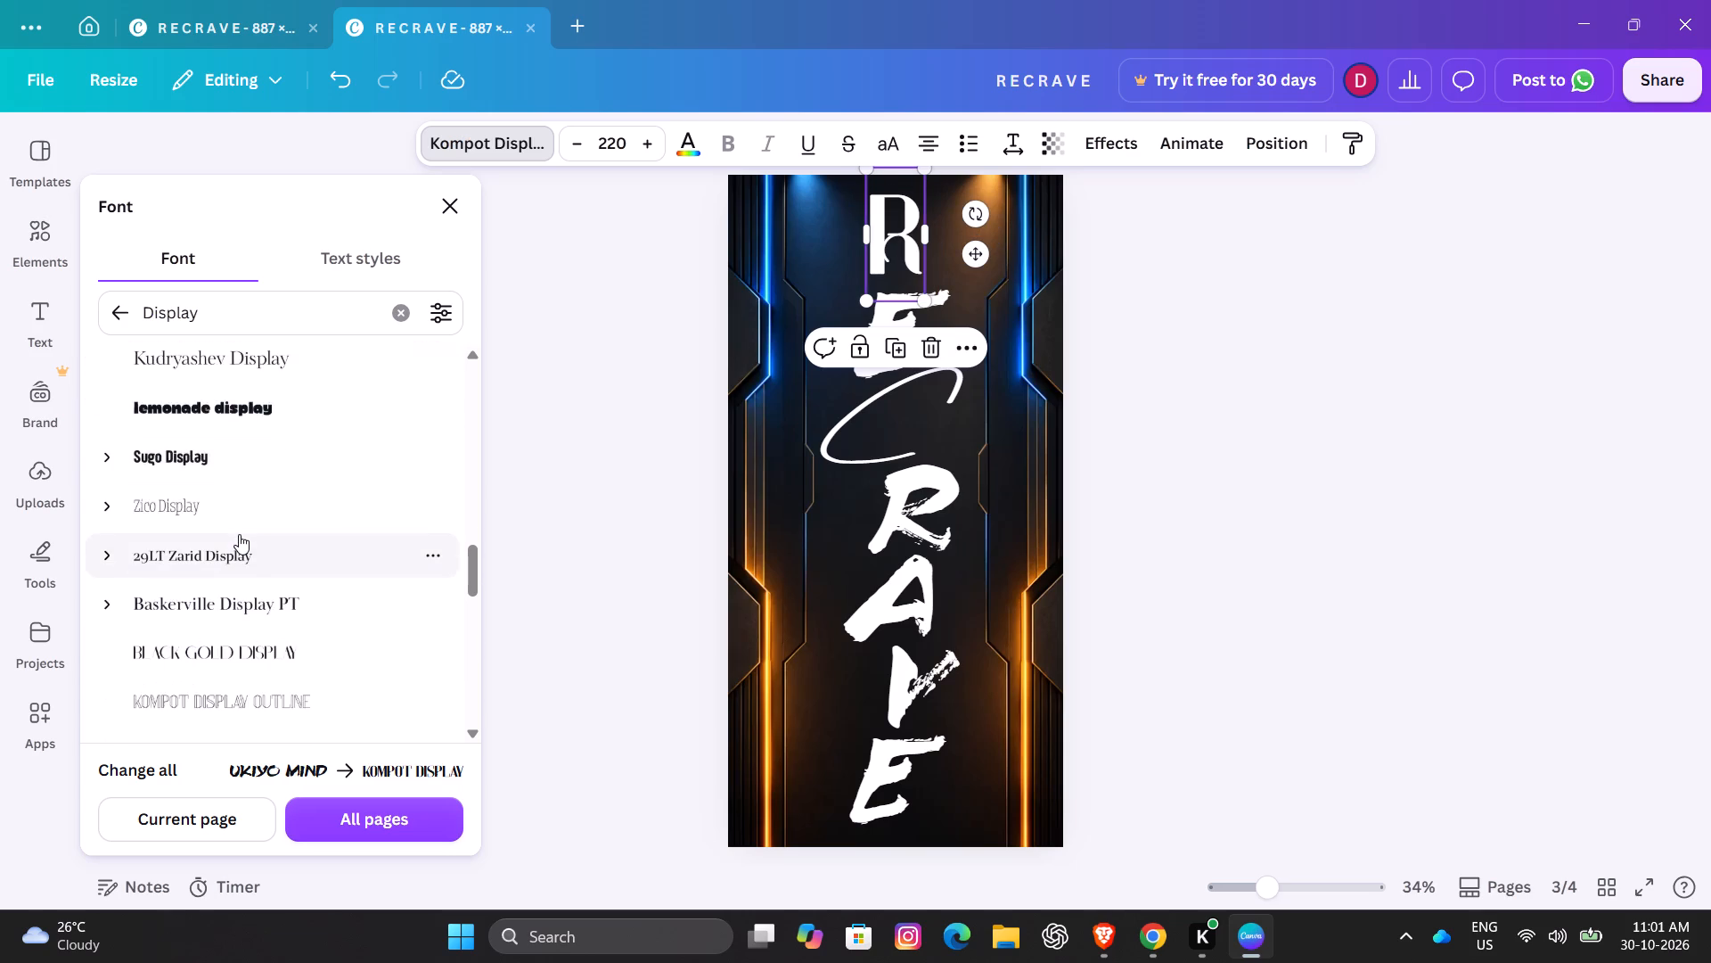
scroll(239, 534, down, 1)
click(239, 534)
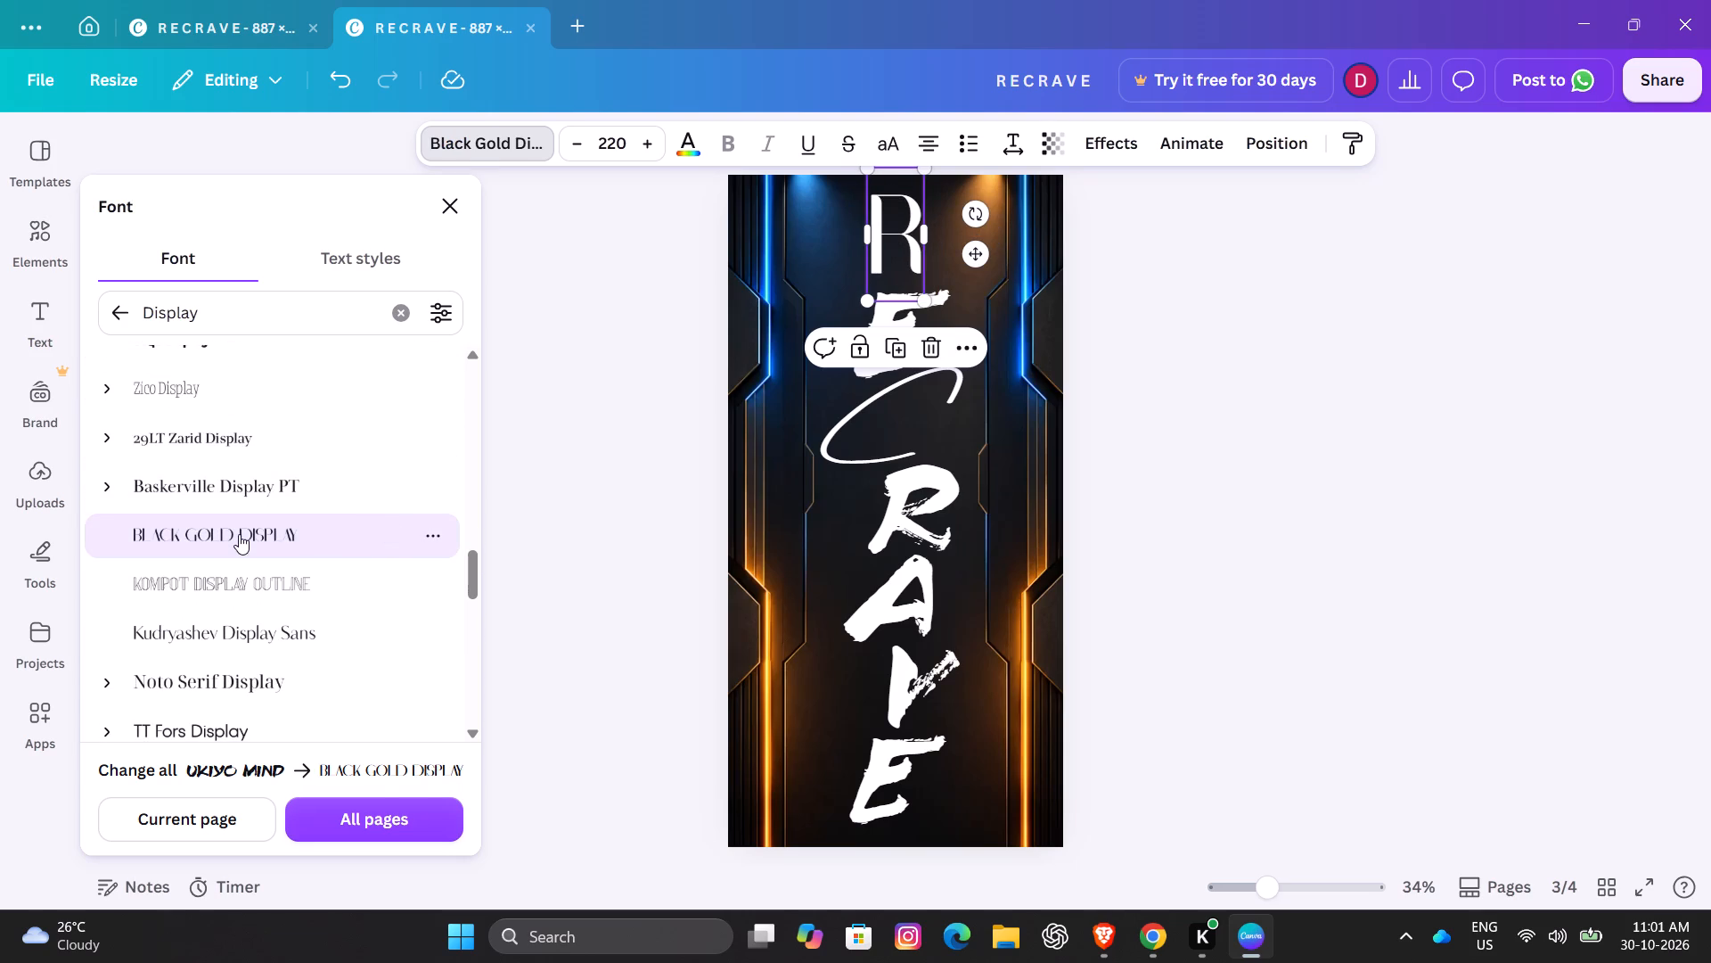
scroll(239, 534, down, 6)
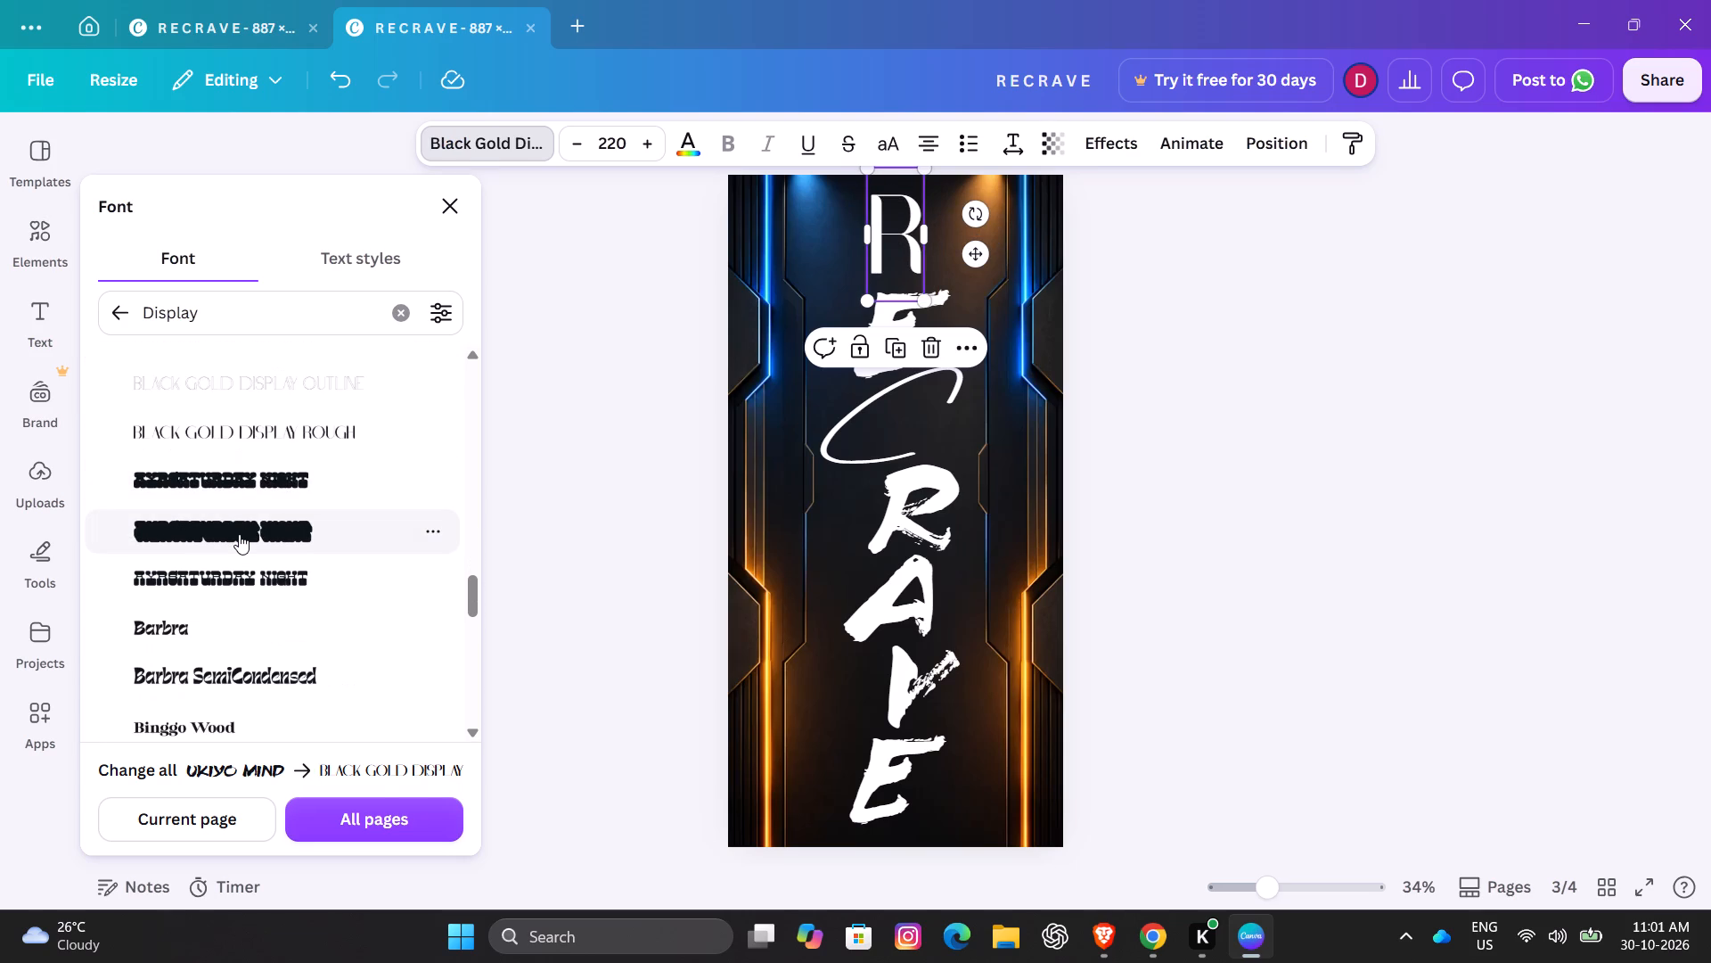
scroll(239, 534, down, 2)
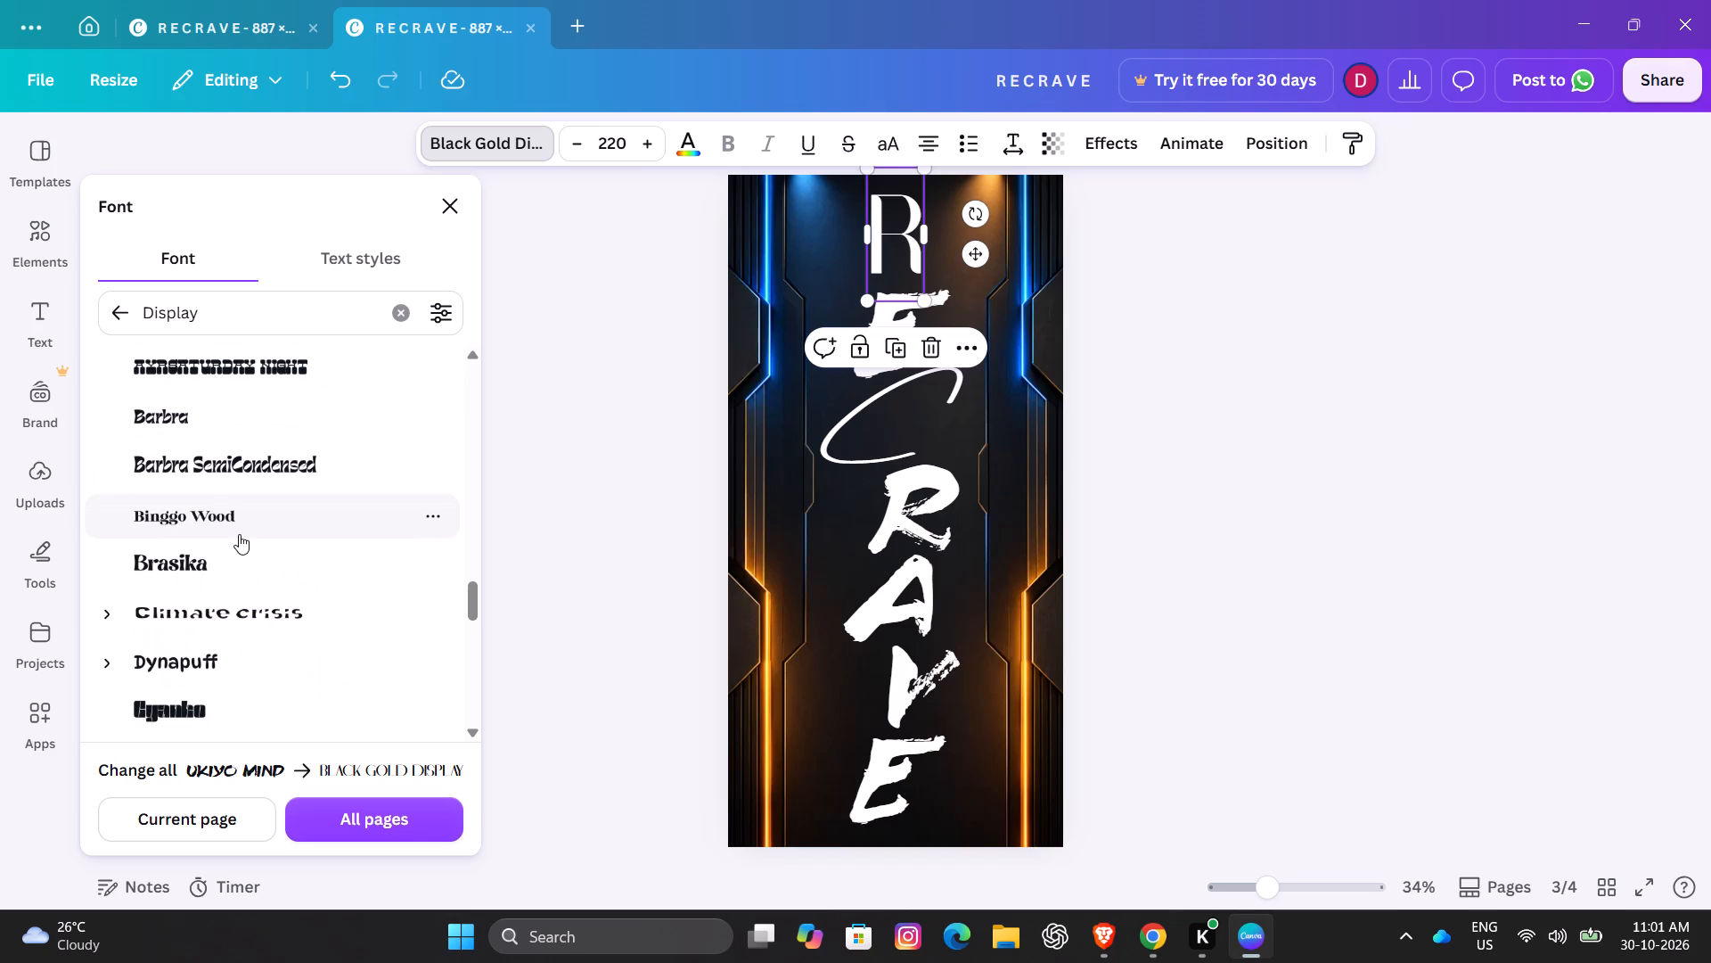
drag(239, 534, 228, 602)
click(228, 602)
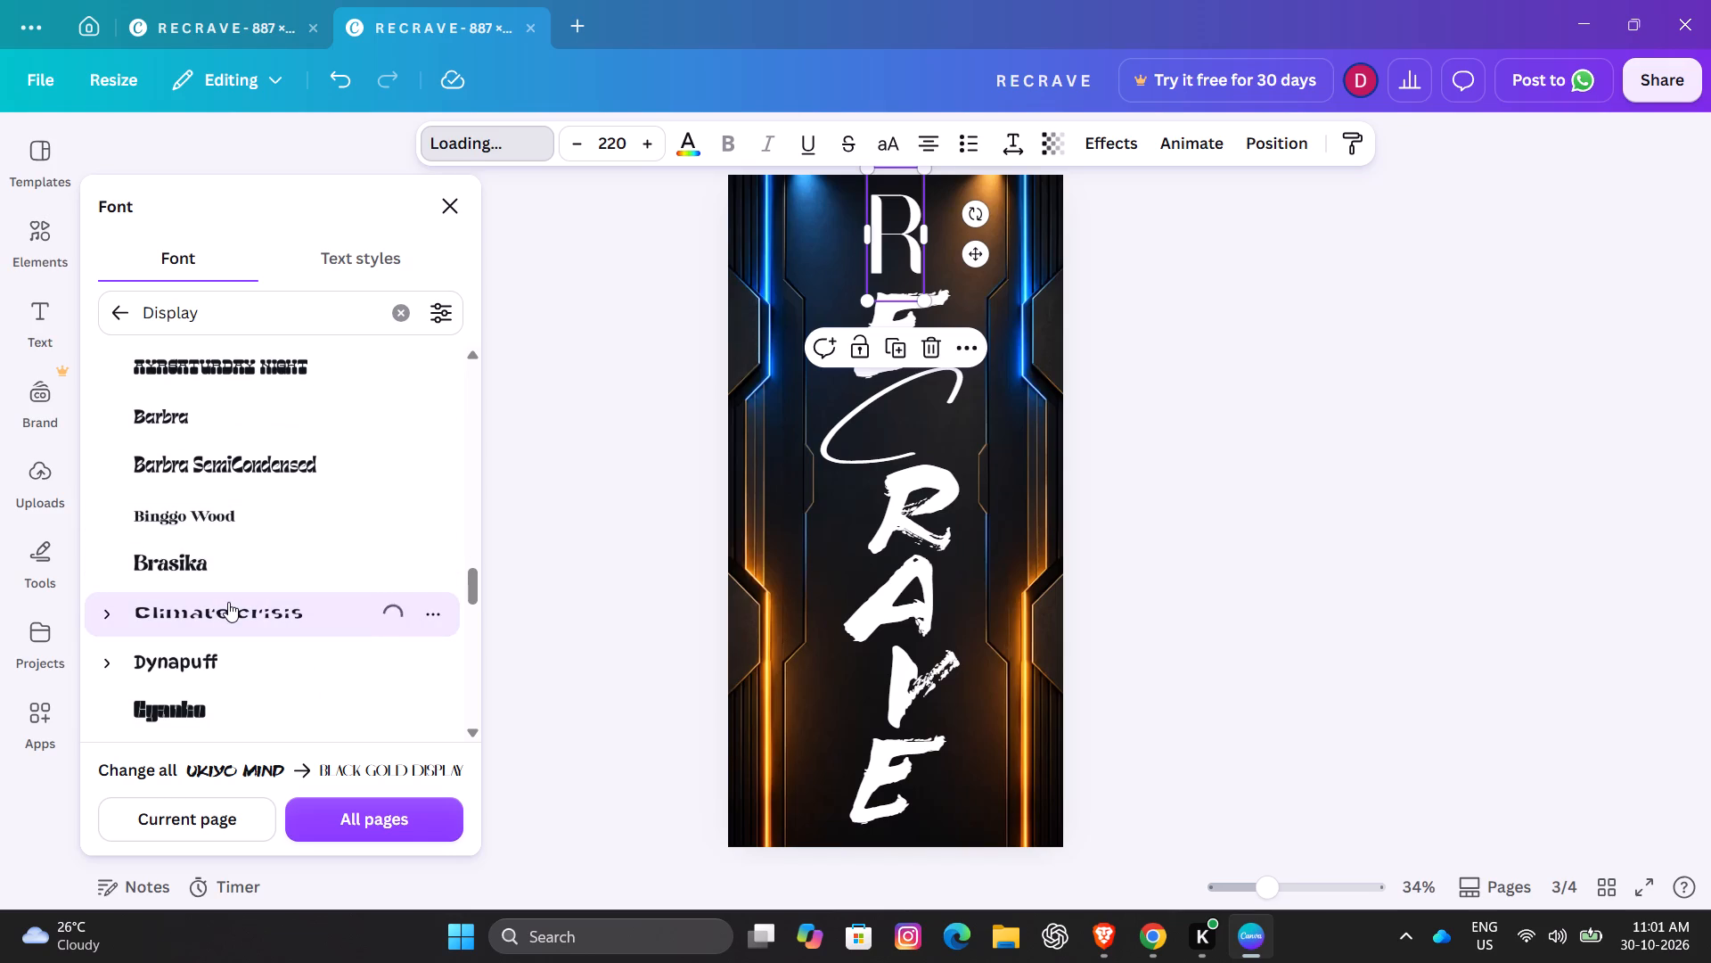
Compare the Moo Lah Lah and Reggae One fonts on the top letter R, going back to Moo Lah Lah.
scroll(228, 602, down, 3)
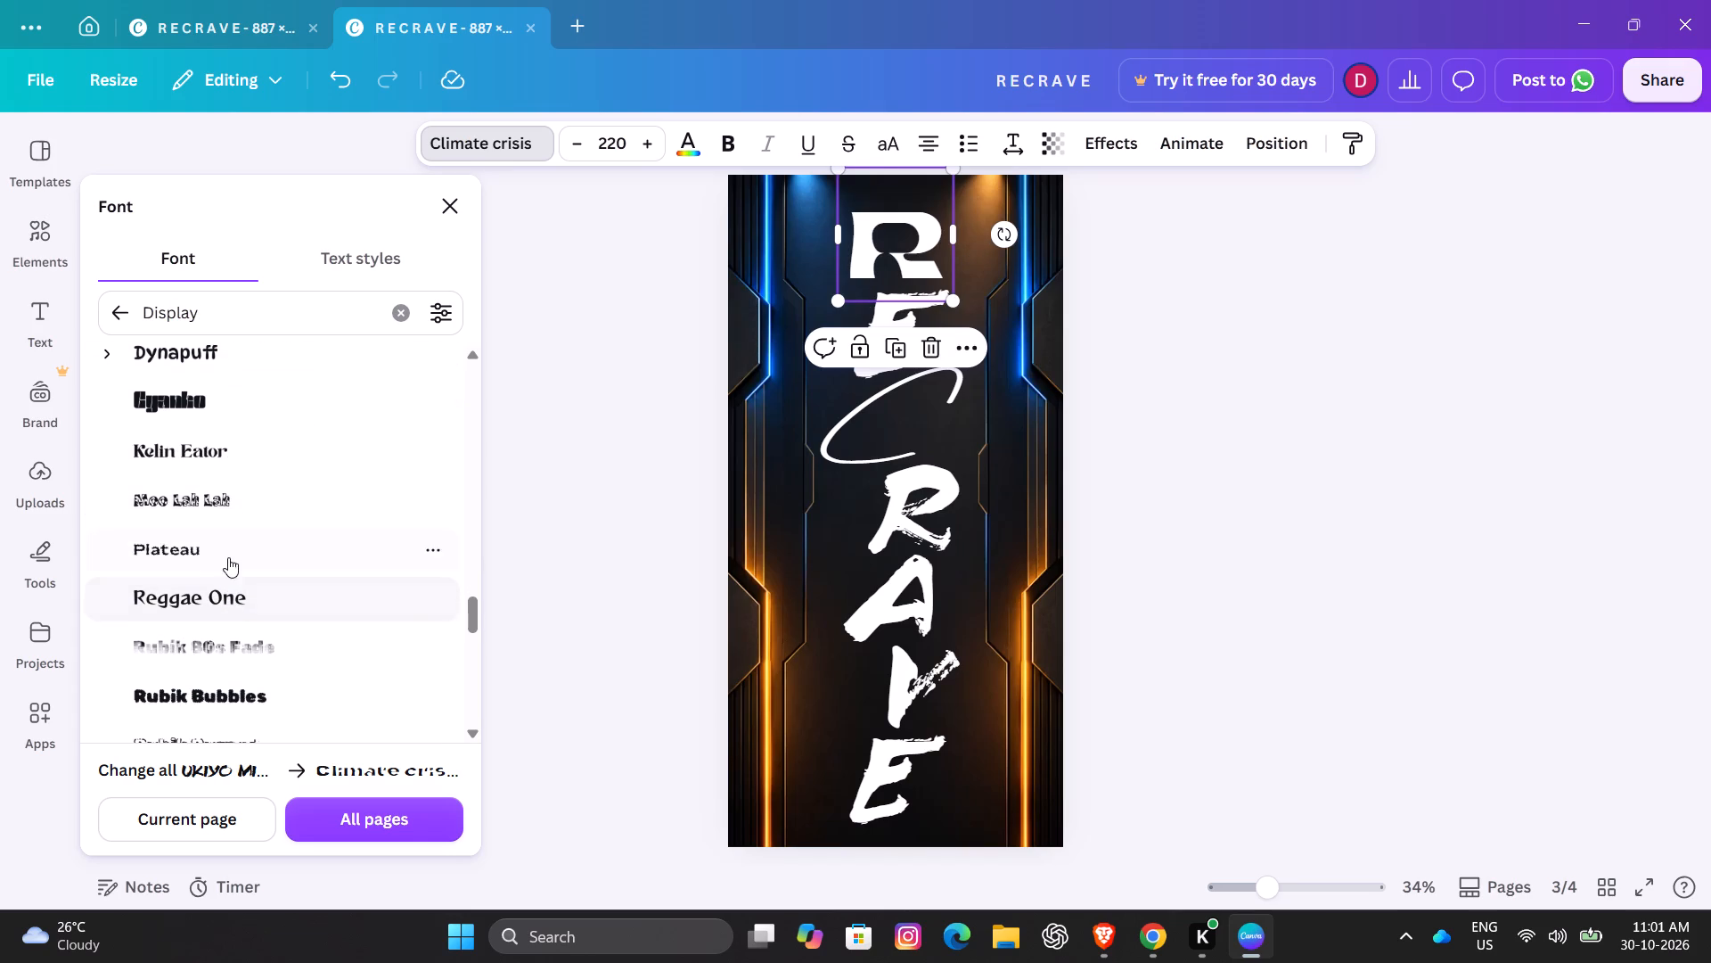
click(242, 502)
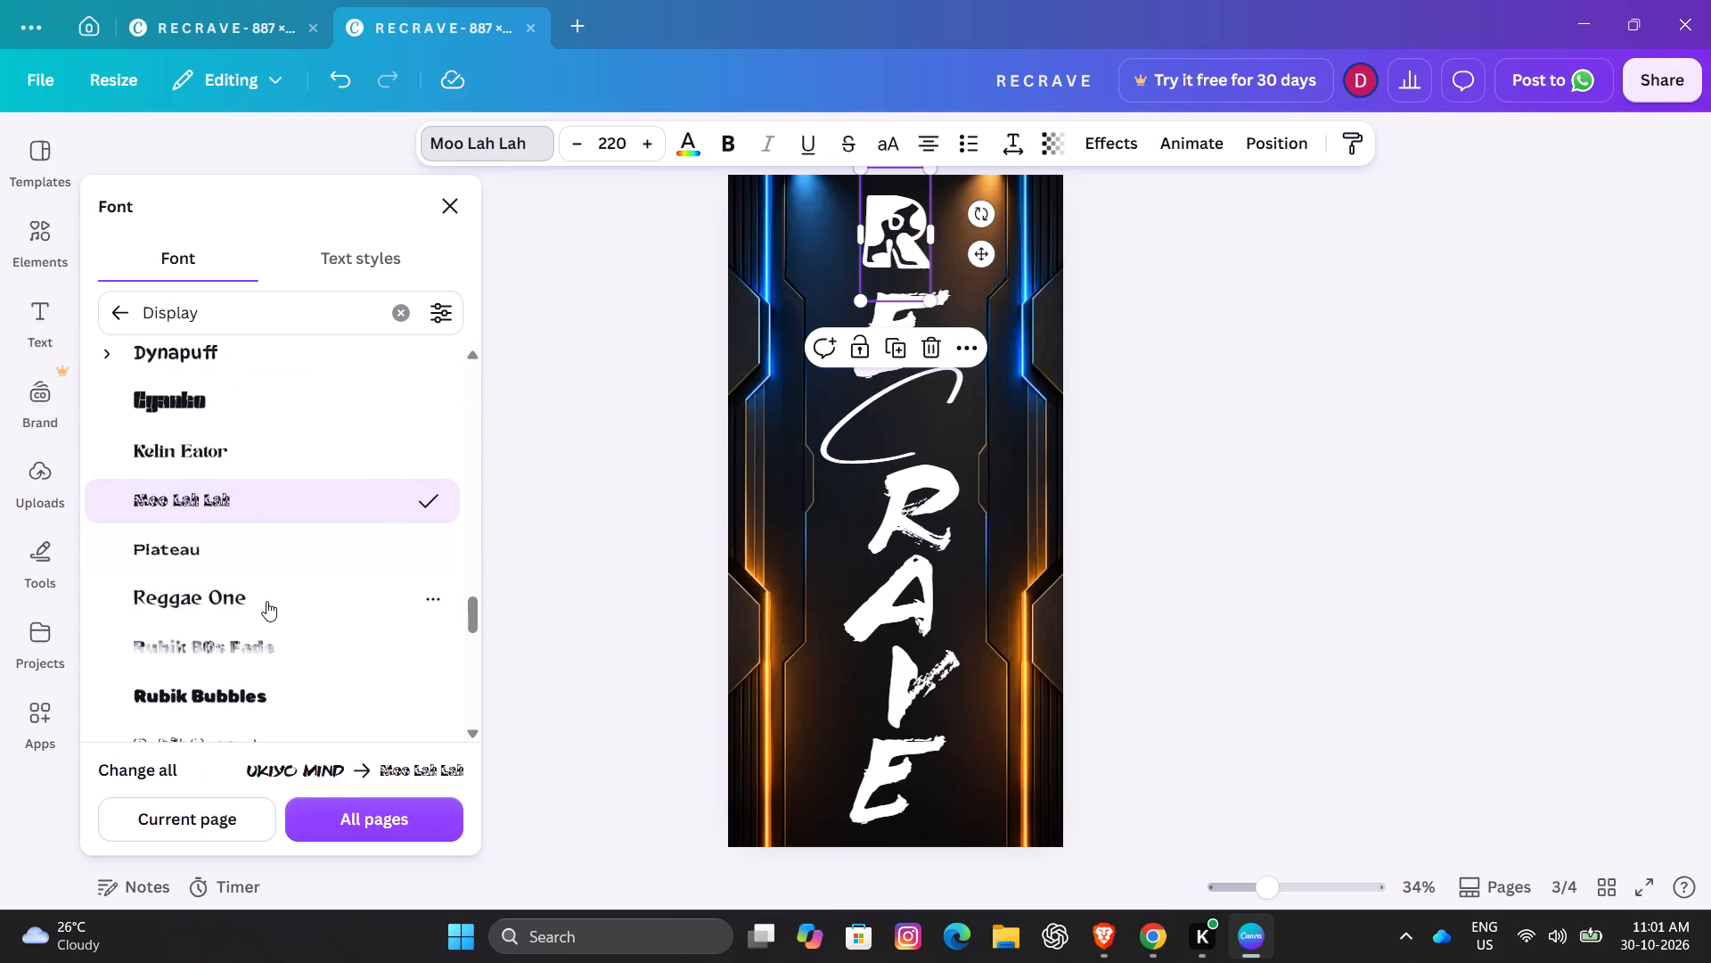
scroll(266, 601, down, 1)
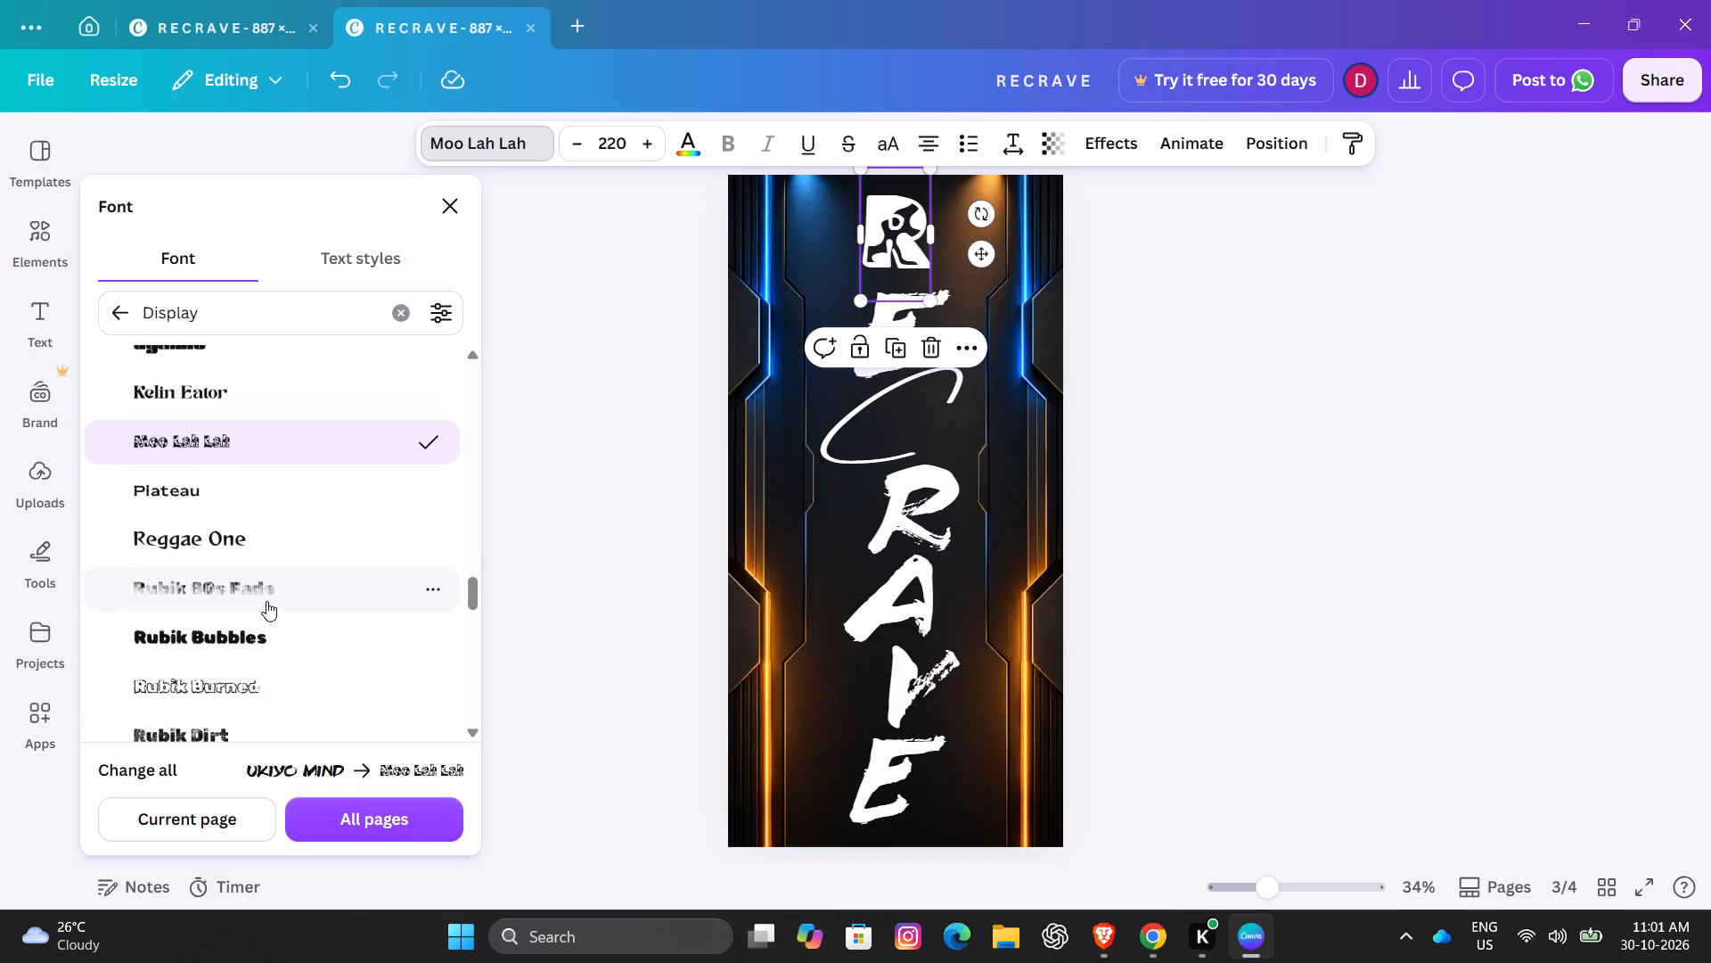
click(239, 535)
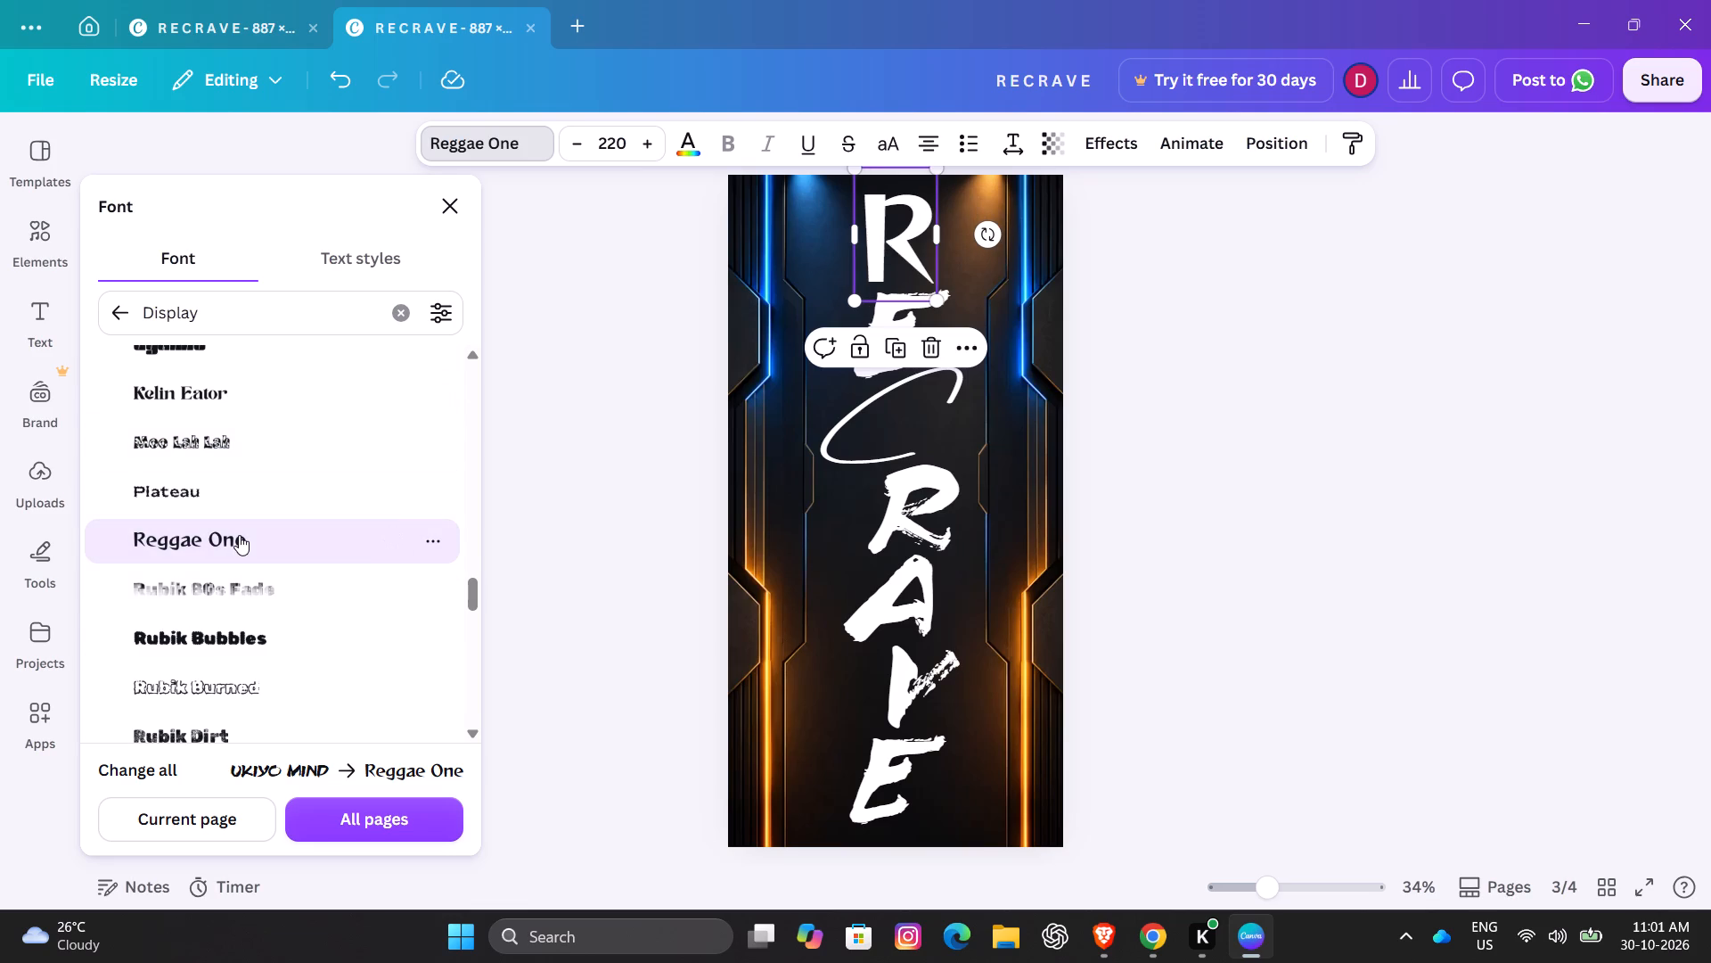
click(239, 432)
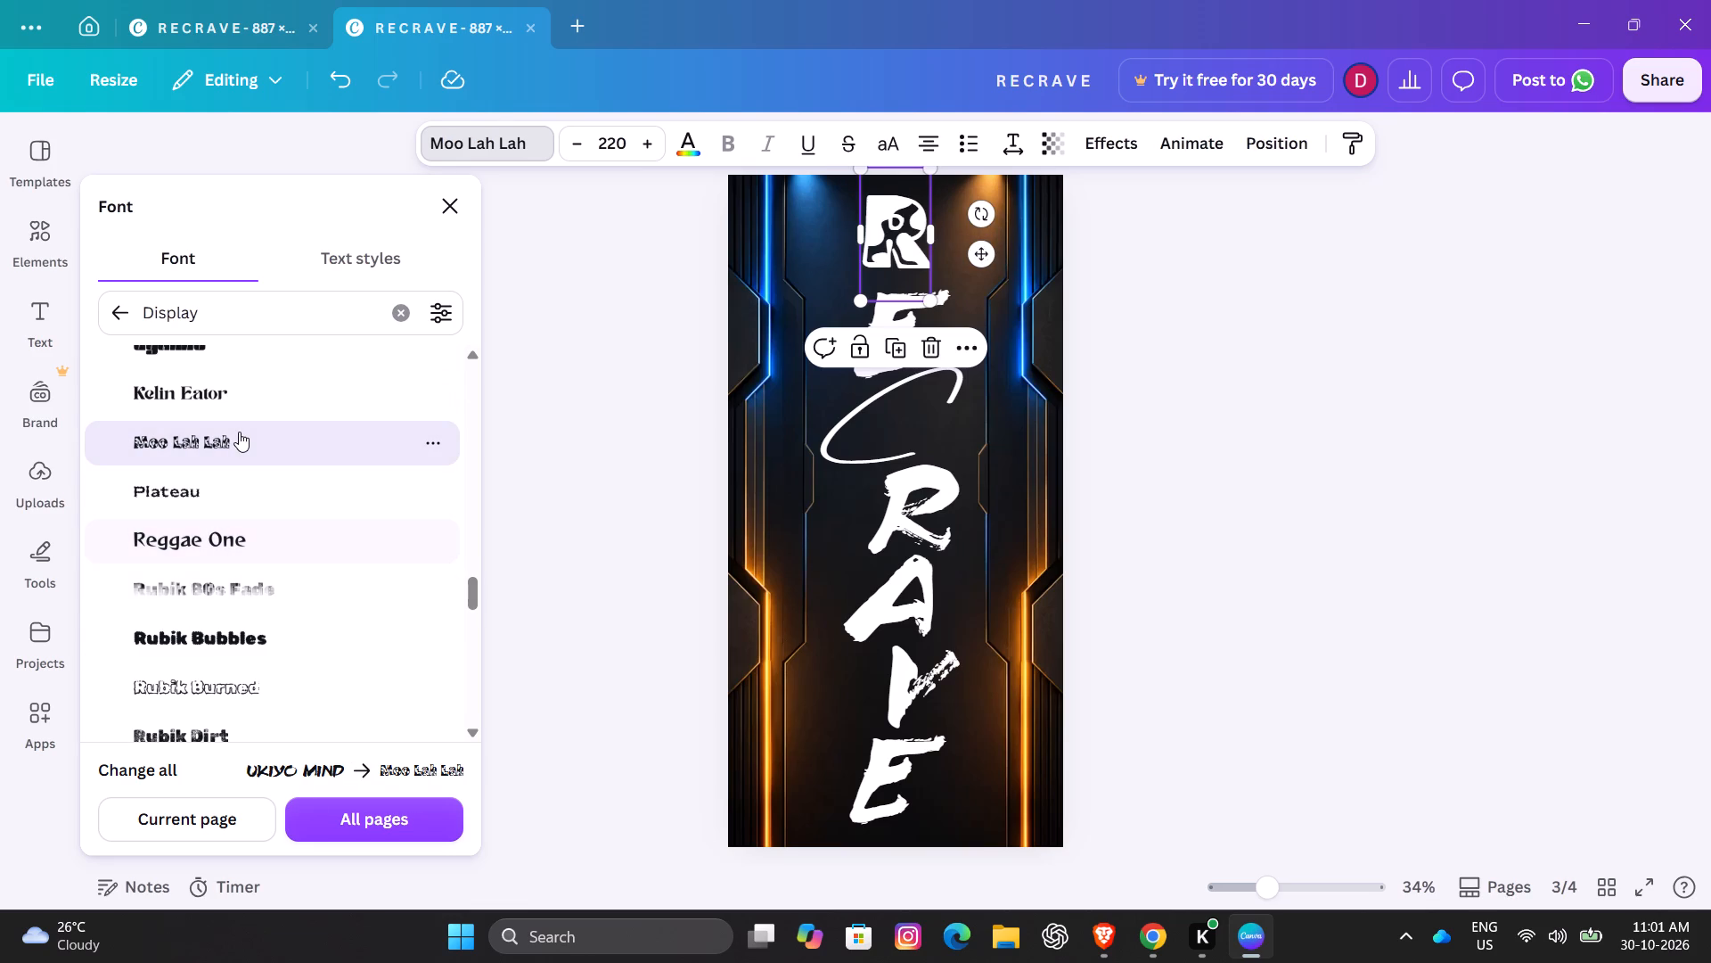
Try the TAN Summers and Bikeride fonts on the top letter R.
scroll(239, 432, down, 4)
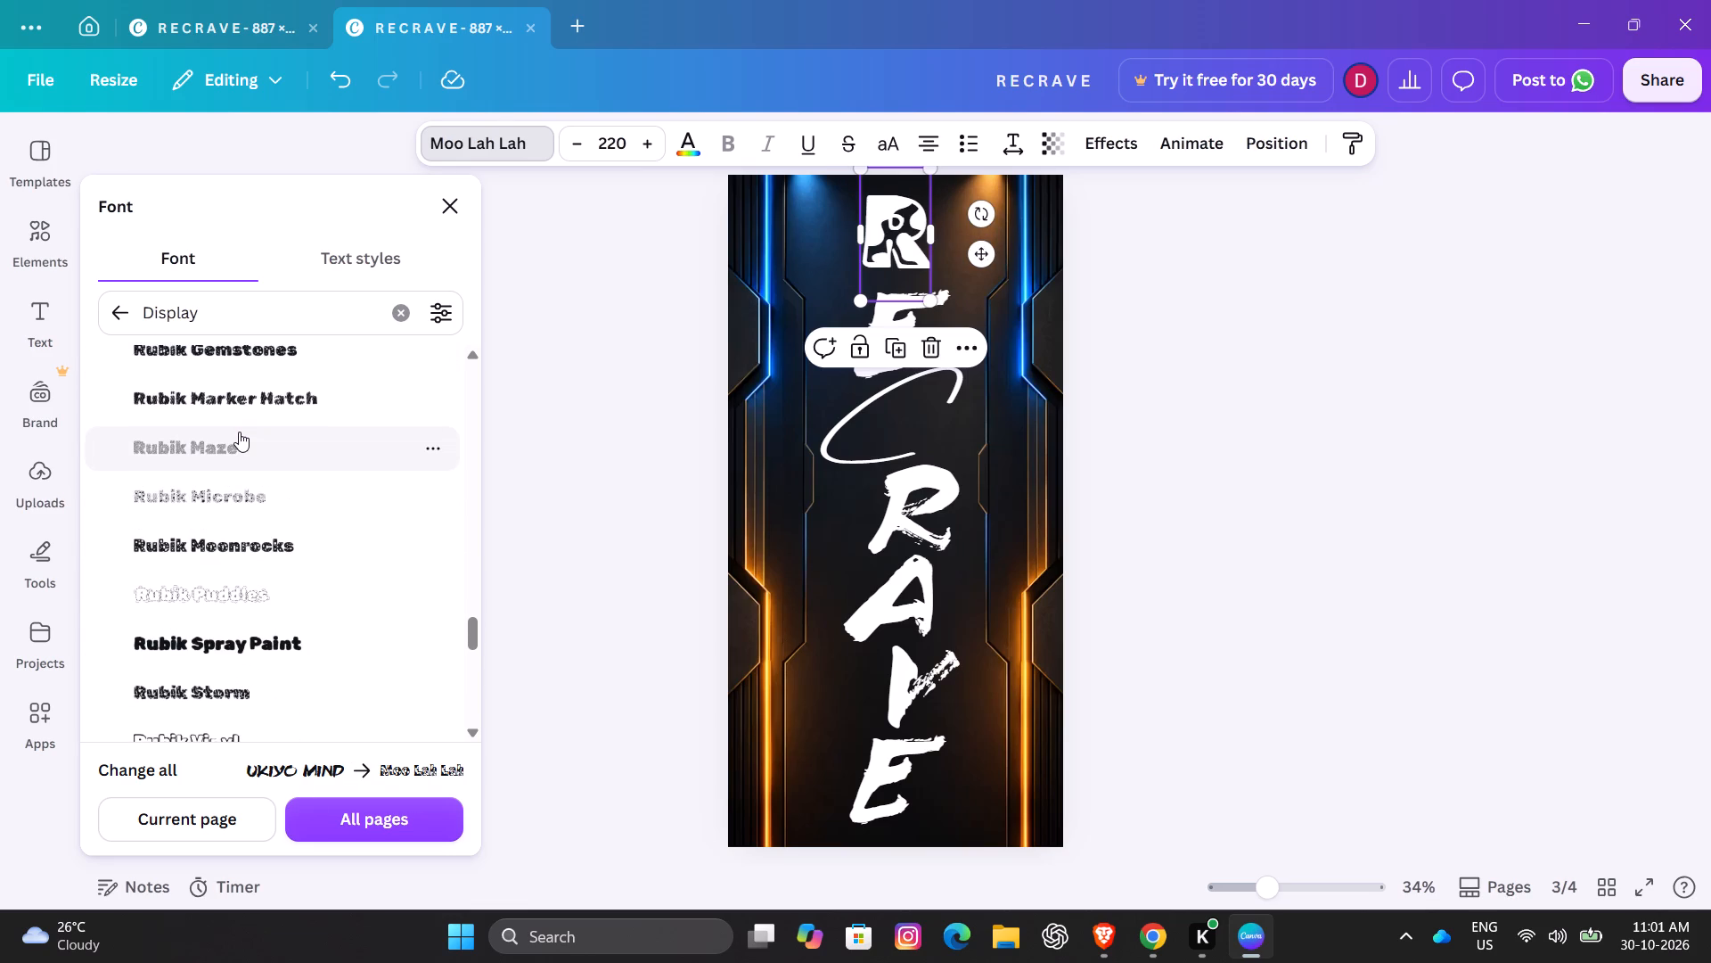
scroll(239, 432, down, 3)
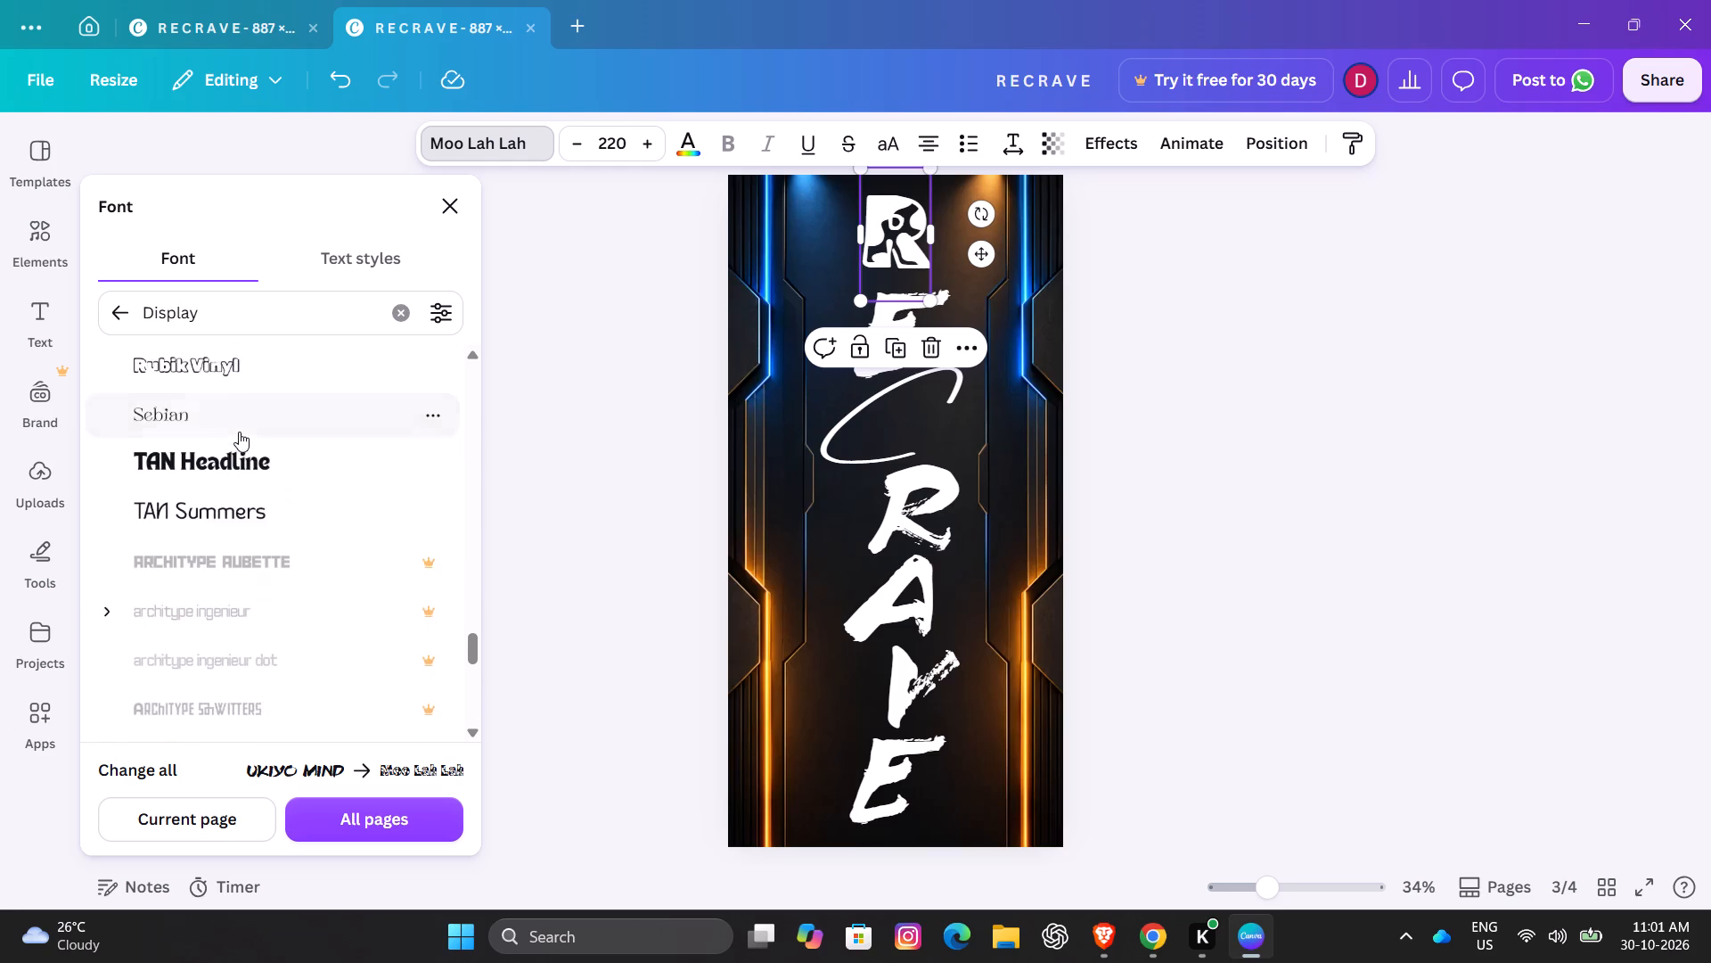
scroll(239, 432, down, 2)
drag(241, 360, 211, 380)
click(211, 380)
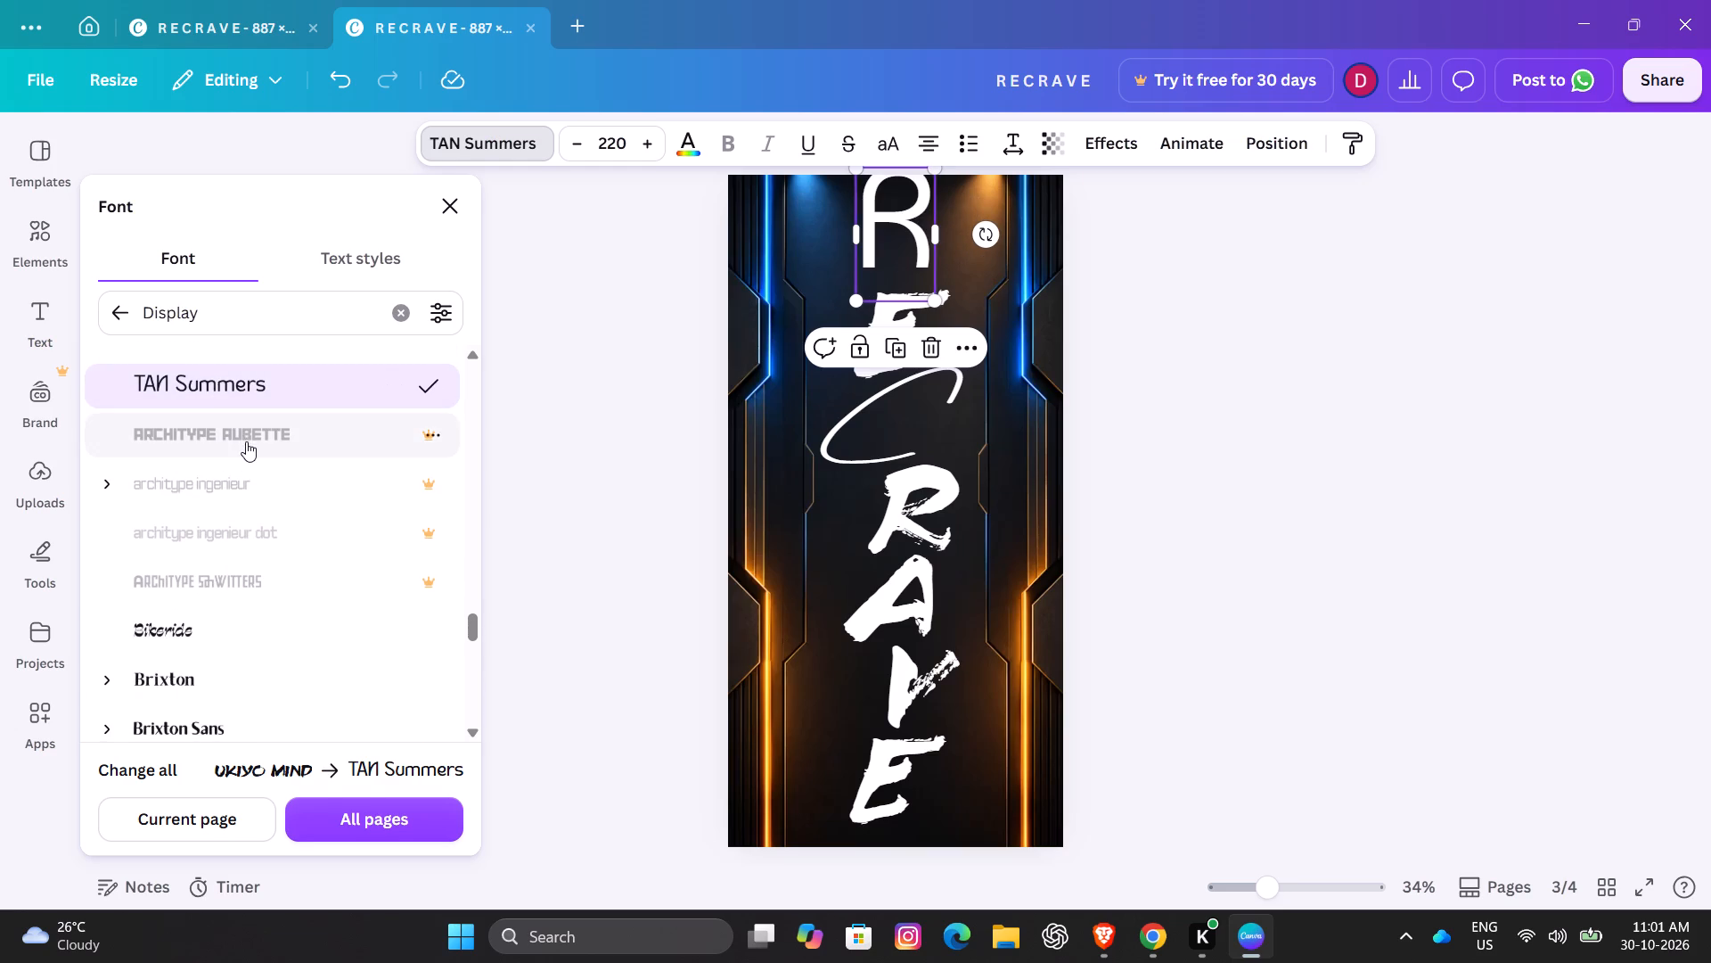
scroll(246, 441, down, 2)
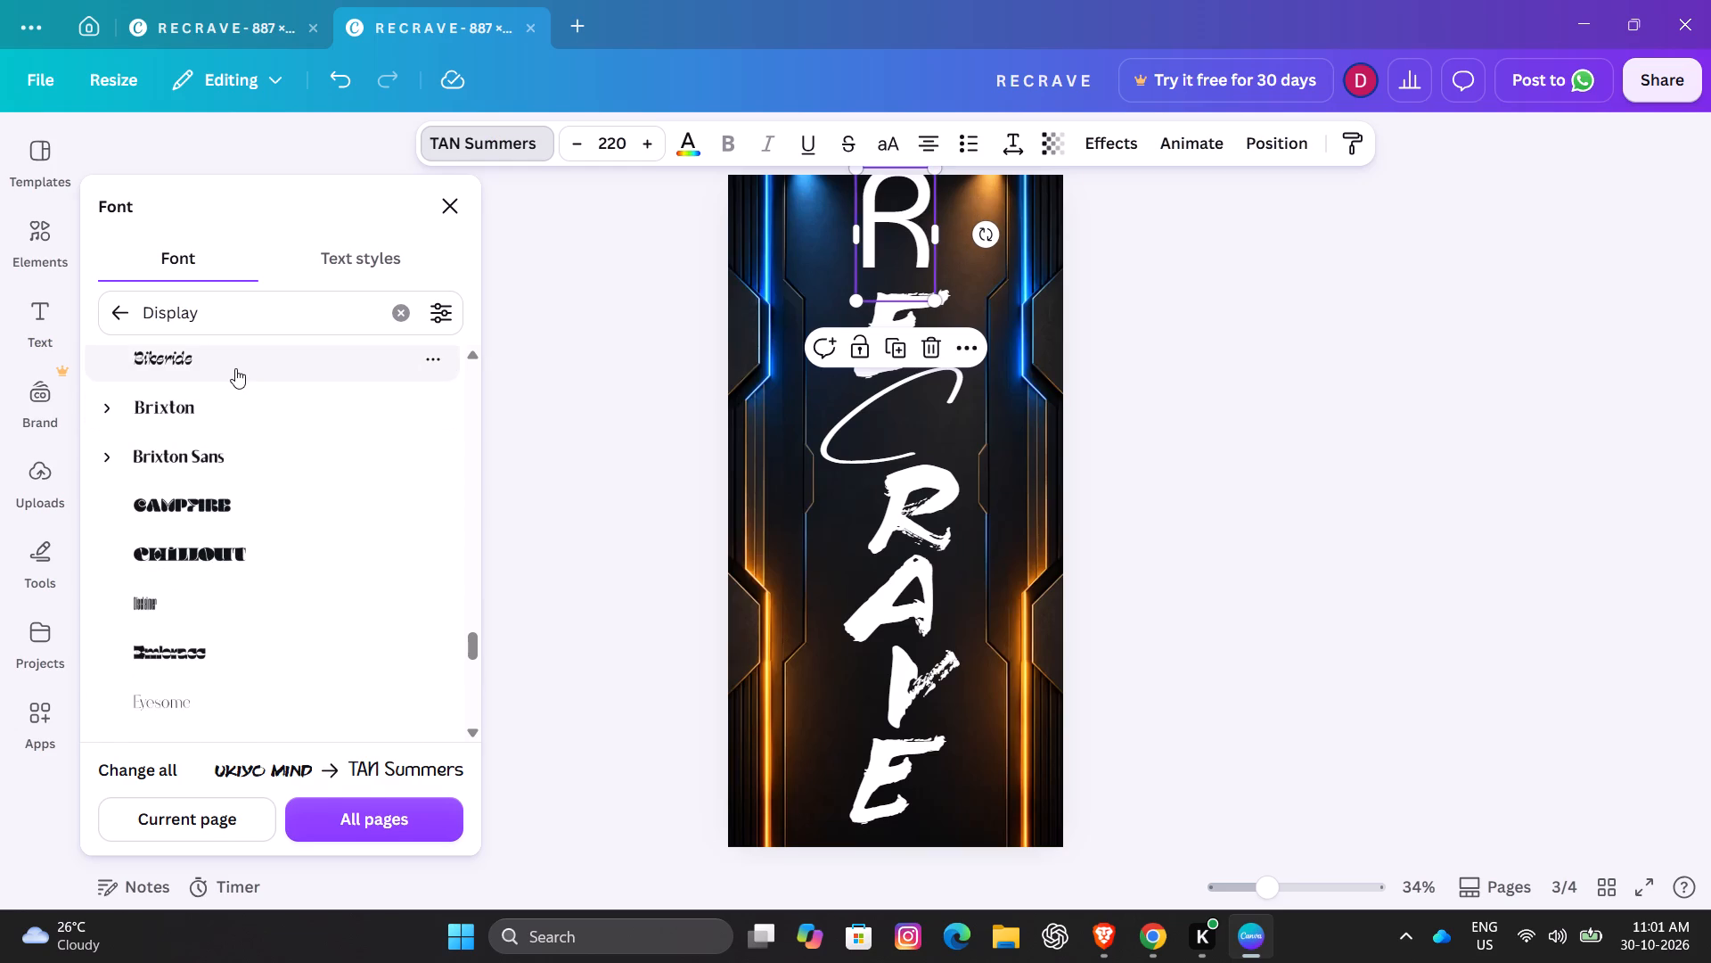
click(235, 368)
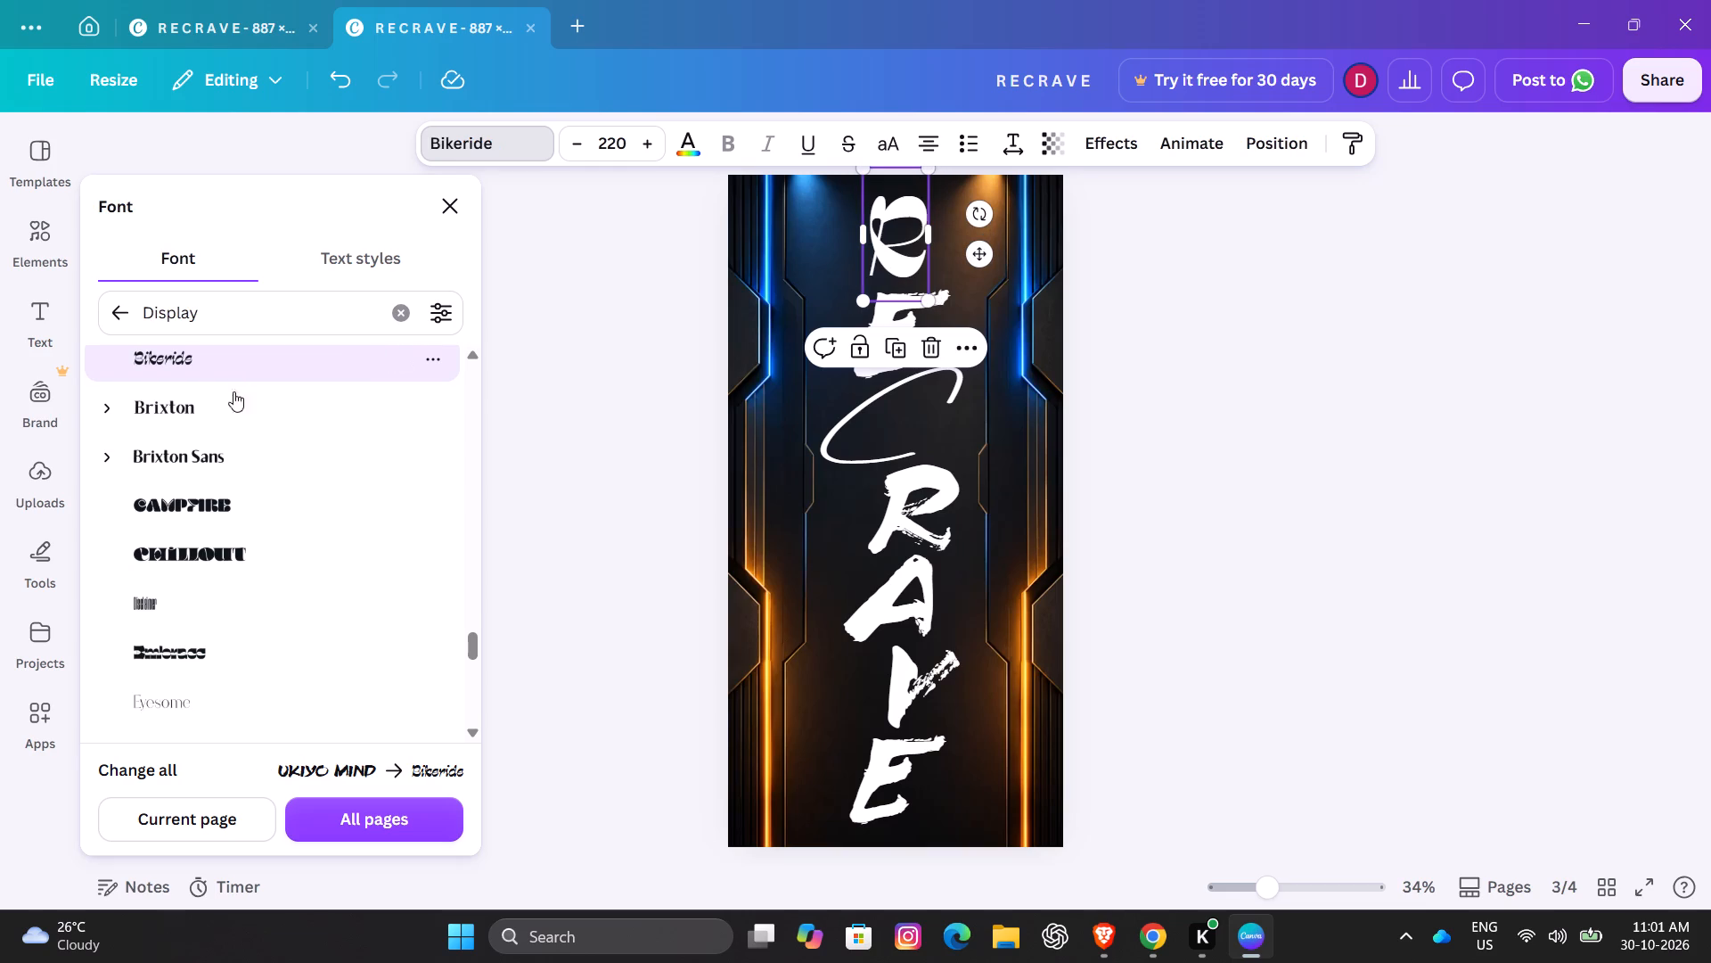
Try the Sceageus font on the top letter R and switch it to TAN Kindred.
scroll(224, 471, down, 5)
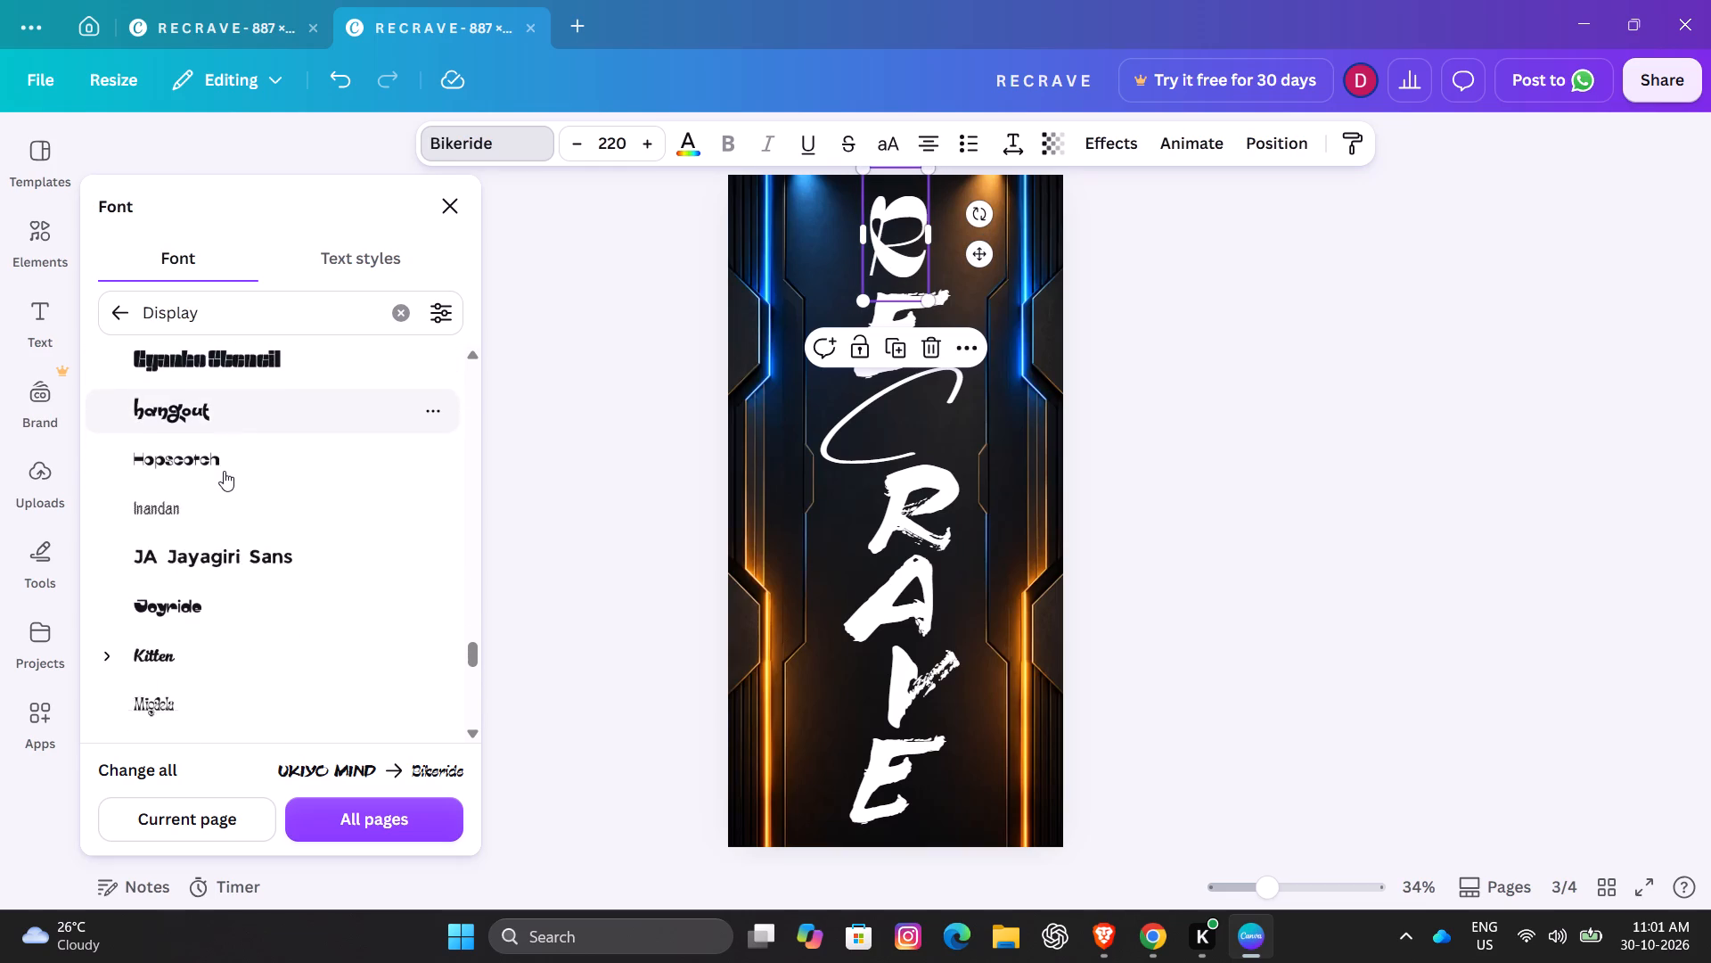
scroll(224, 471, down, 2)
click(225, 448)
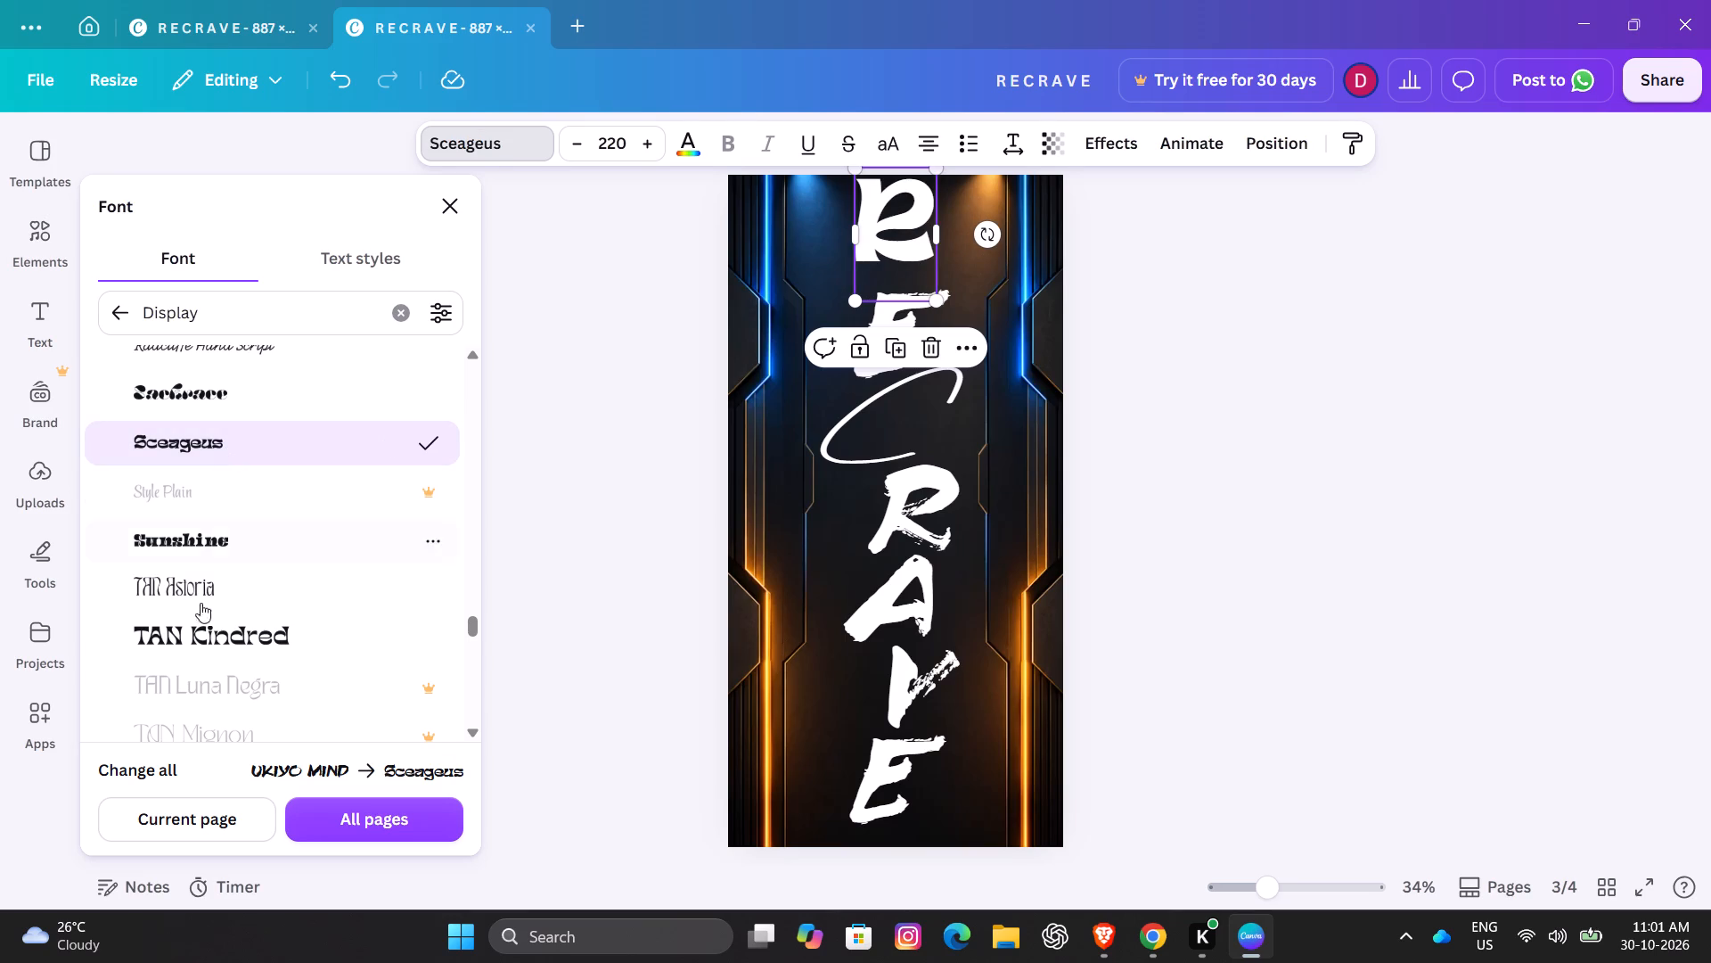
click(196, 626)
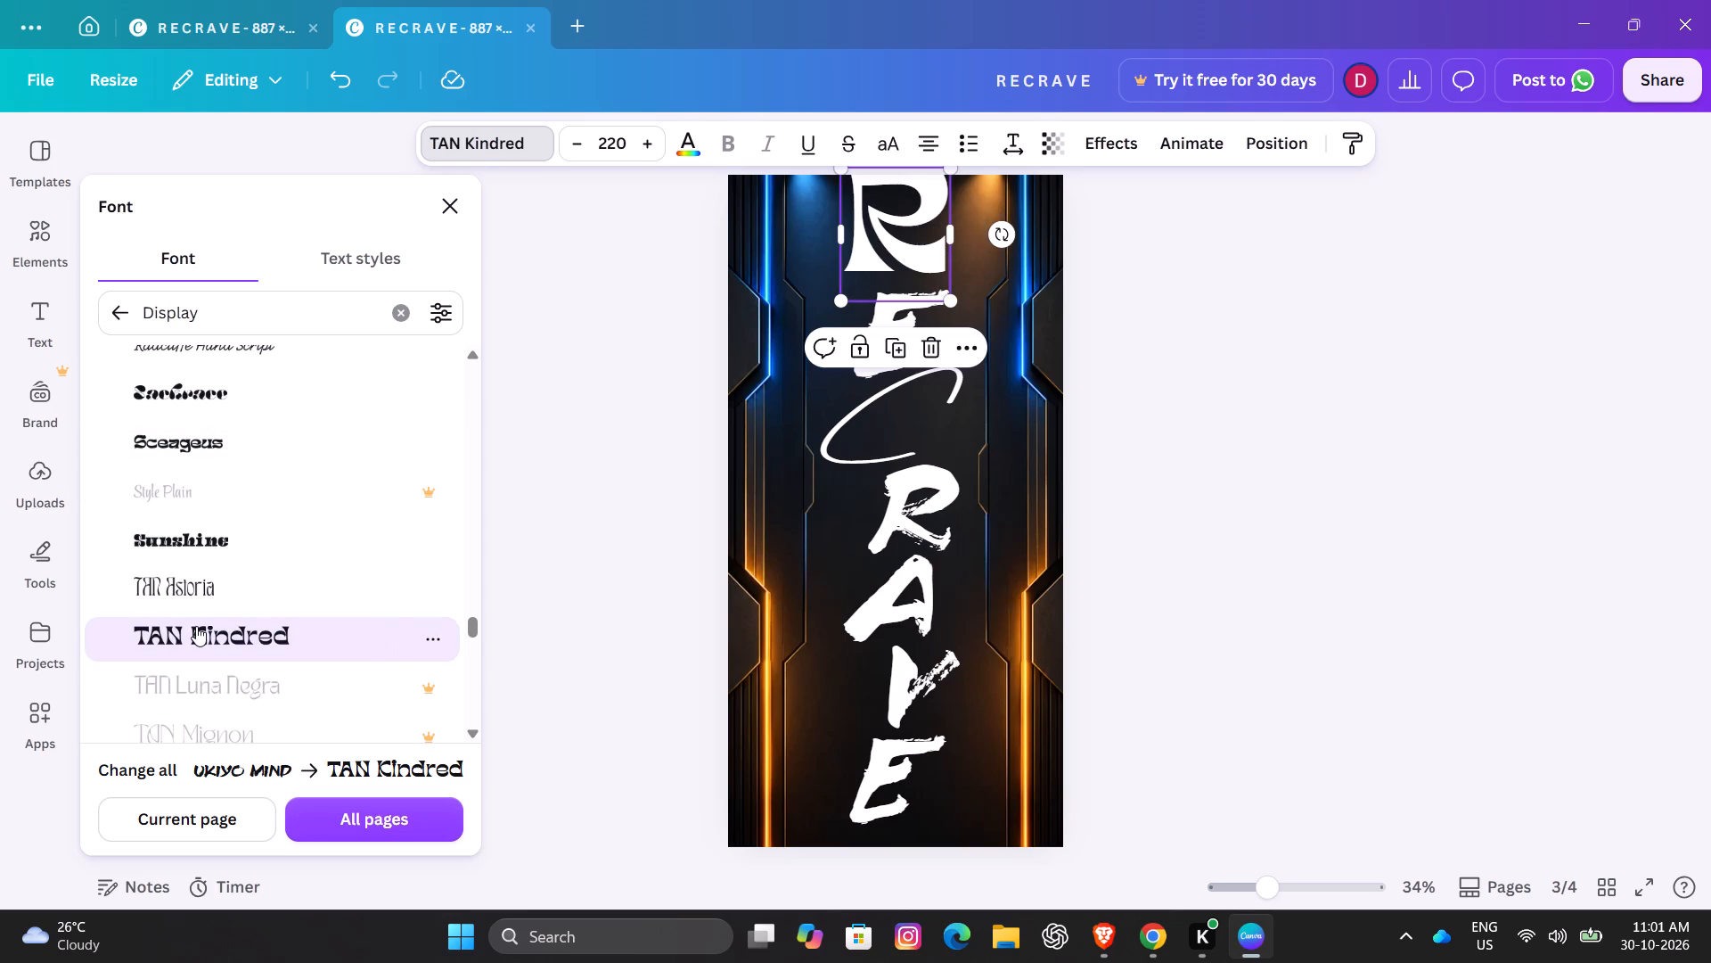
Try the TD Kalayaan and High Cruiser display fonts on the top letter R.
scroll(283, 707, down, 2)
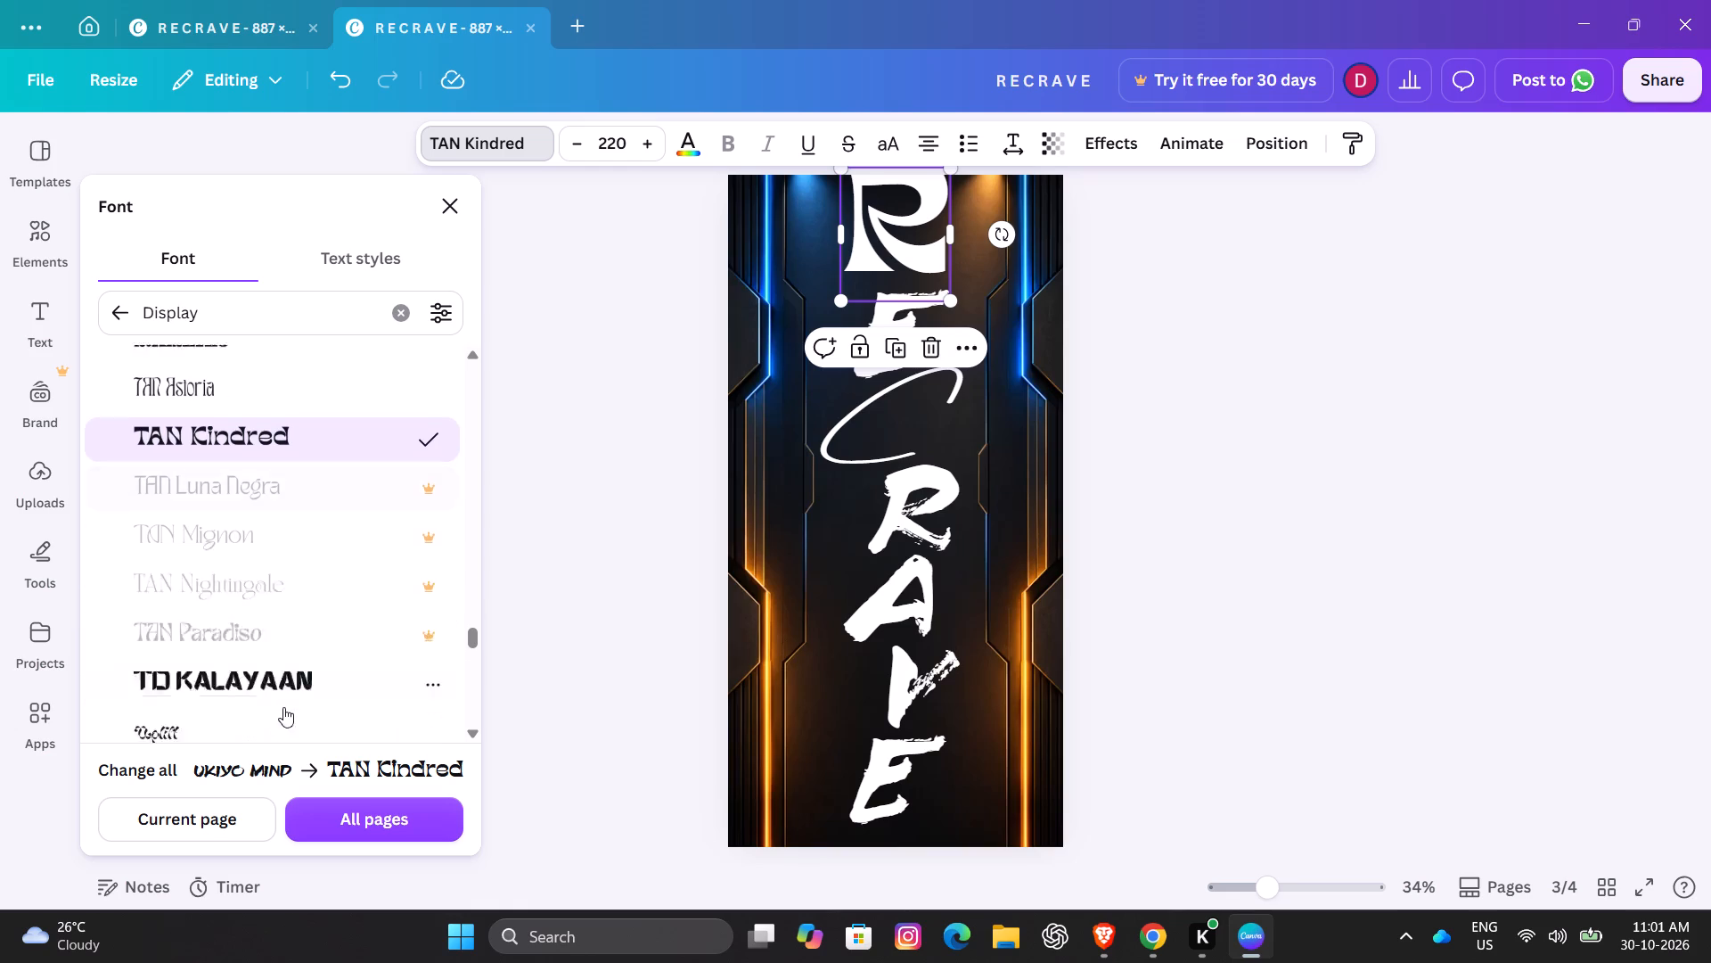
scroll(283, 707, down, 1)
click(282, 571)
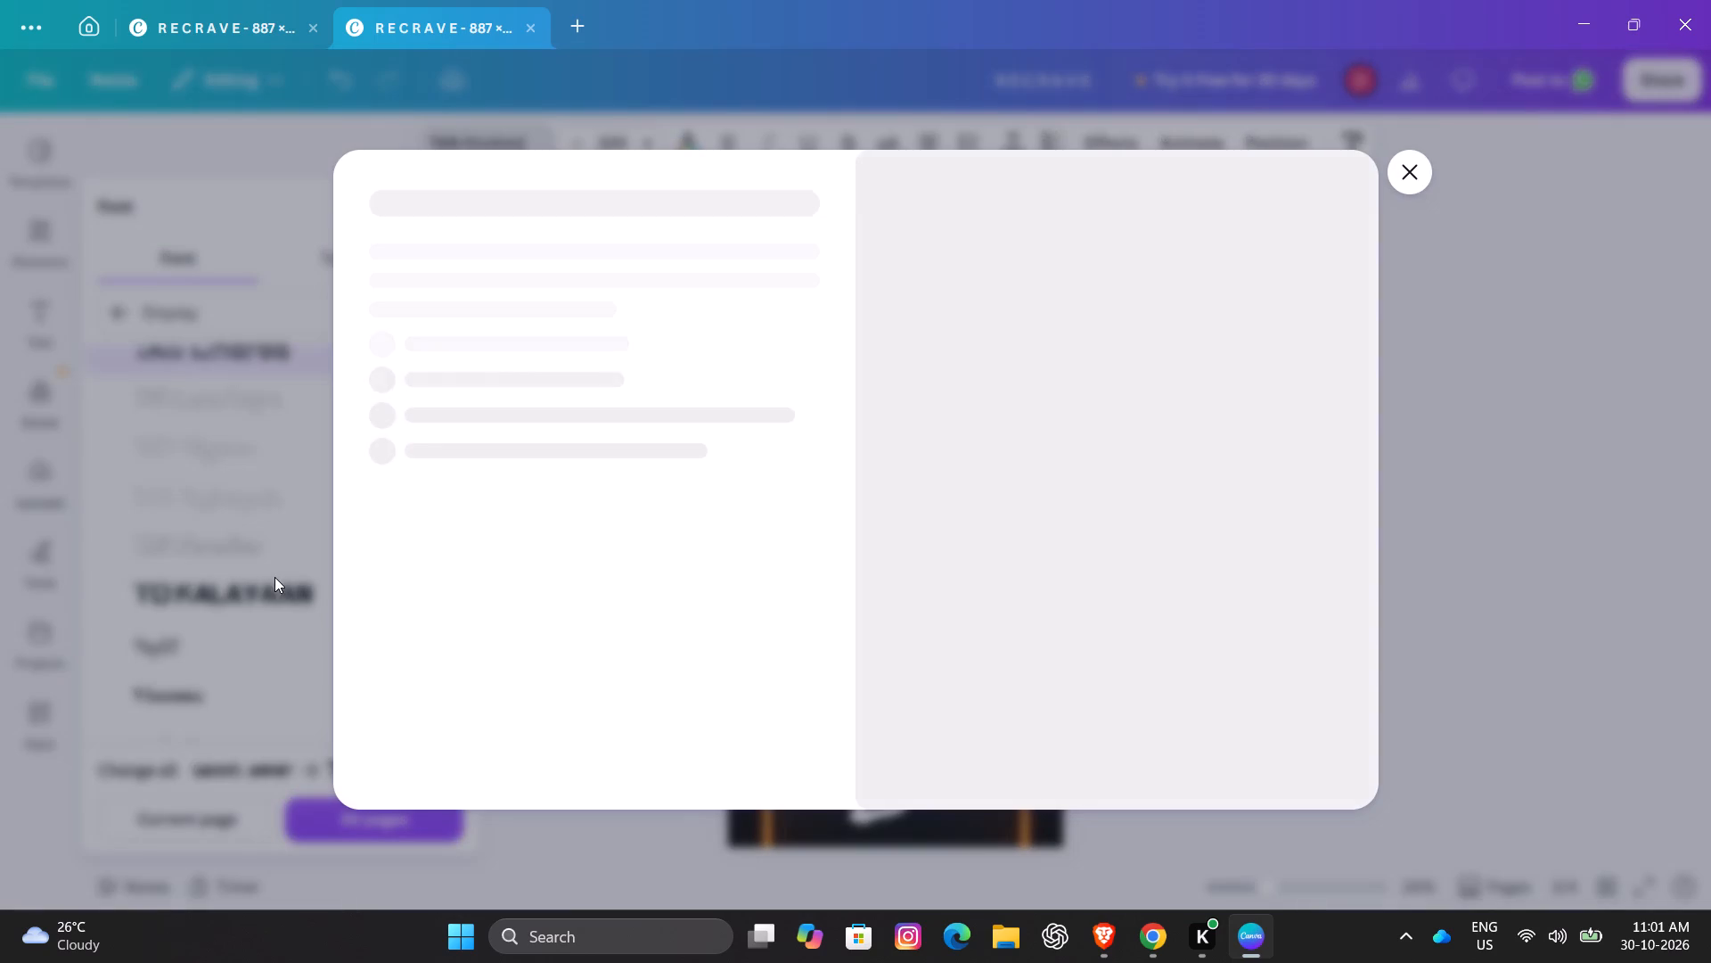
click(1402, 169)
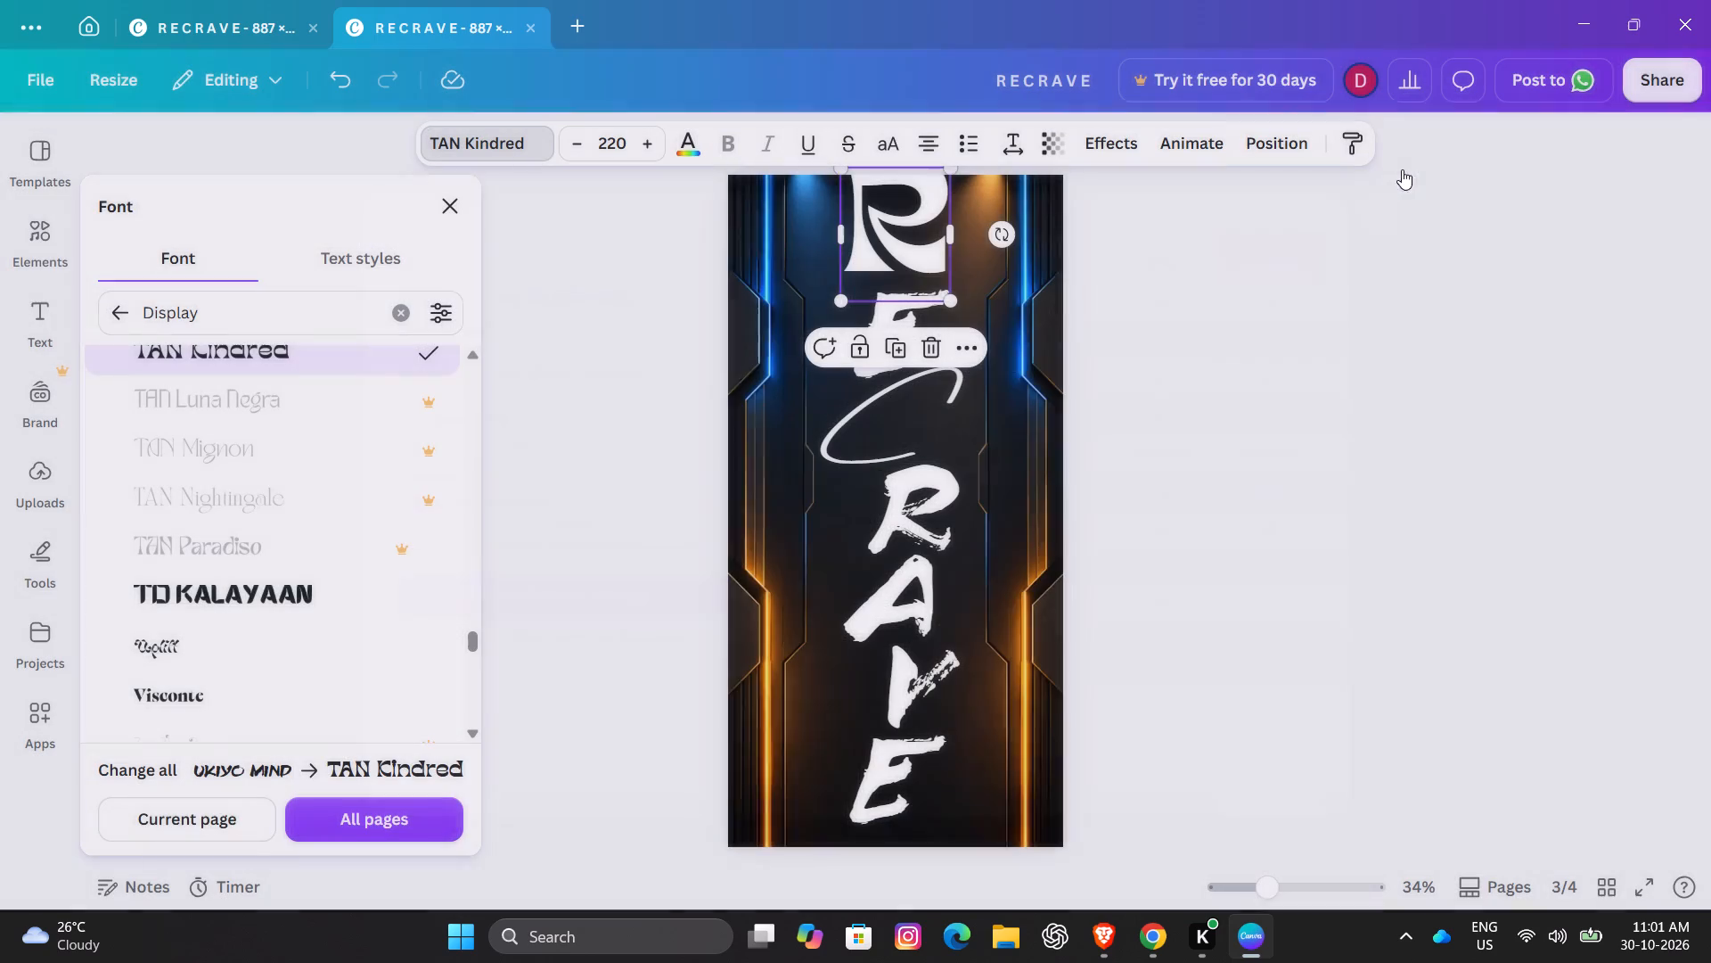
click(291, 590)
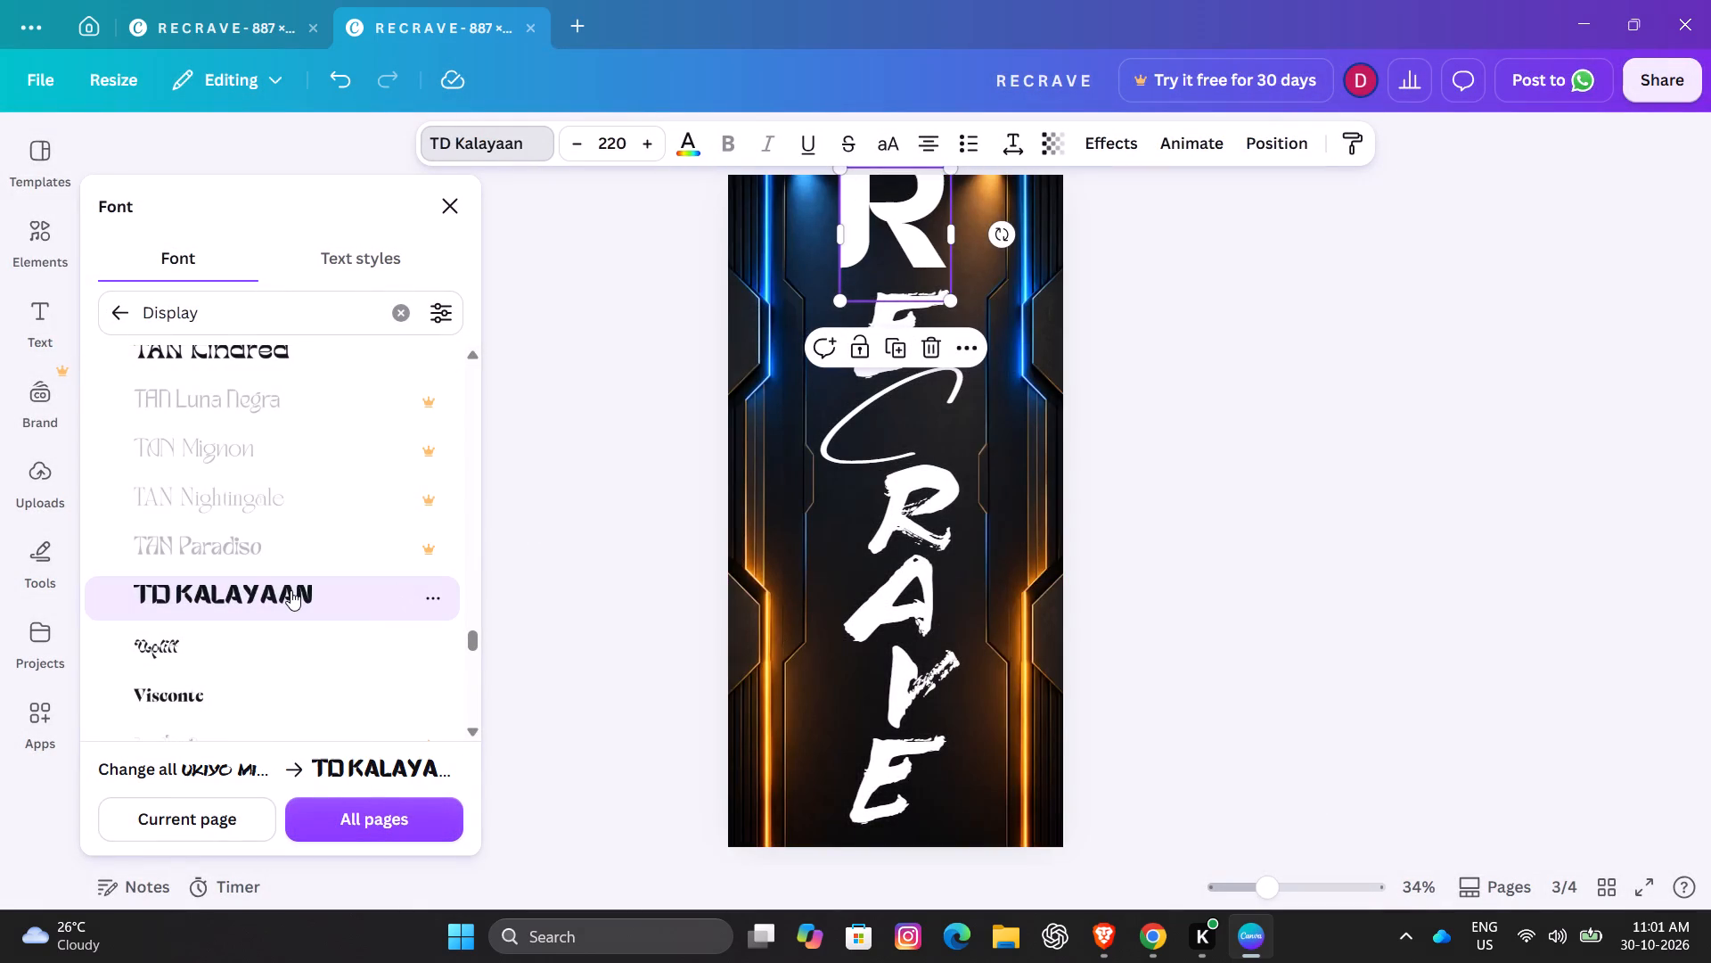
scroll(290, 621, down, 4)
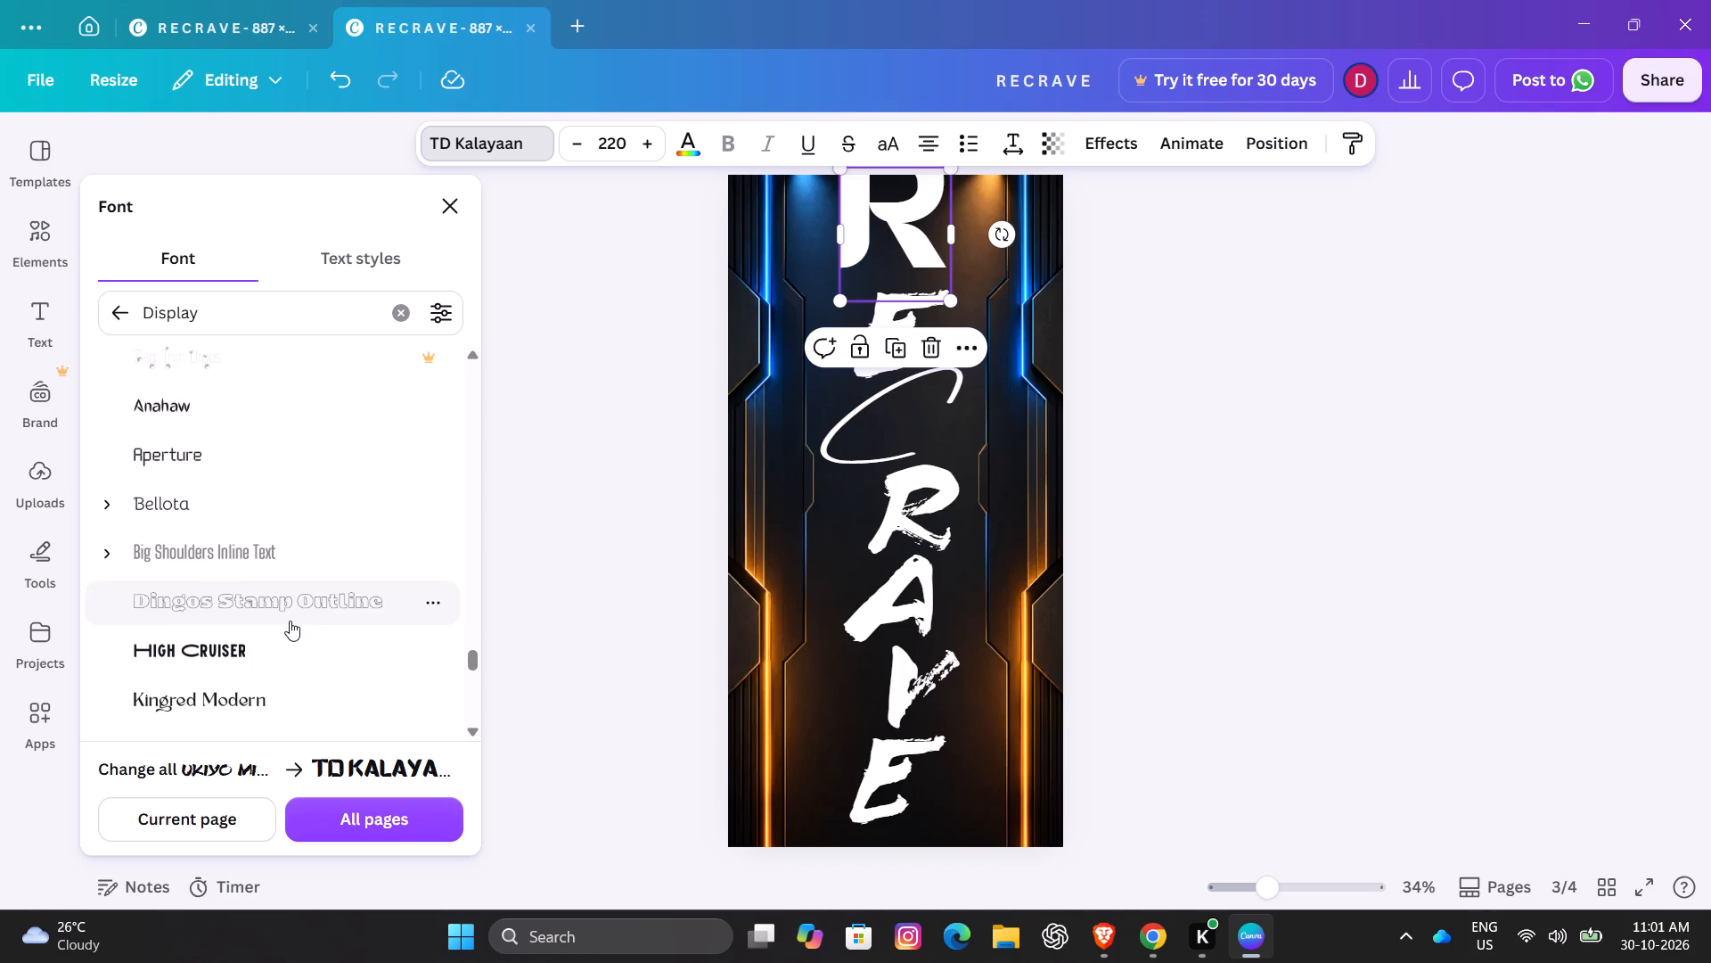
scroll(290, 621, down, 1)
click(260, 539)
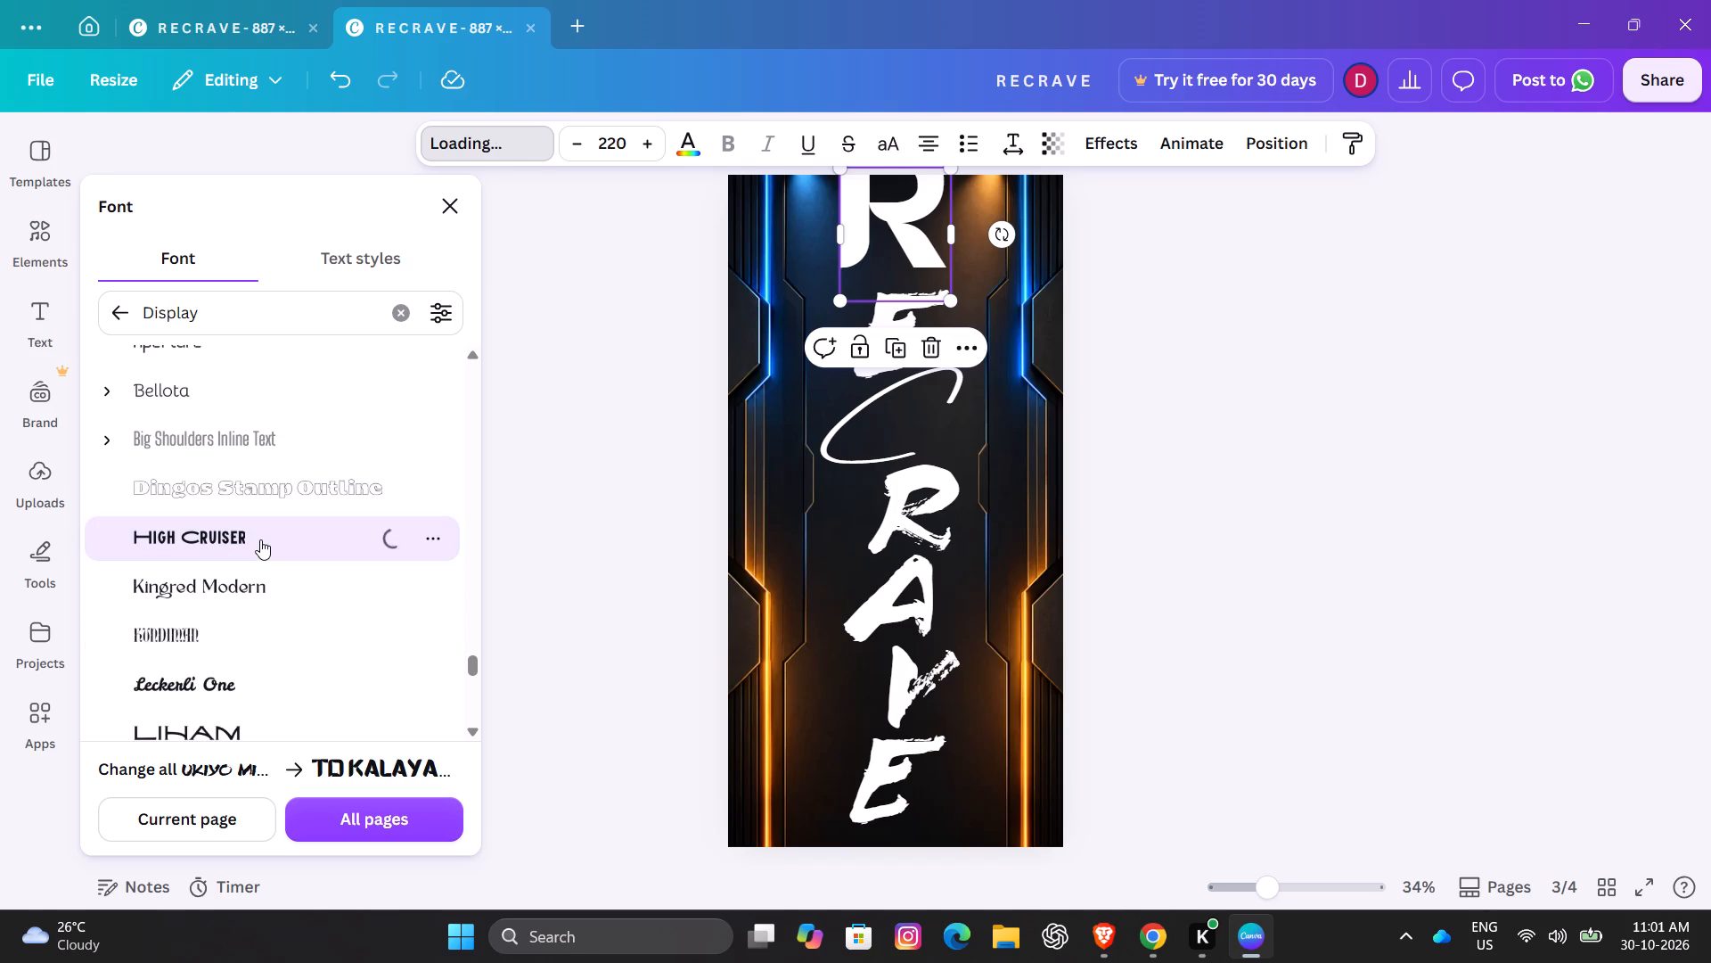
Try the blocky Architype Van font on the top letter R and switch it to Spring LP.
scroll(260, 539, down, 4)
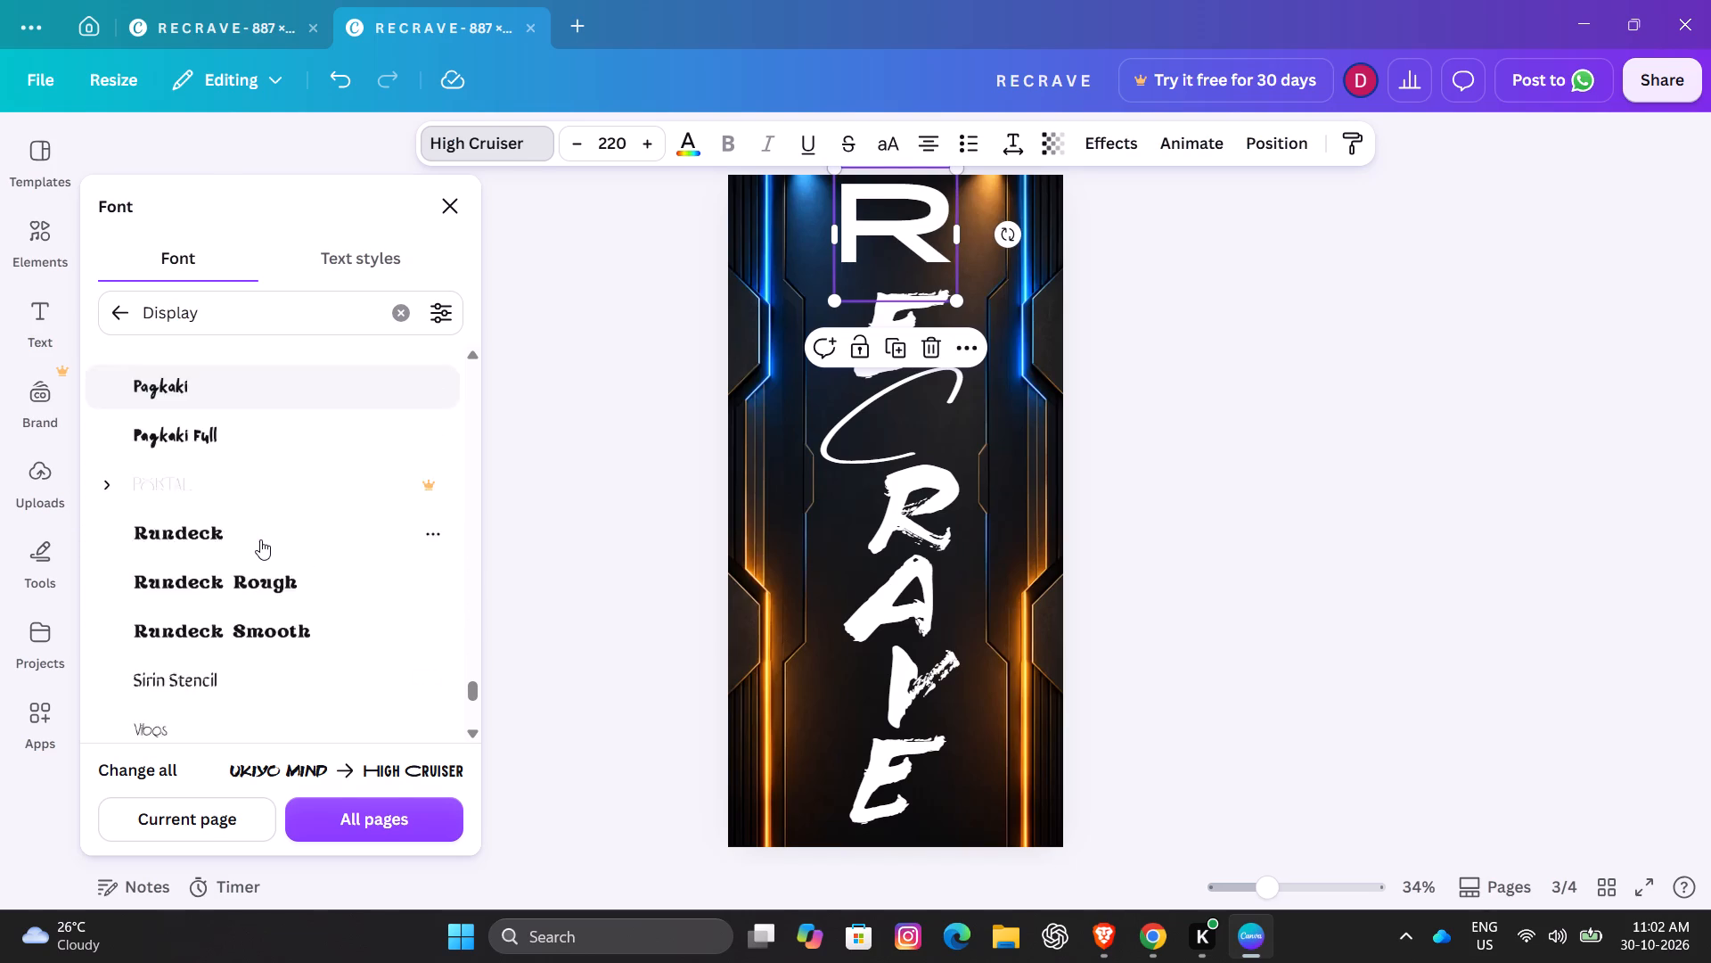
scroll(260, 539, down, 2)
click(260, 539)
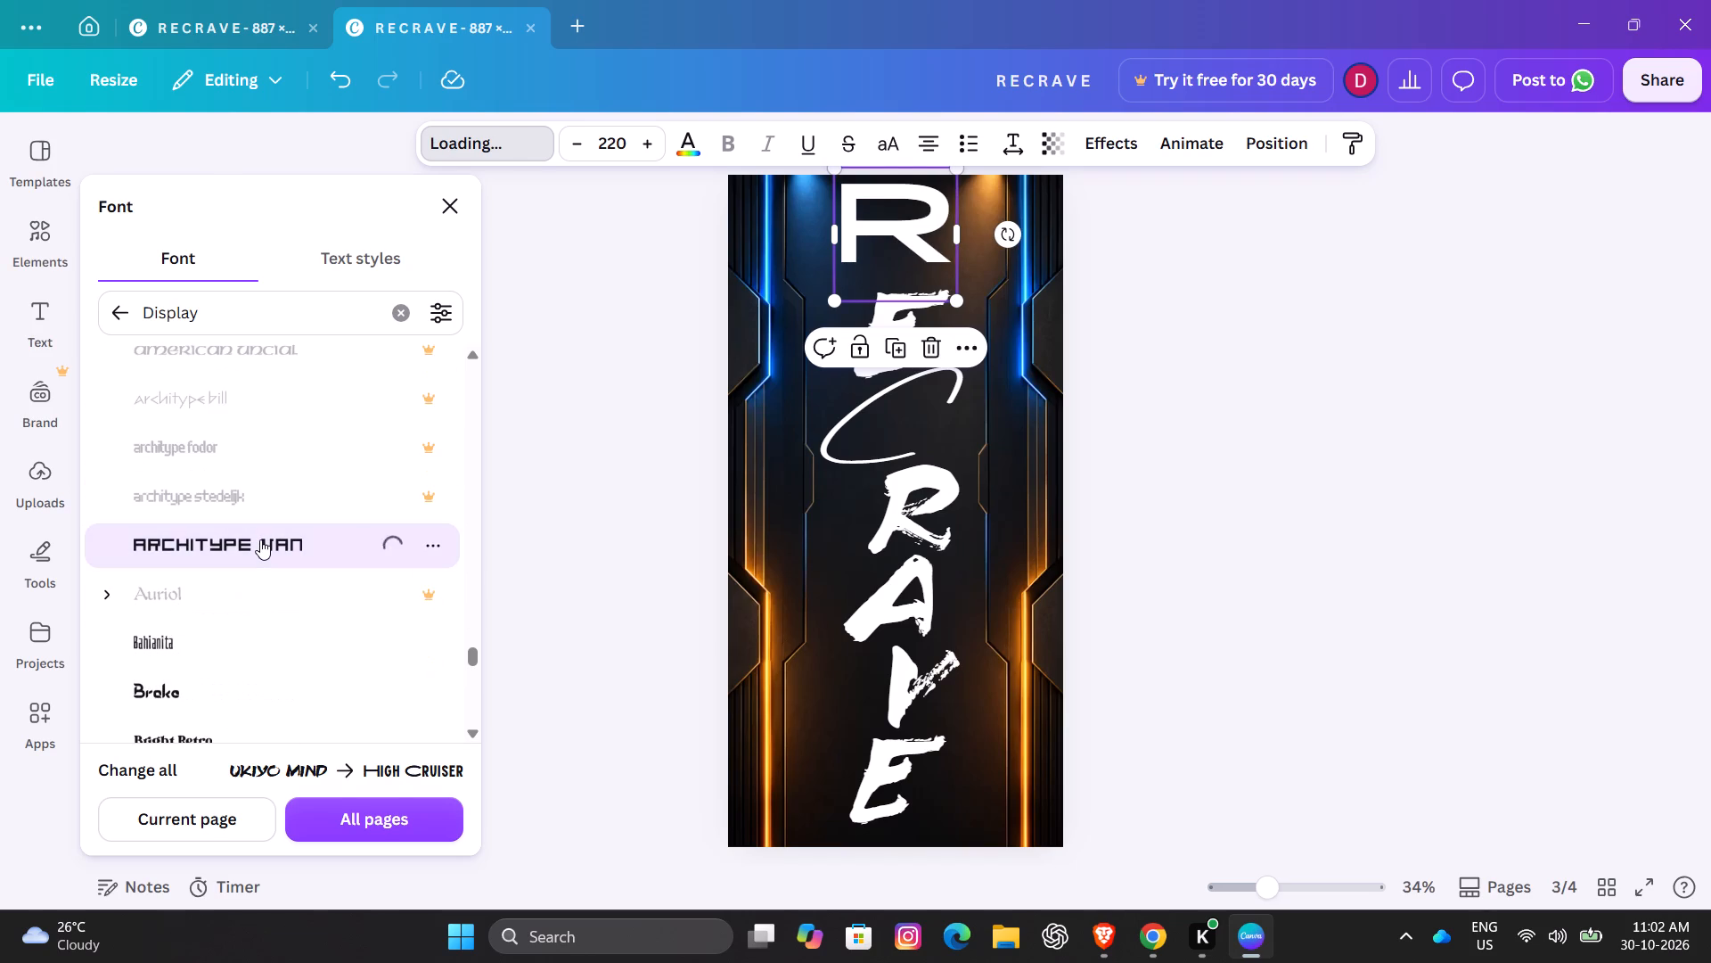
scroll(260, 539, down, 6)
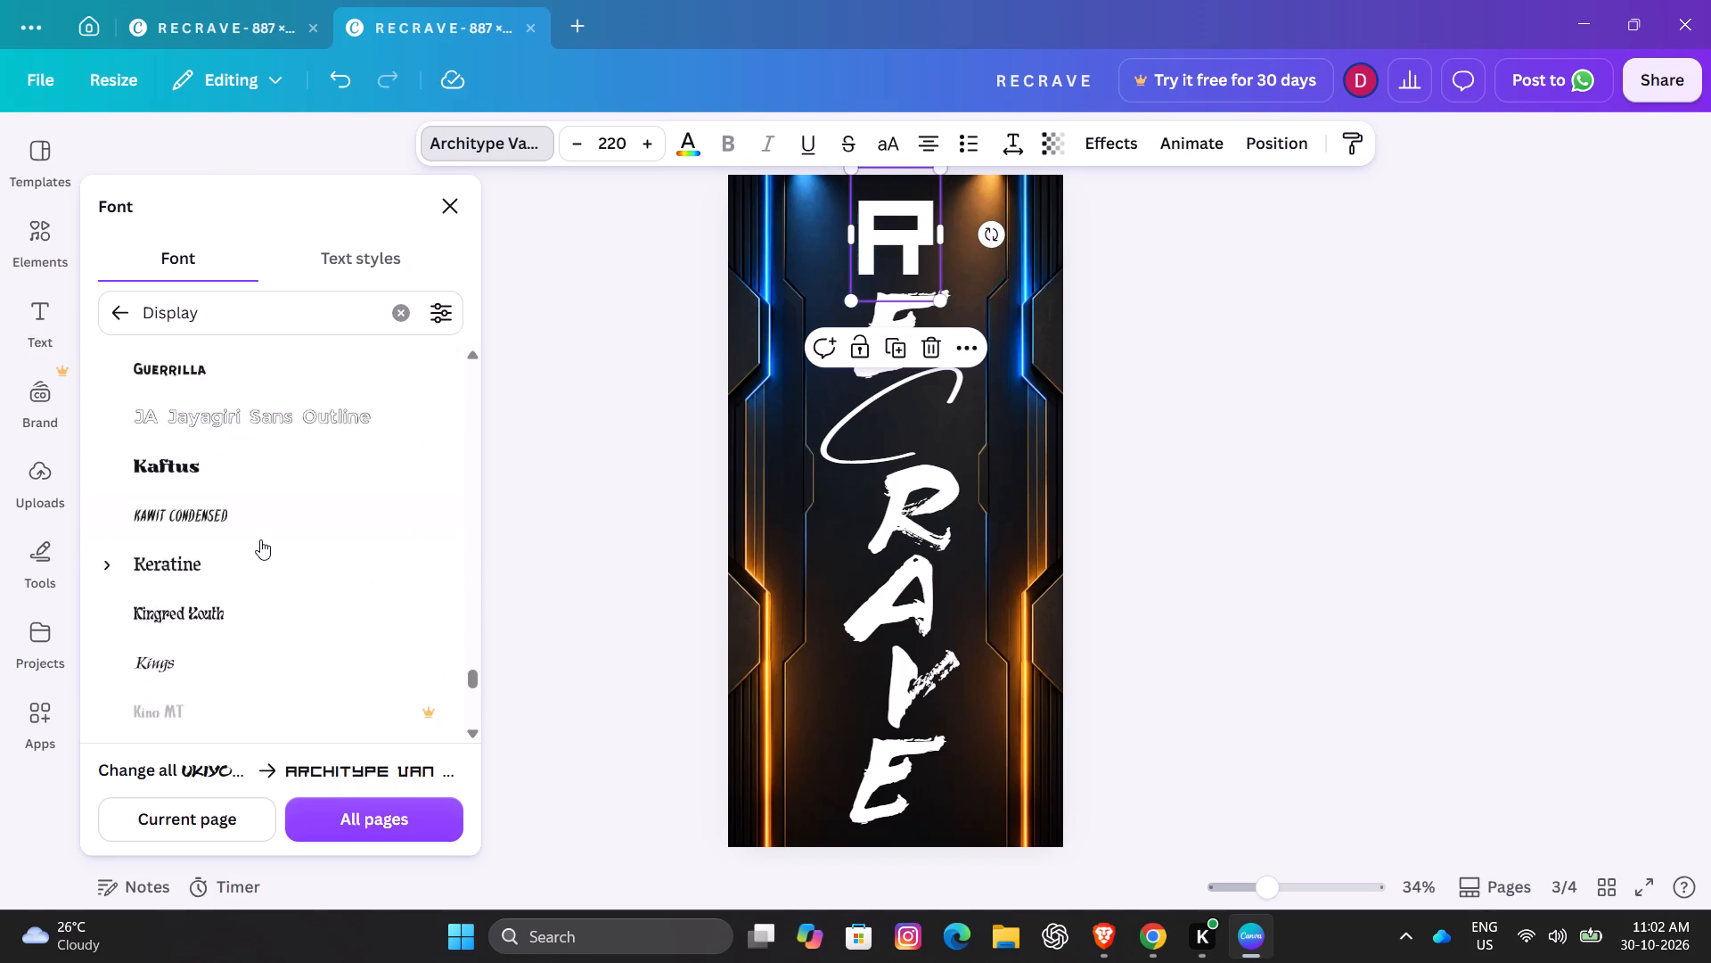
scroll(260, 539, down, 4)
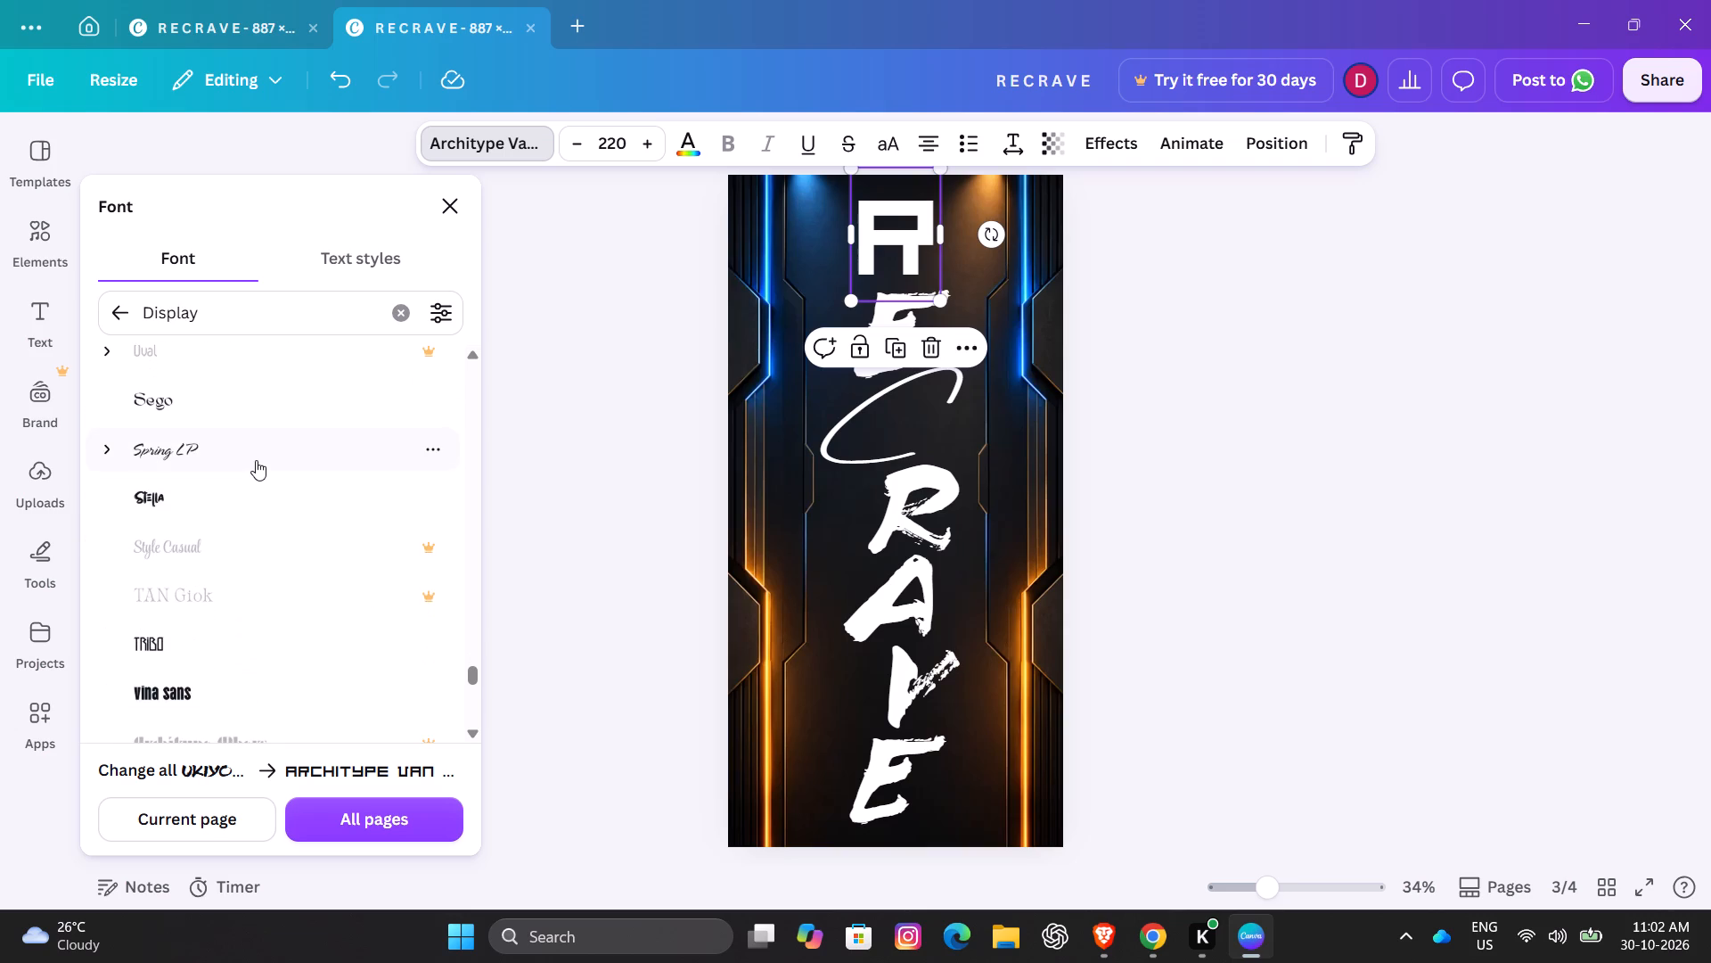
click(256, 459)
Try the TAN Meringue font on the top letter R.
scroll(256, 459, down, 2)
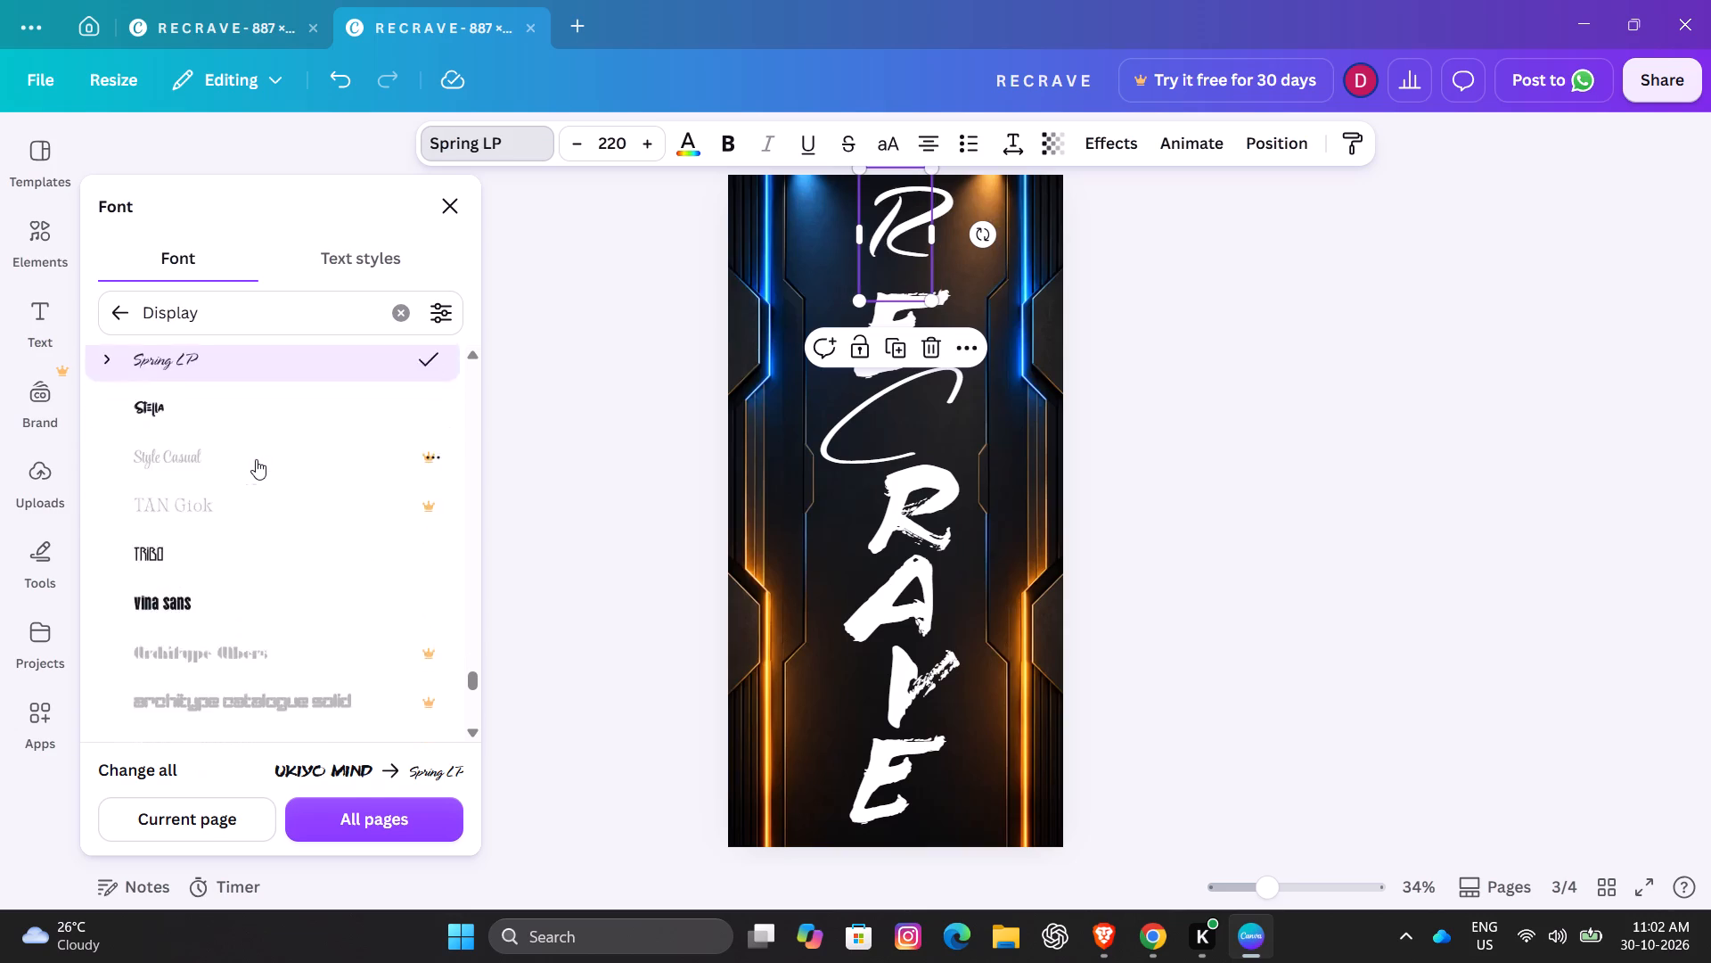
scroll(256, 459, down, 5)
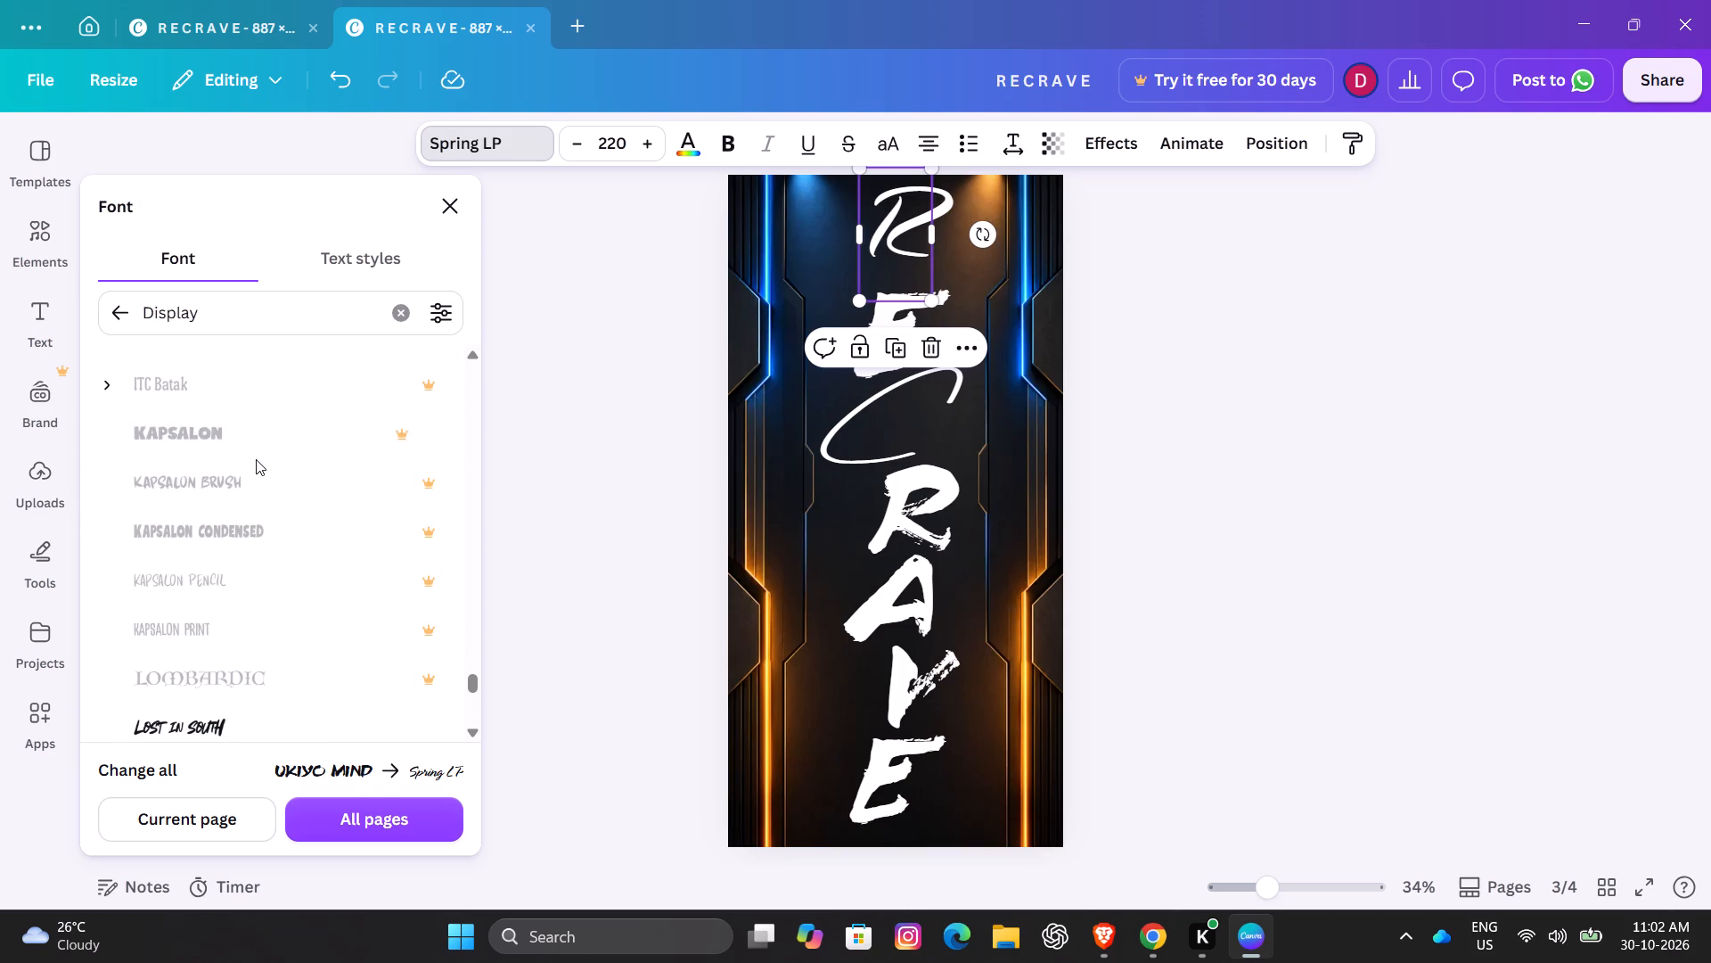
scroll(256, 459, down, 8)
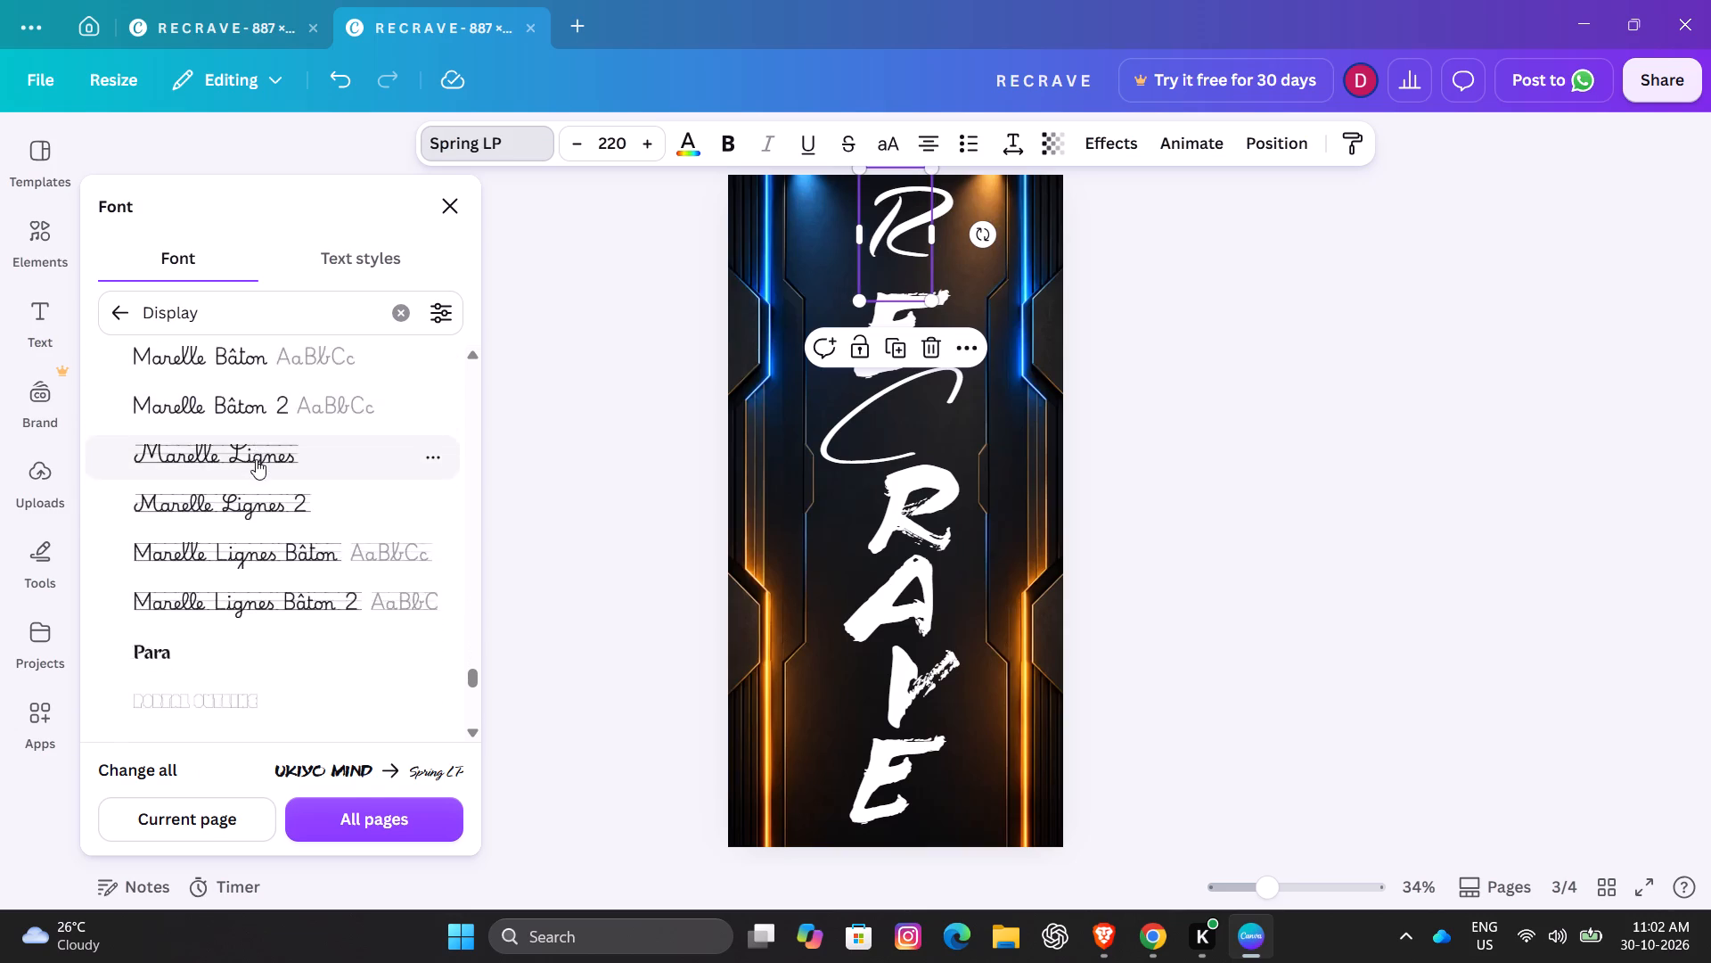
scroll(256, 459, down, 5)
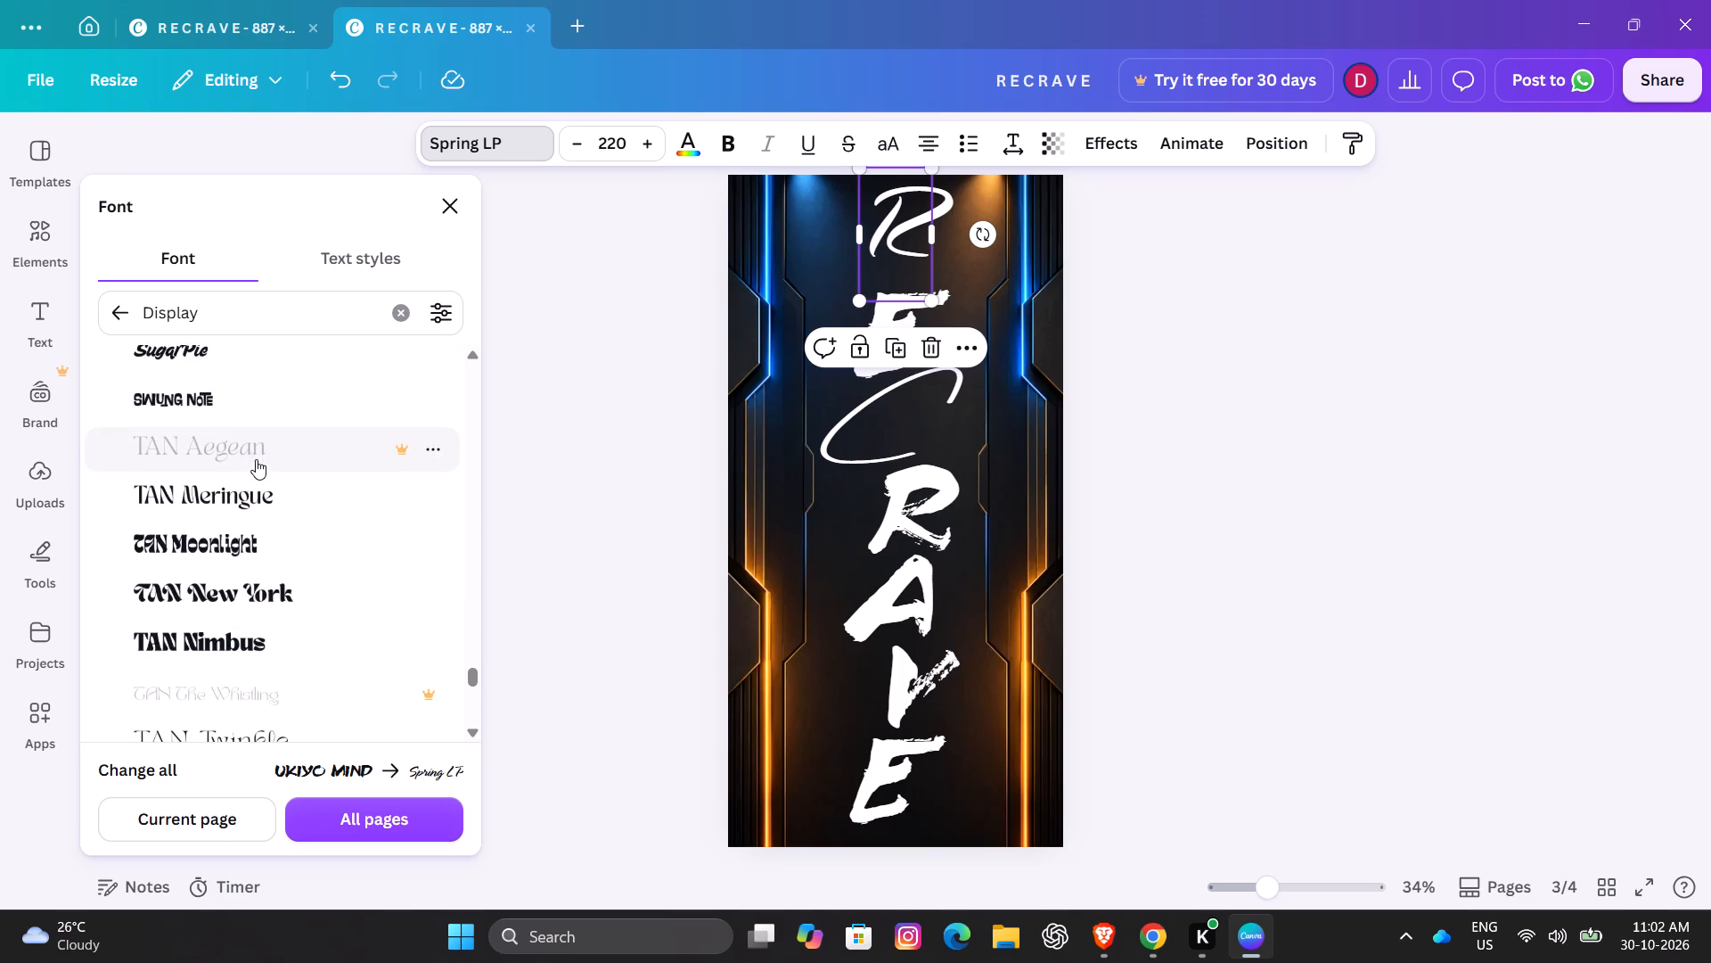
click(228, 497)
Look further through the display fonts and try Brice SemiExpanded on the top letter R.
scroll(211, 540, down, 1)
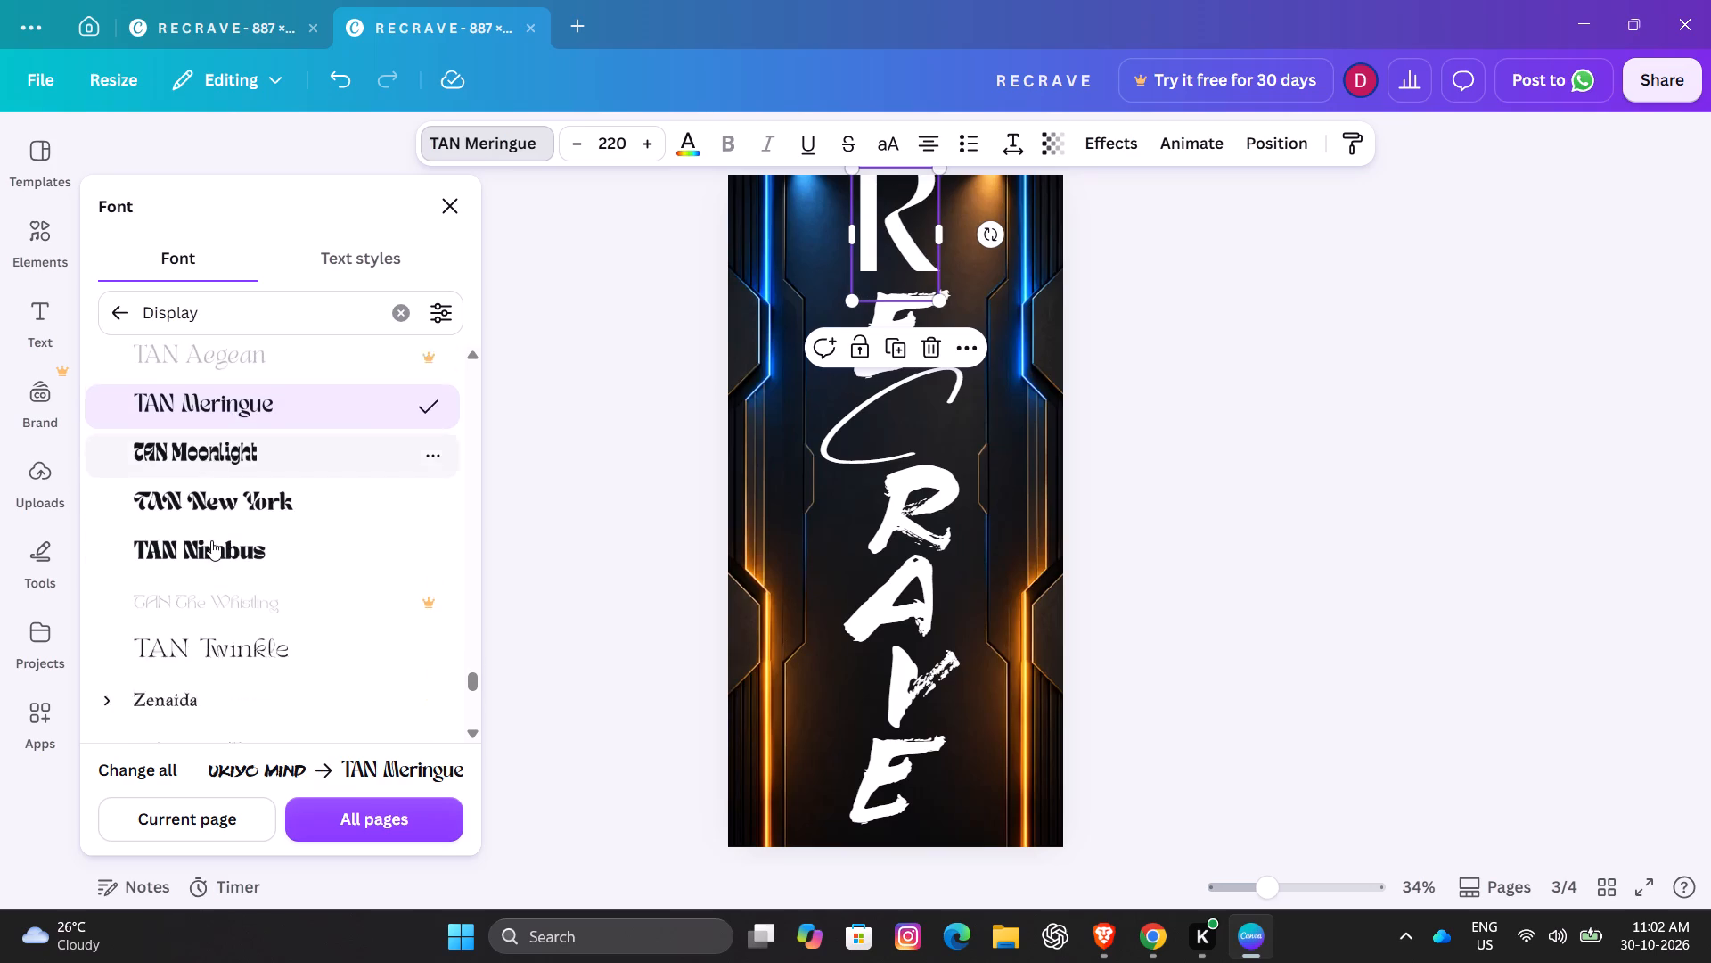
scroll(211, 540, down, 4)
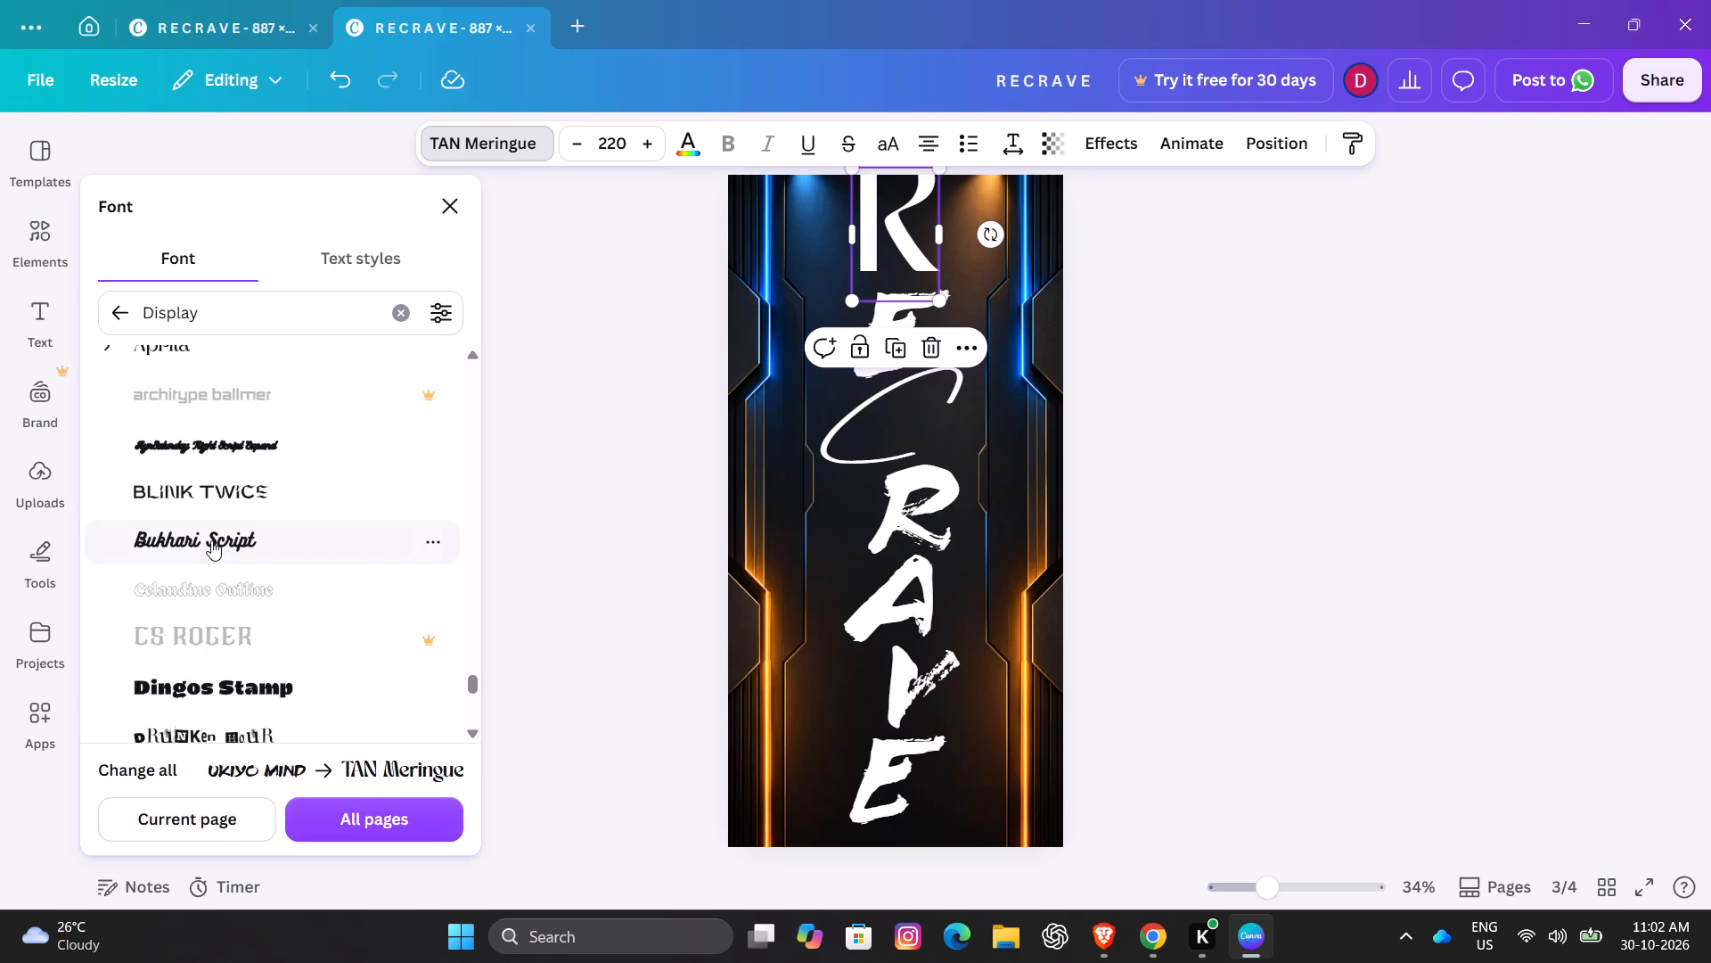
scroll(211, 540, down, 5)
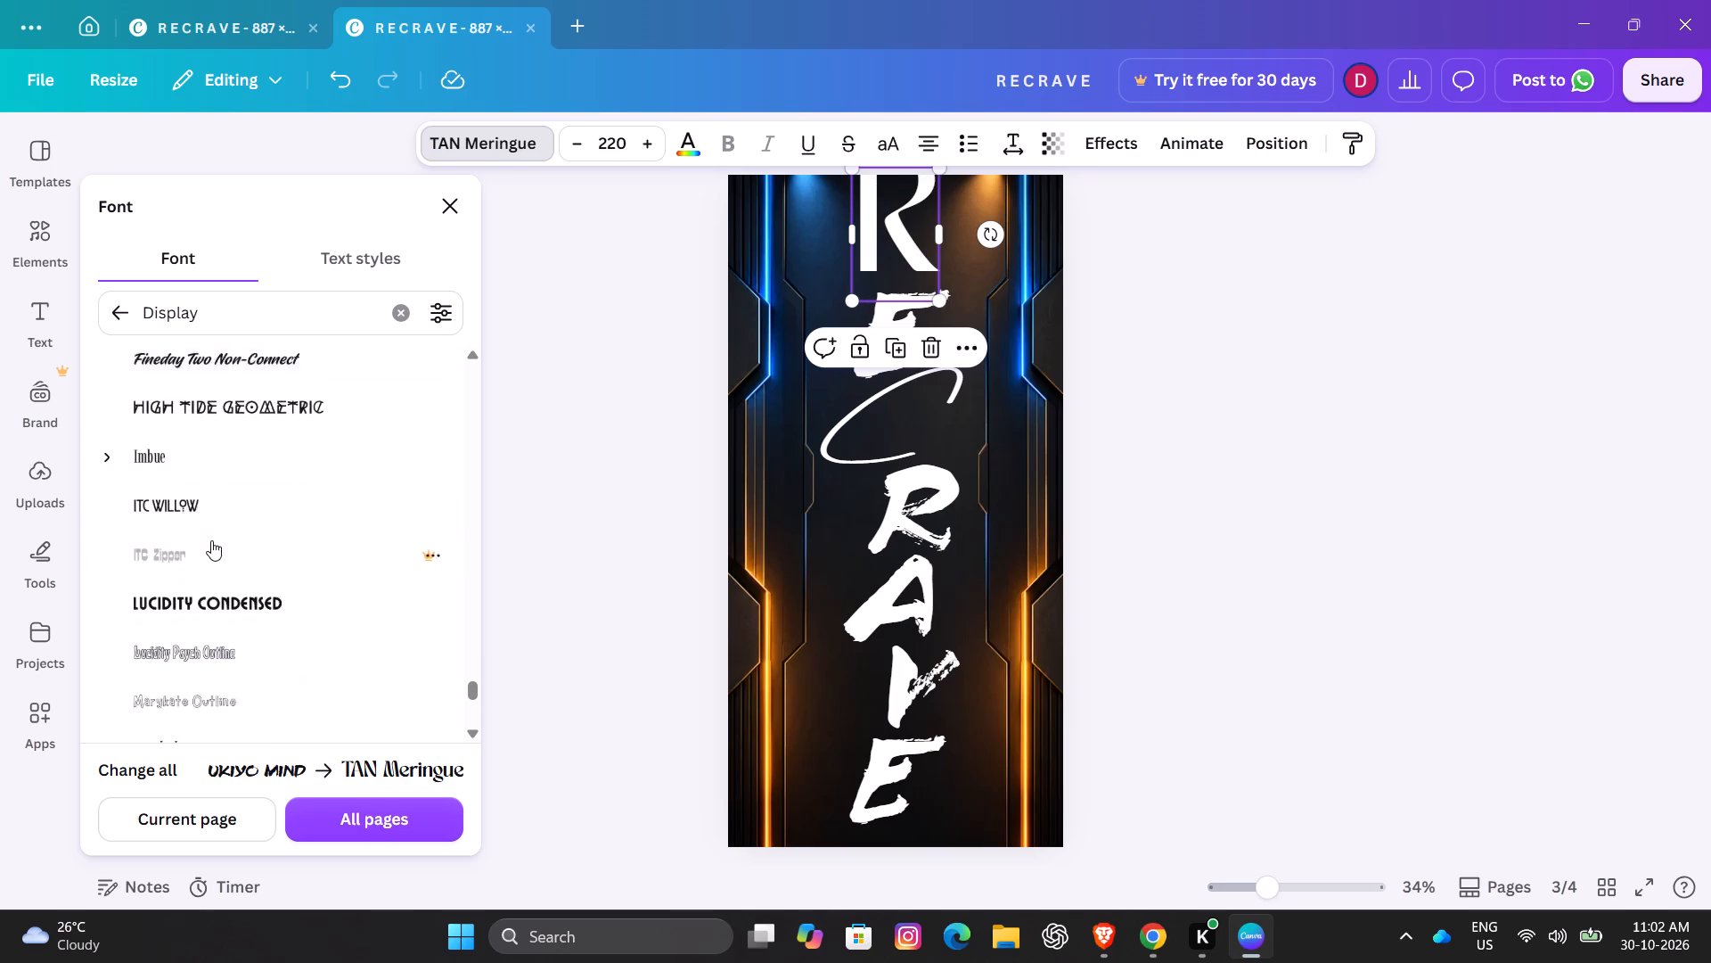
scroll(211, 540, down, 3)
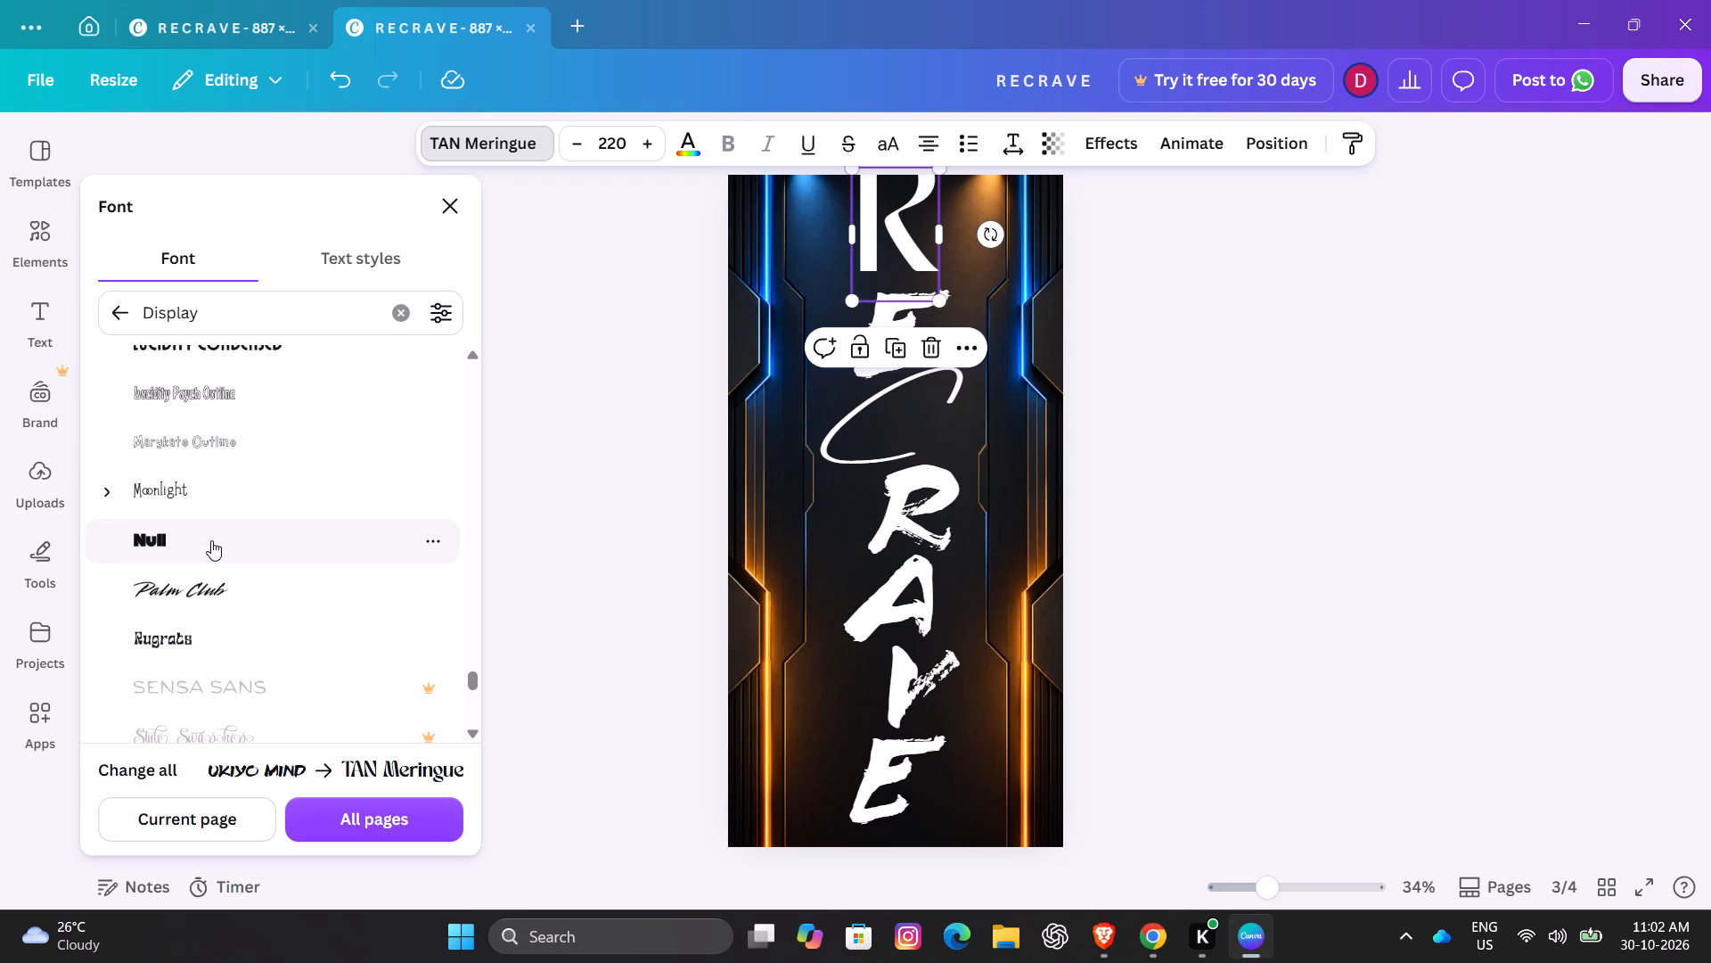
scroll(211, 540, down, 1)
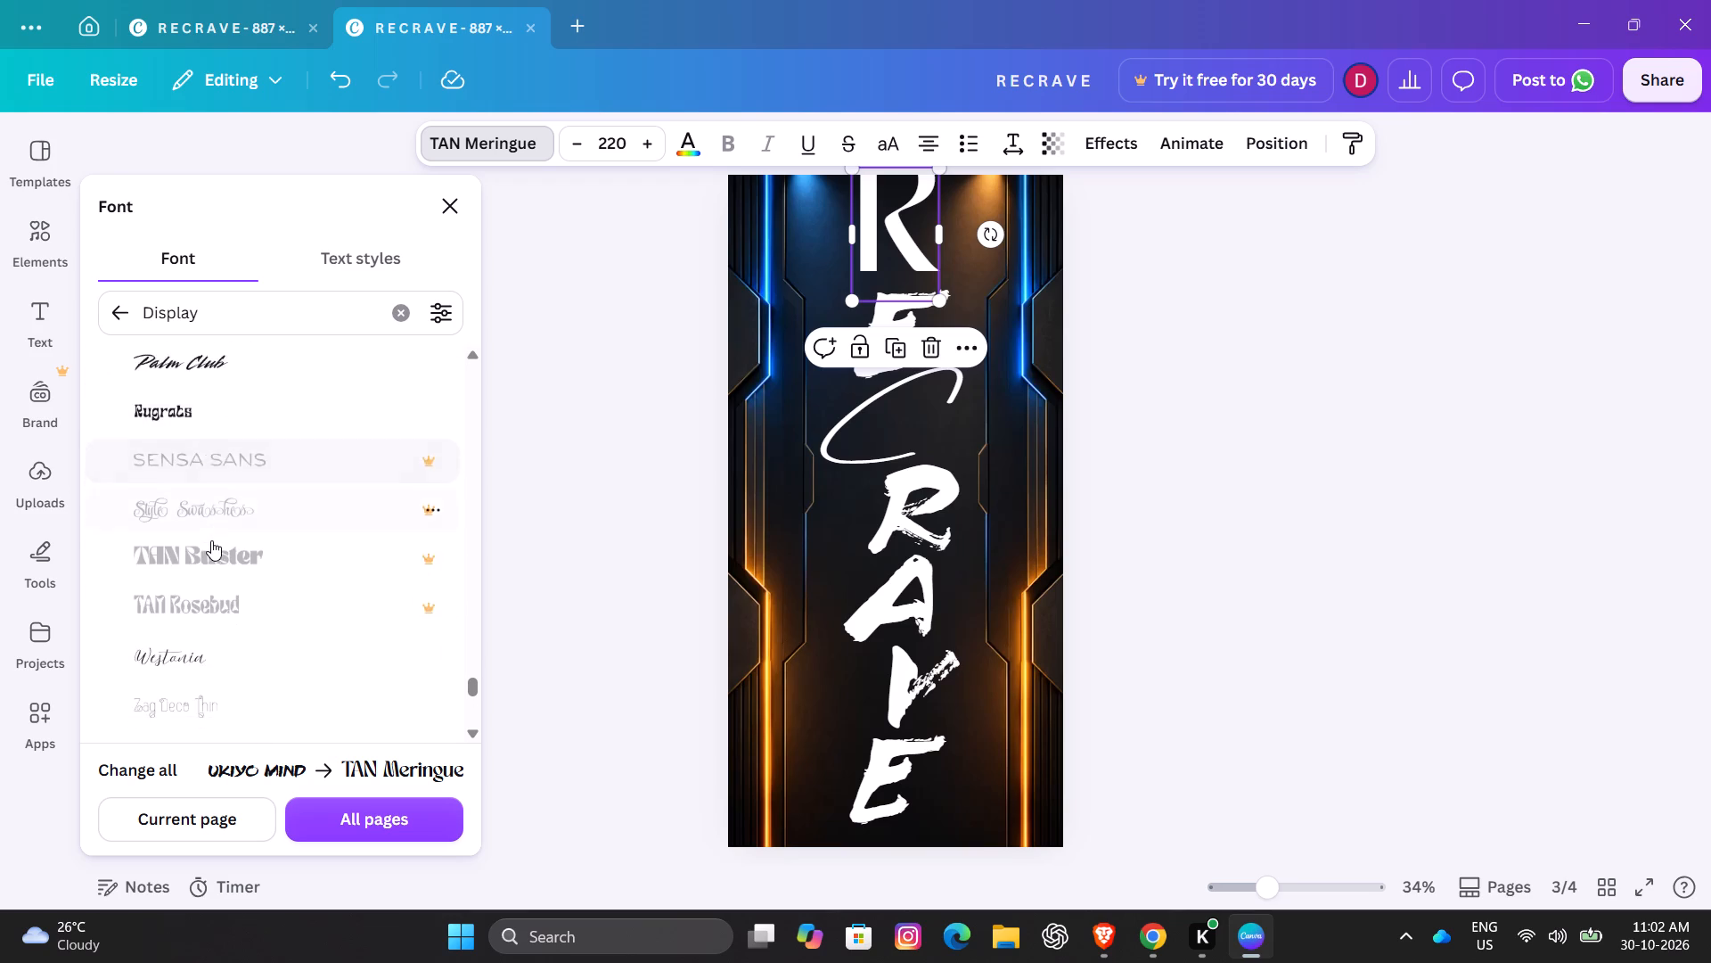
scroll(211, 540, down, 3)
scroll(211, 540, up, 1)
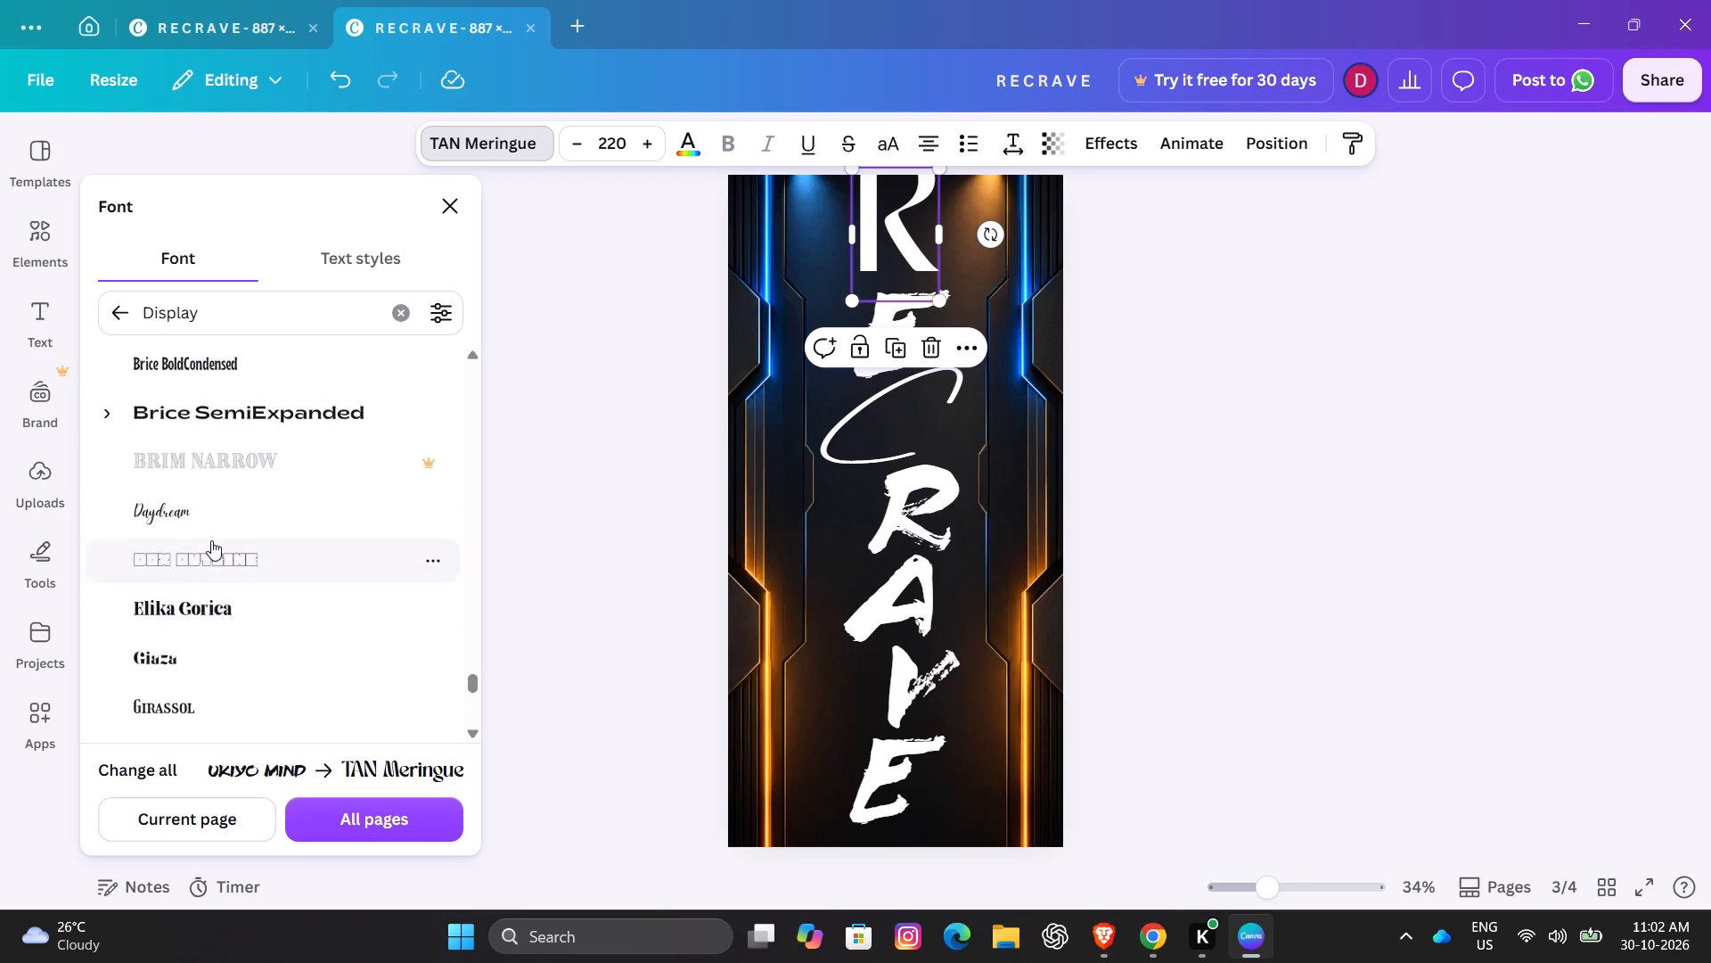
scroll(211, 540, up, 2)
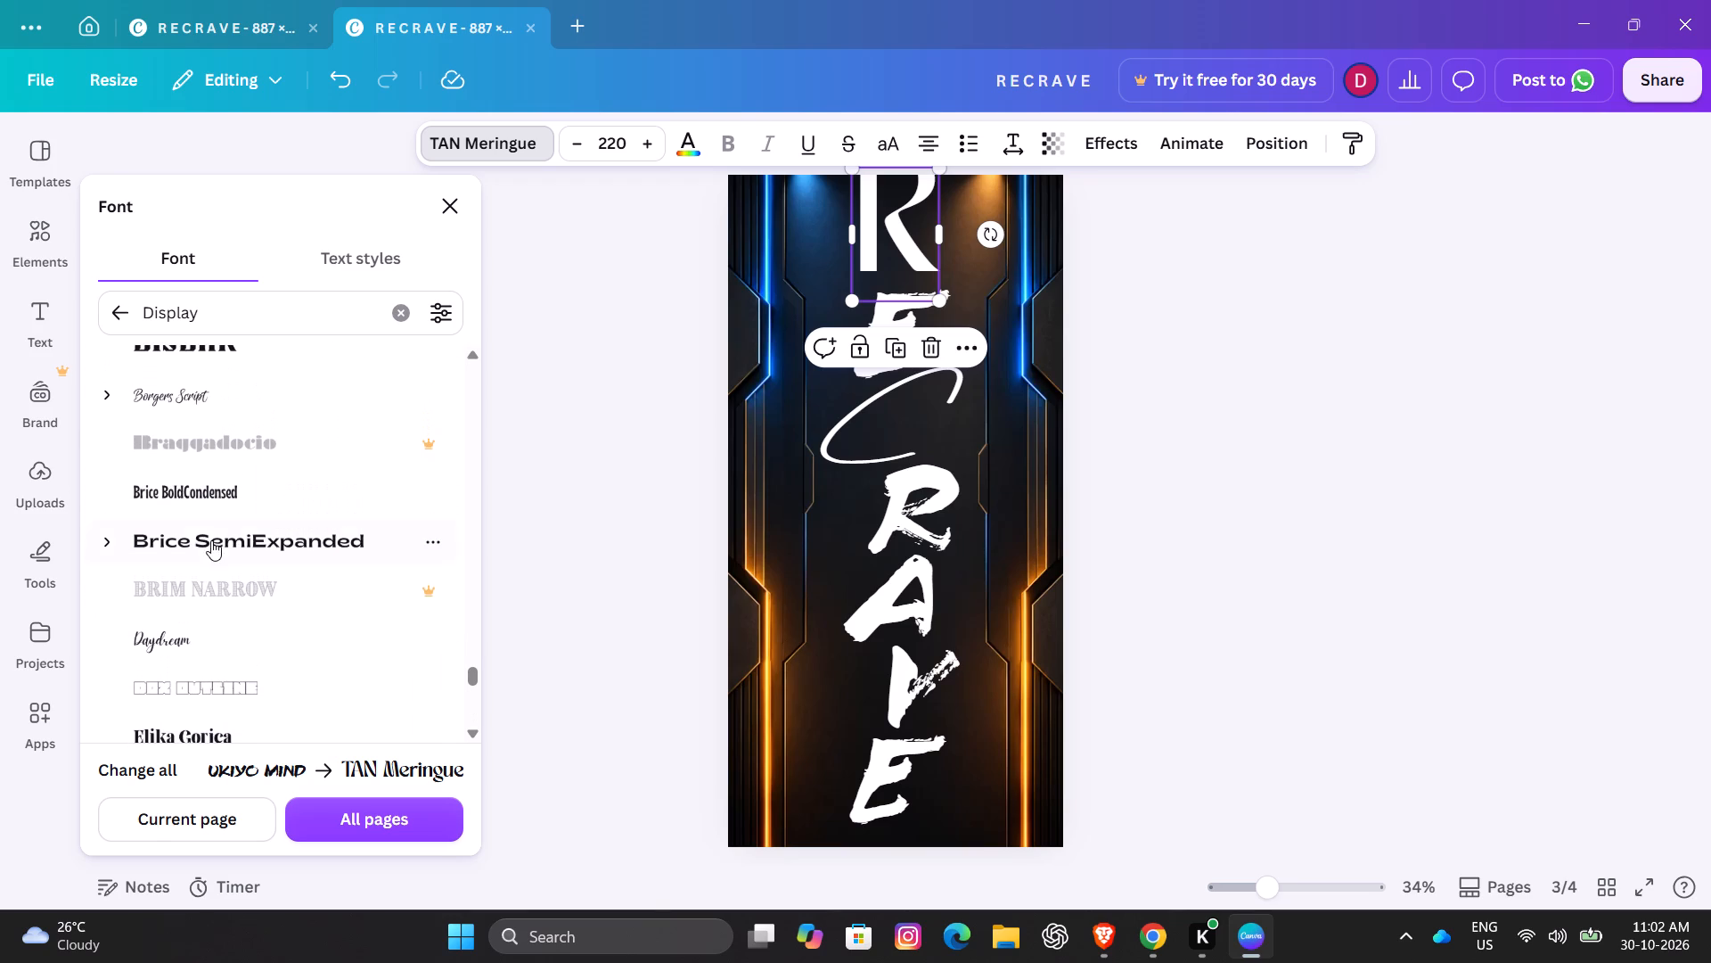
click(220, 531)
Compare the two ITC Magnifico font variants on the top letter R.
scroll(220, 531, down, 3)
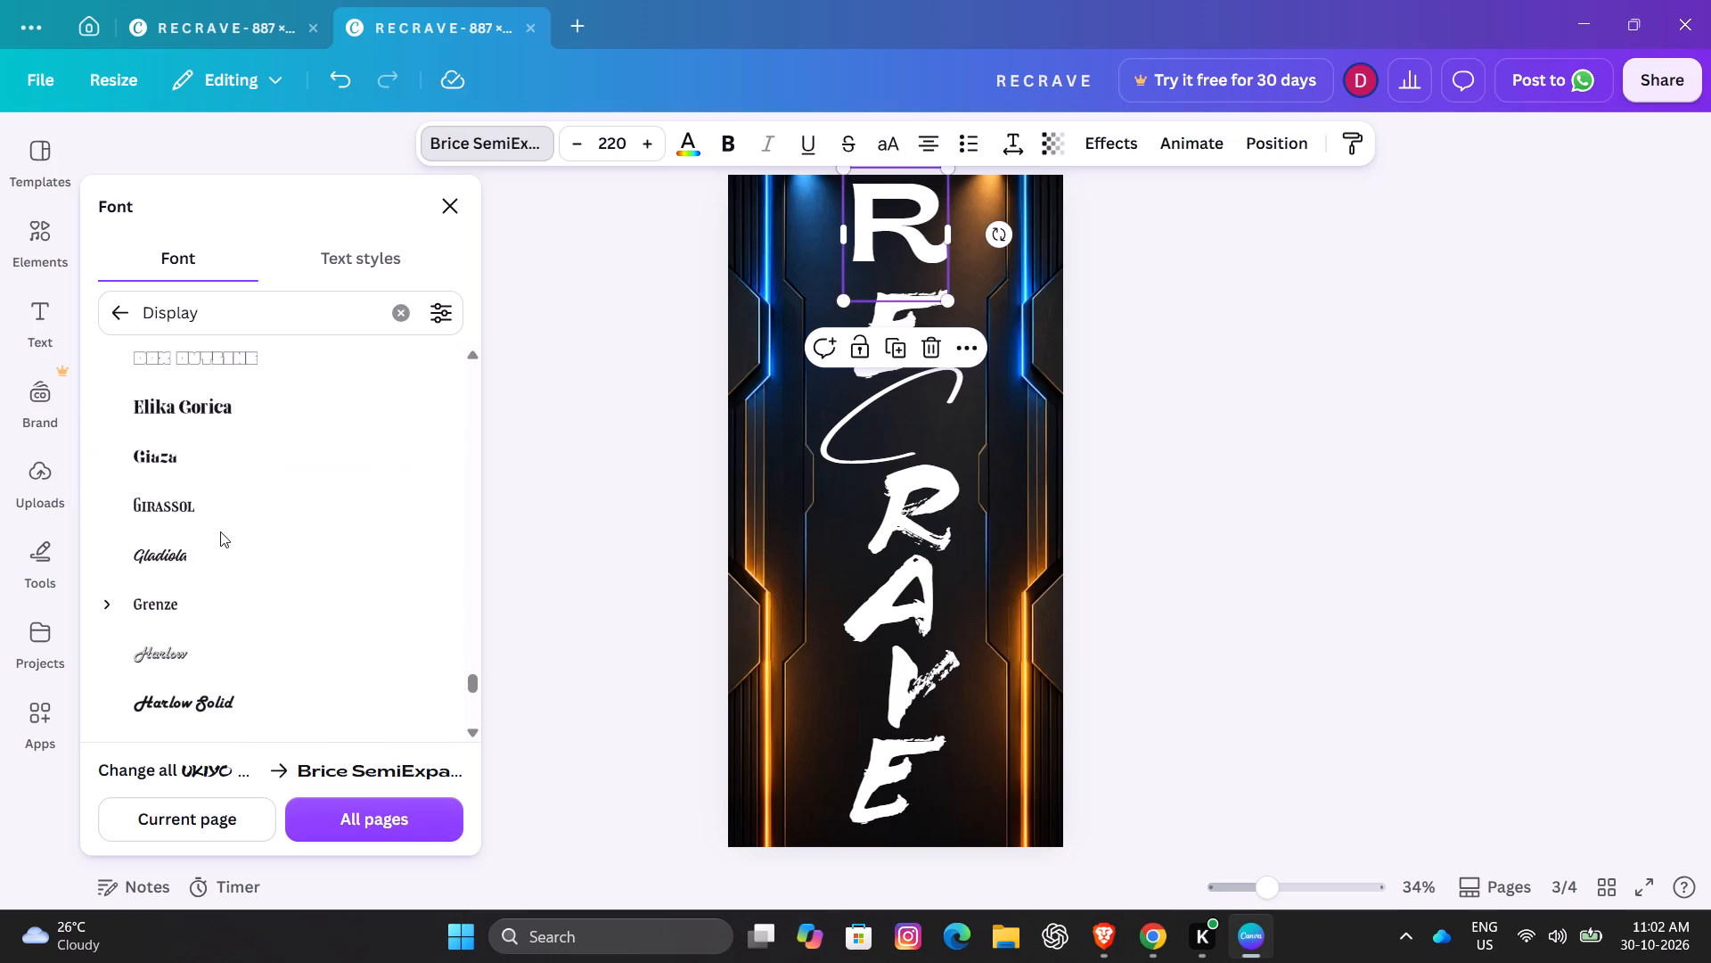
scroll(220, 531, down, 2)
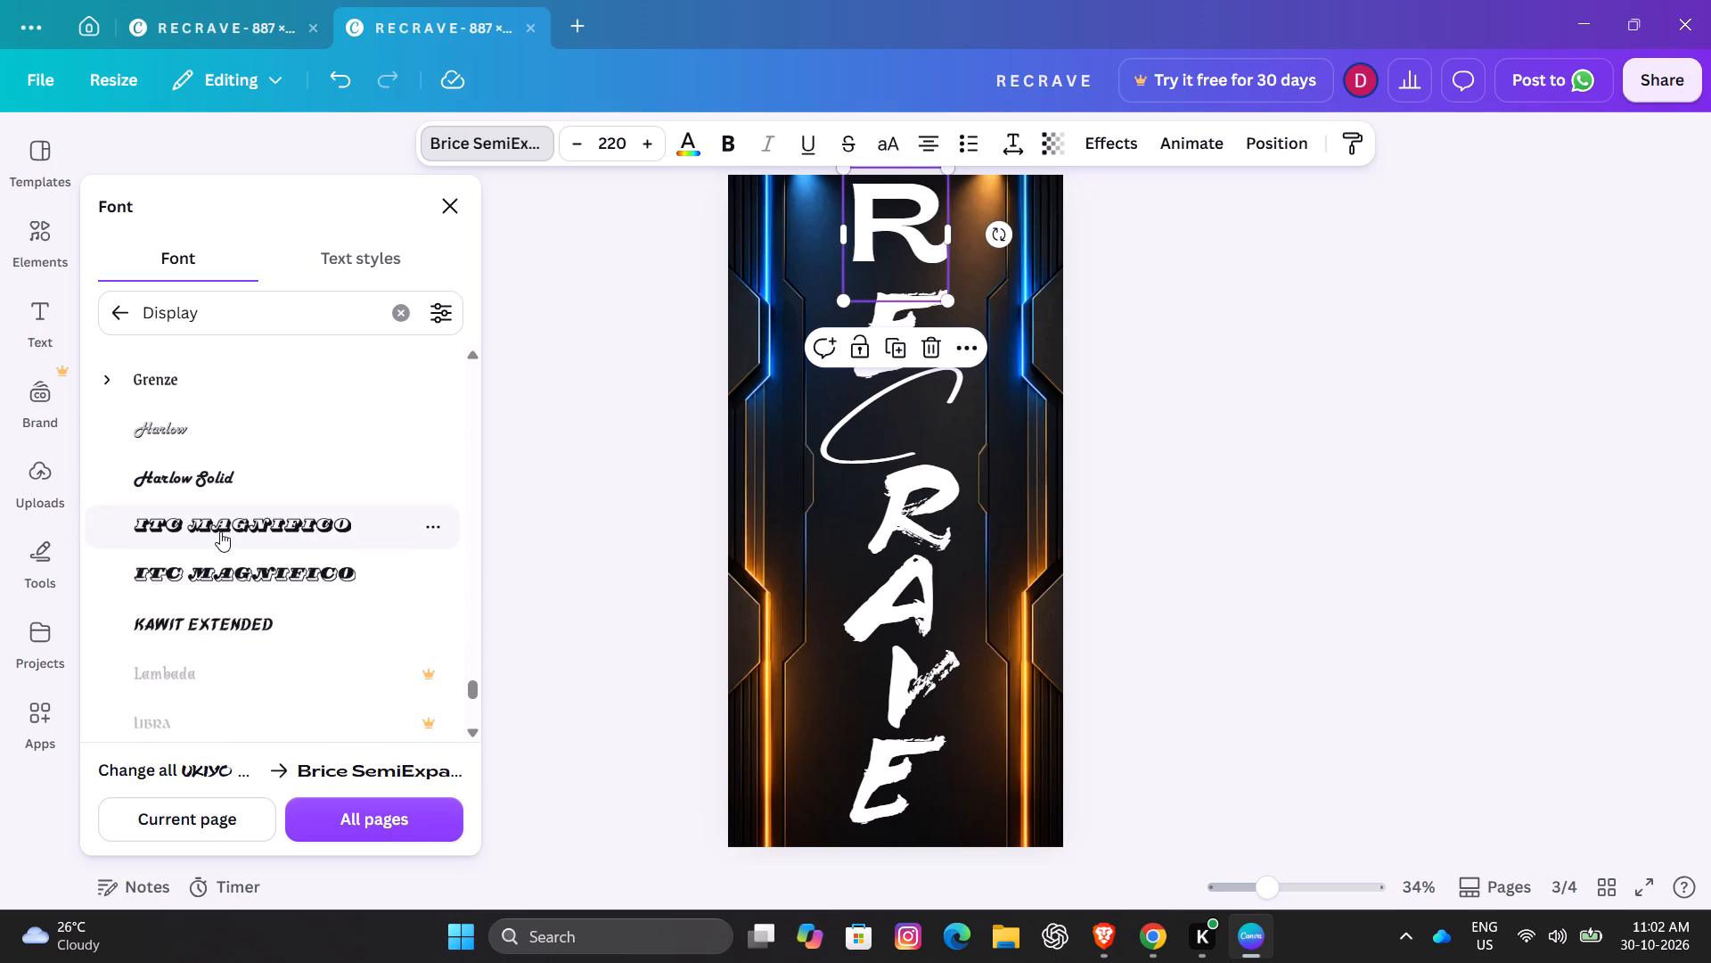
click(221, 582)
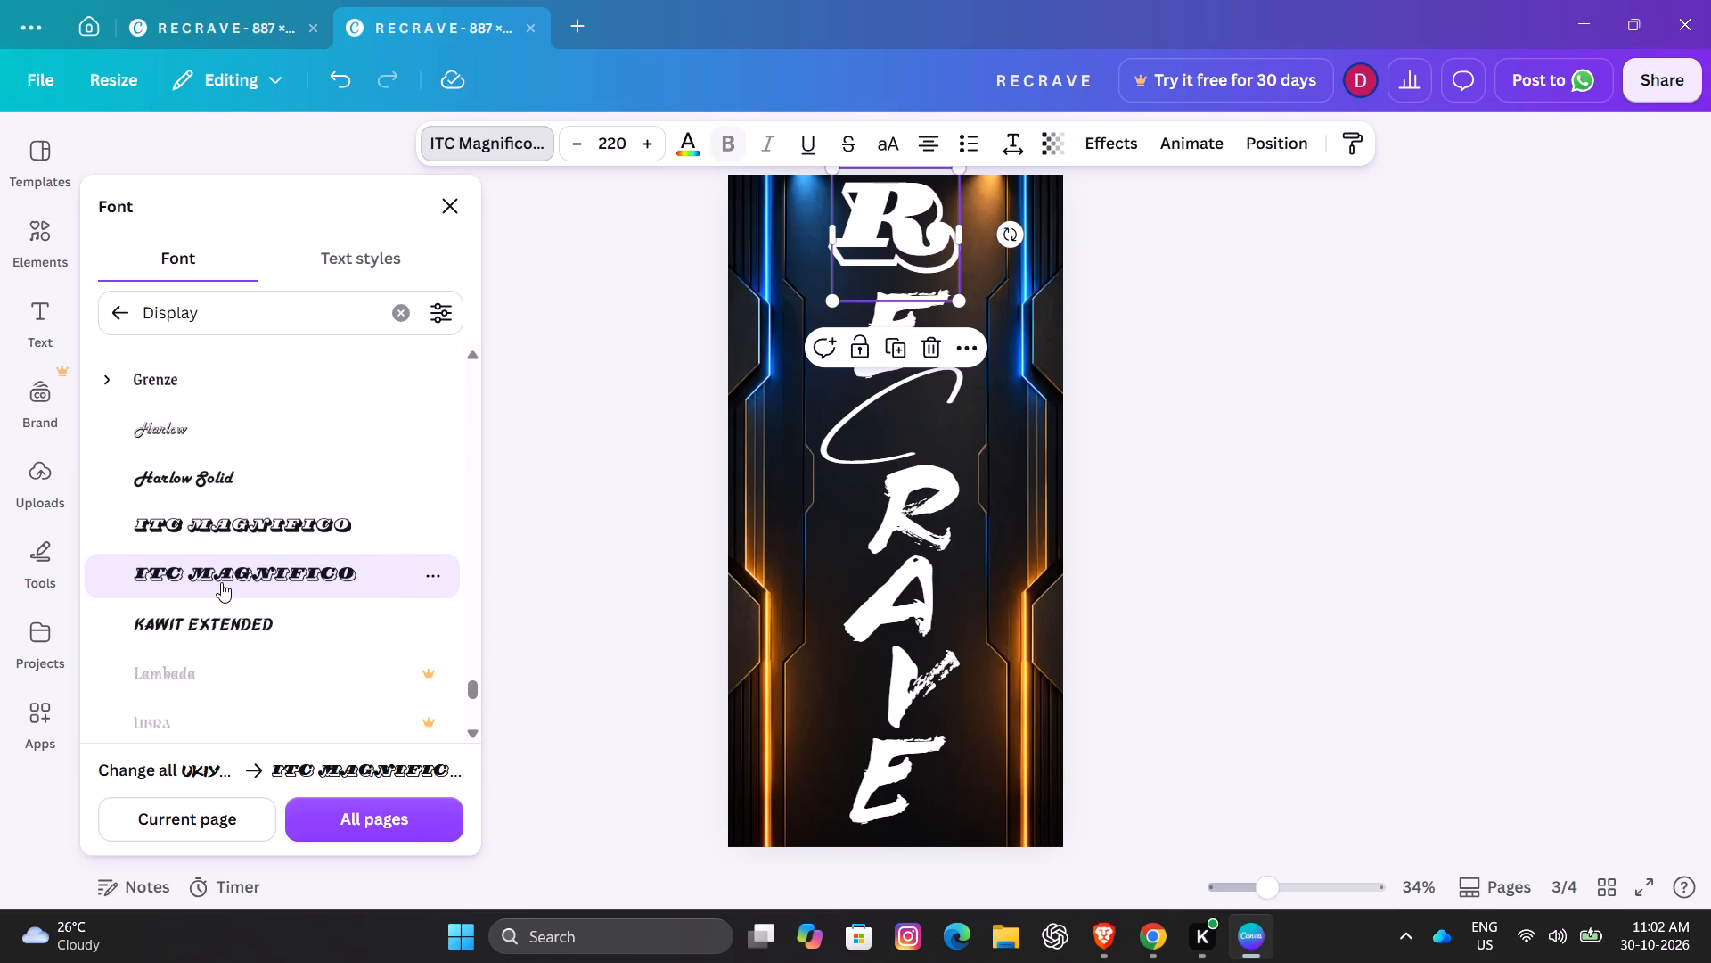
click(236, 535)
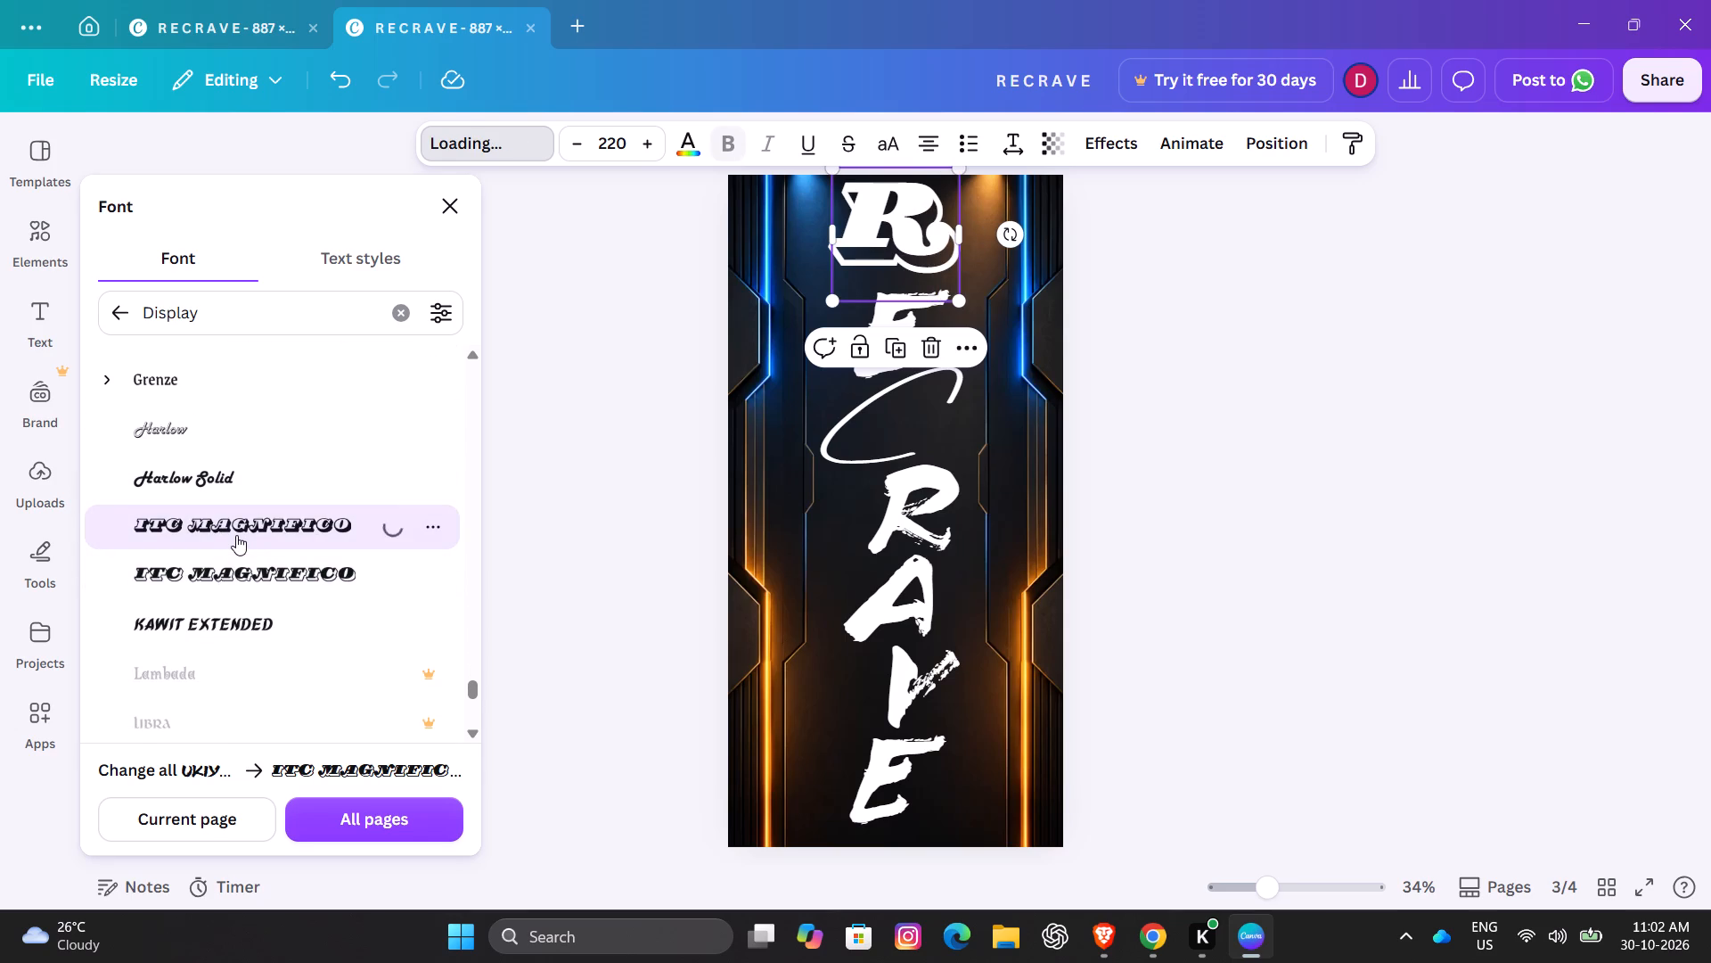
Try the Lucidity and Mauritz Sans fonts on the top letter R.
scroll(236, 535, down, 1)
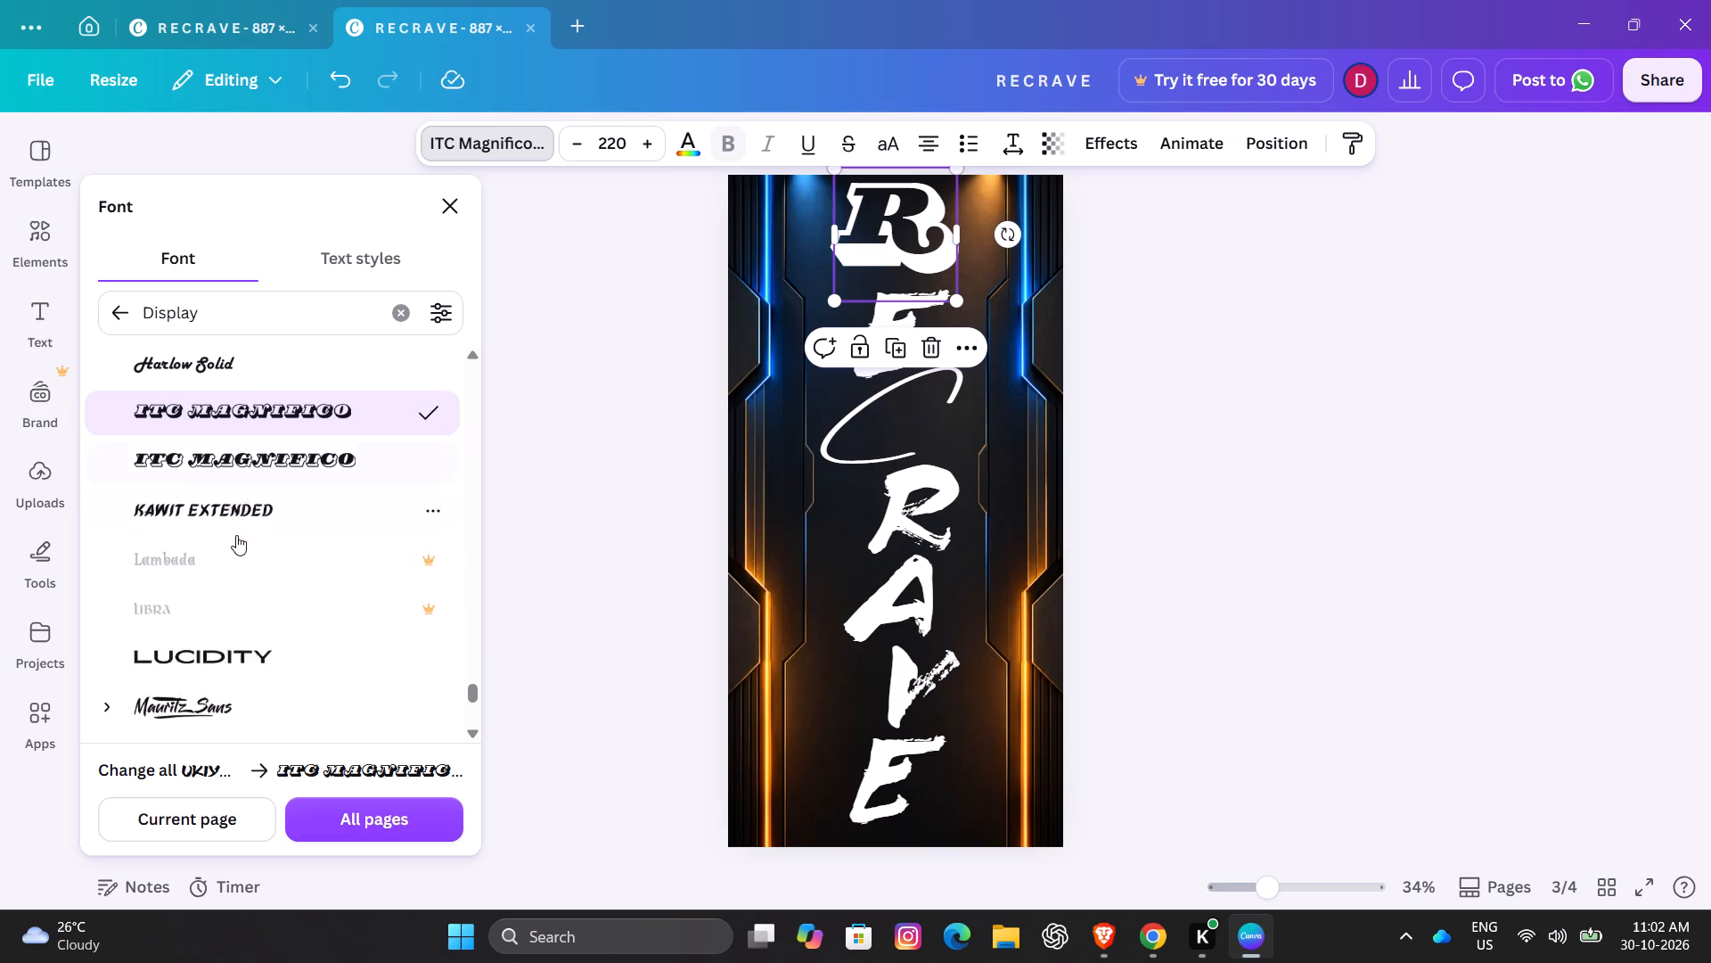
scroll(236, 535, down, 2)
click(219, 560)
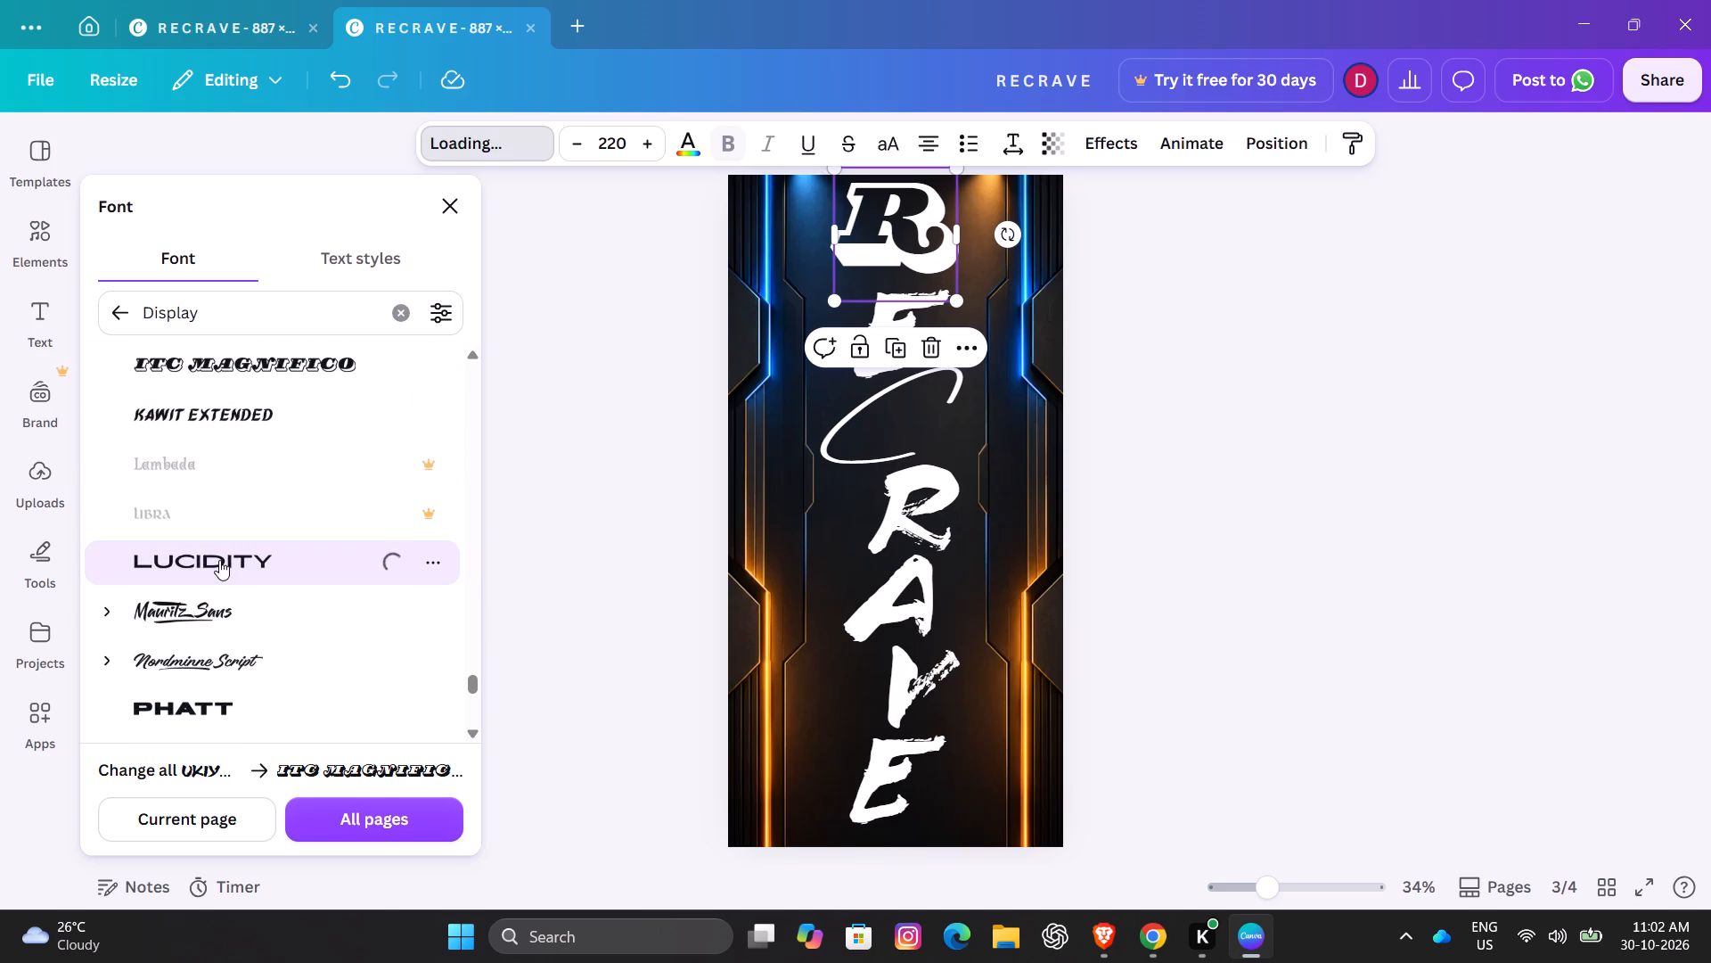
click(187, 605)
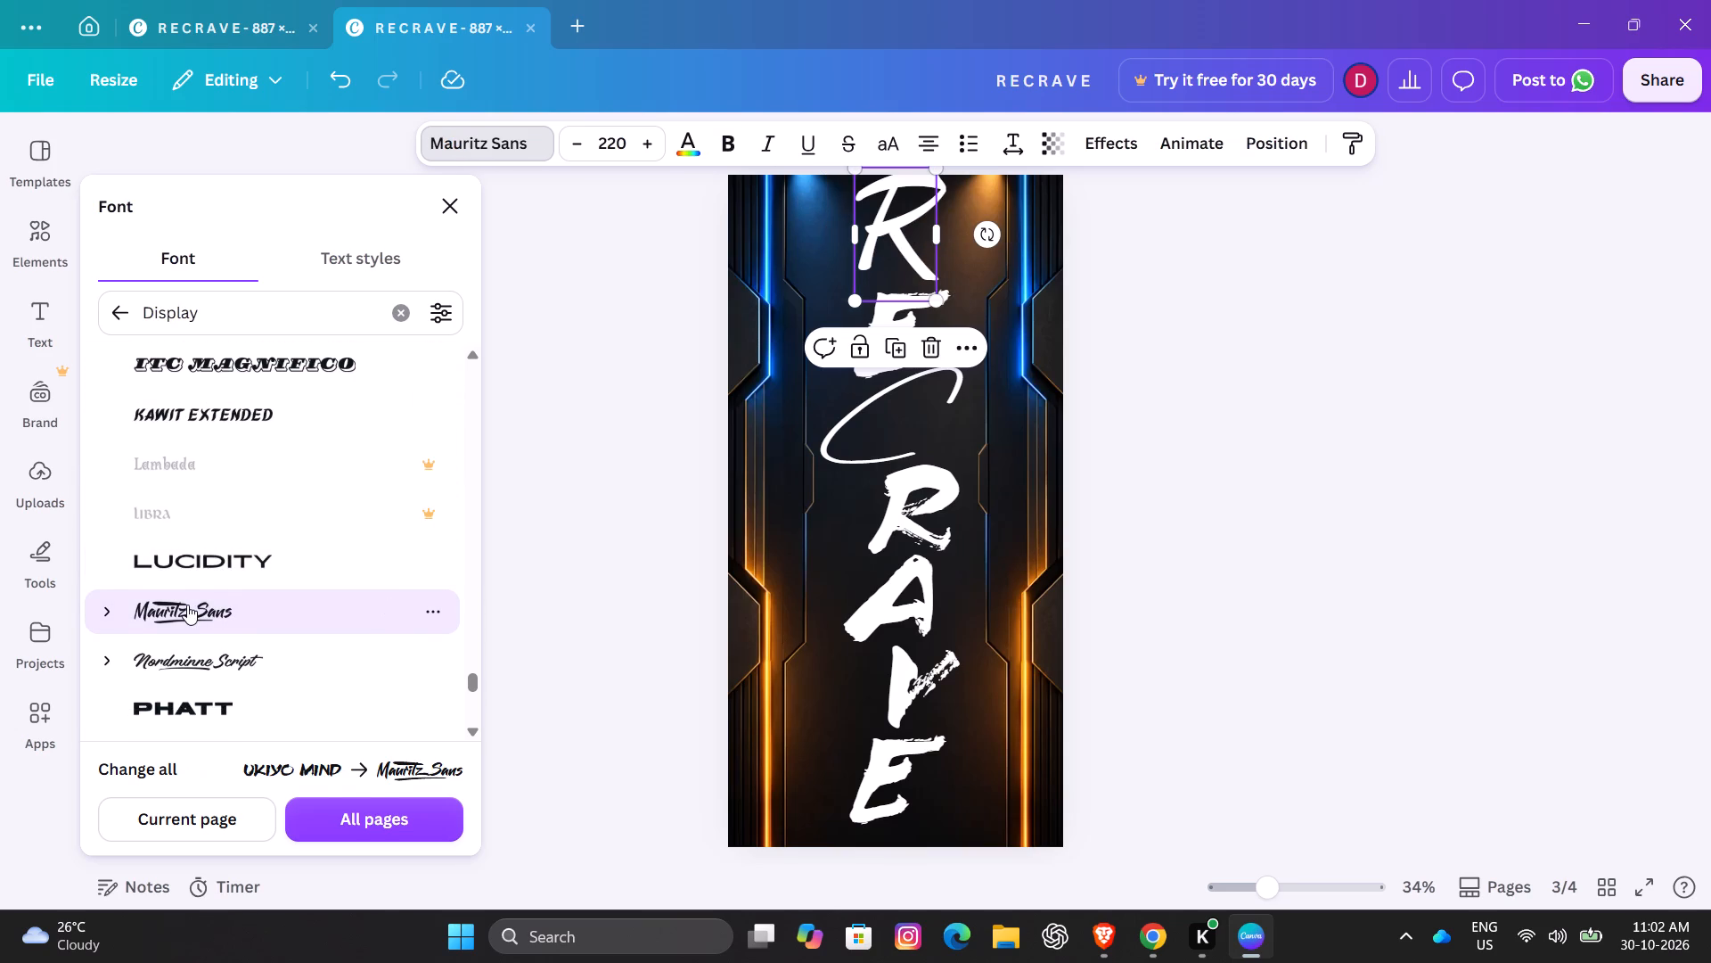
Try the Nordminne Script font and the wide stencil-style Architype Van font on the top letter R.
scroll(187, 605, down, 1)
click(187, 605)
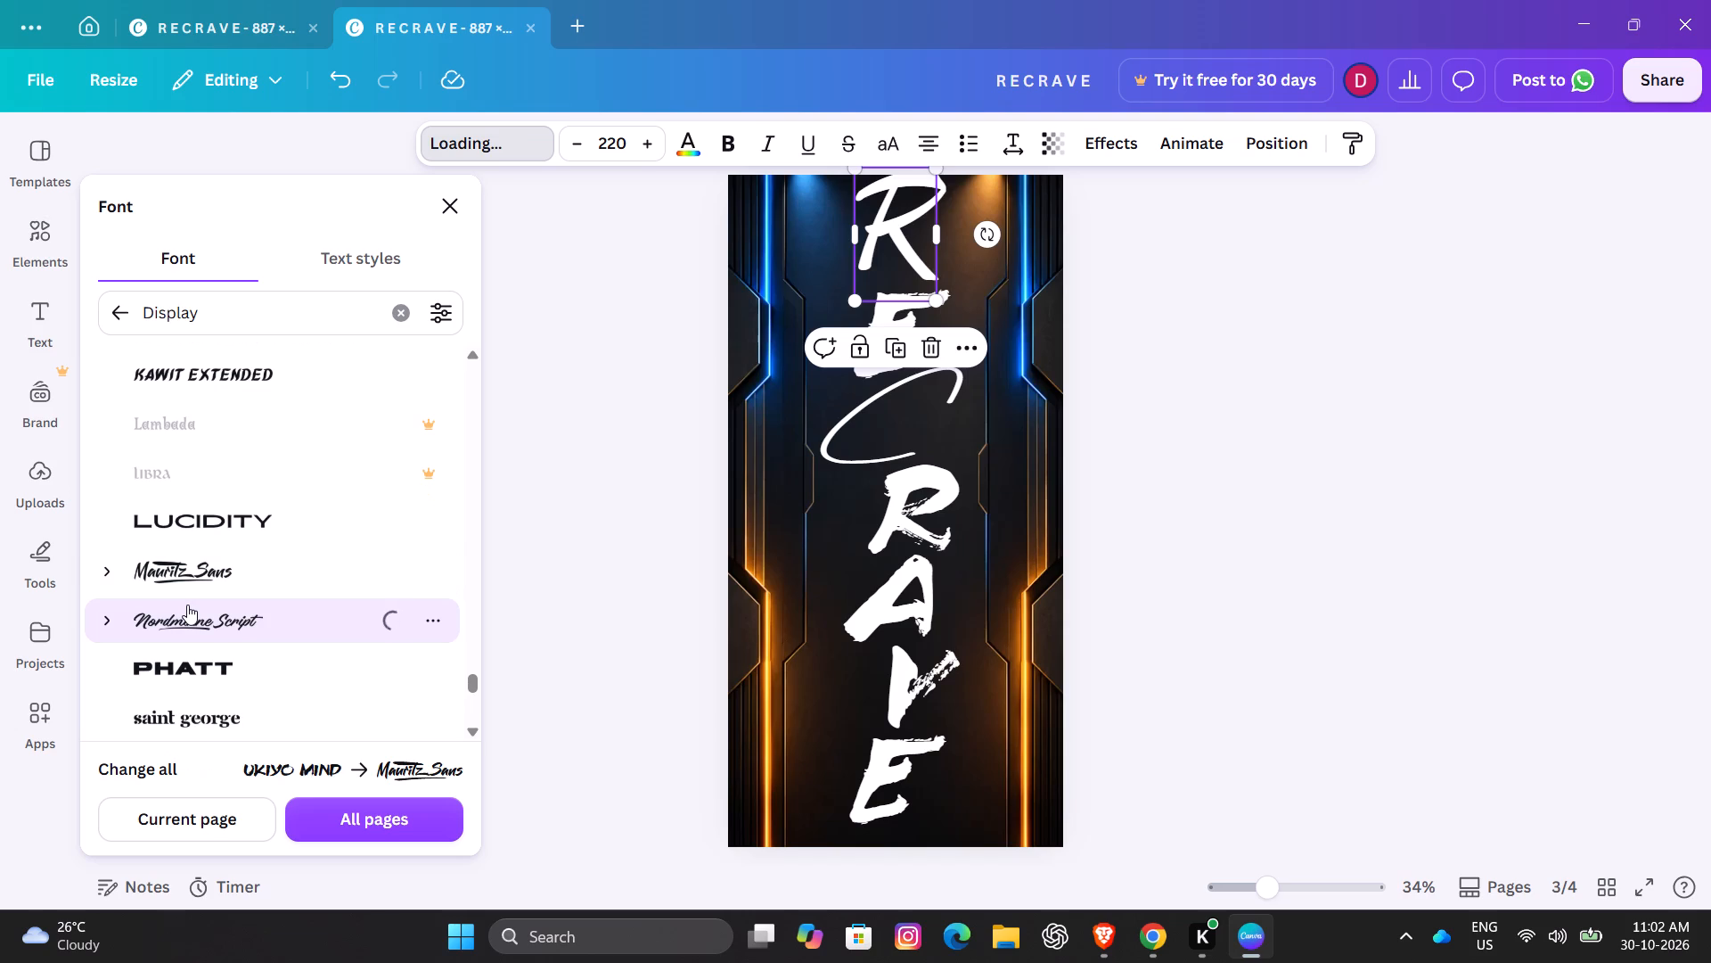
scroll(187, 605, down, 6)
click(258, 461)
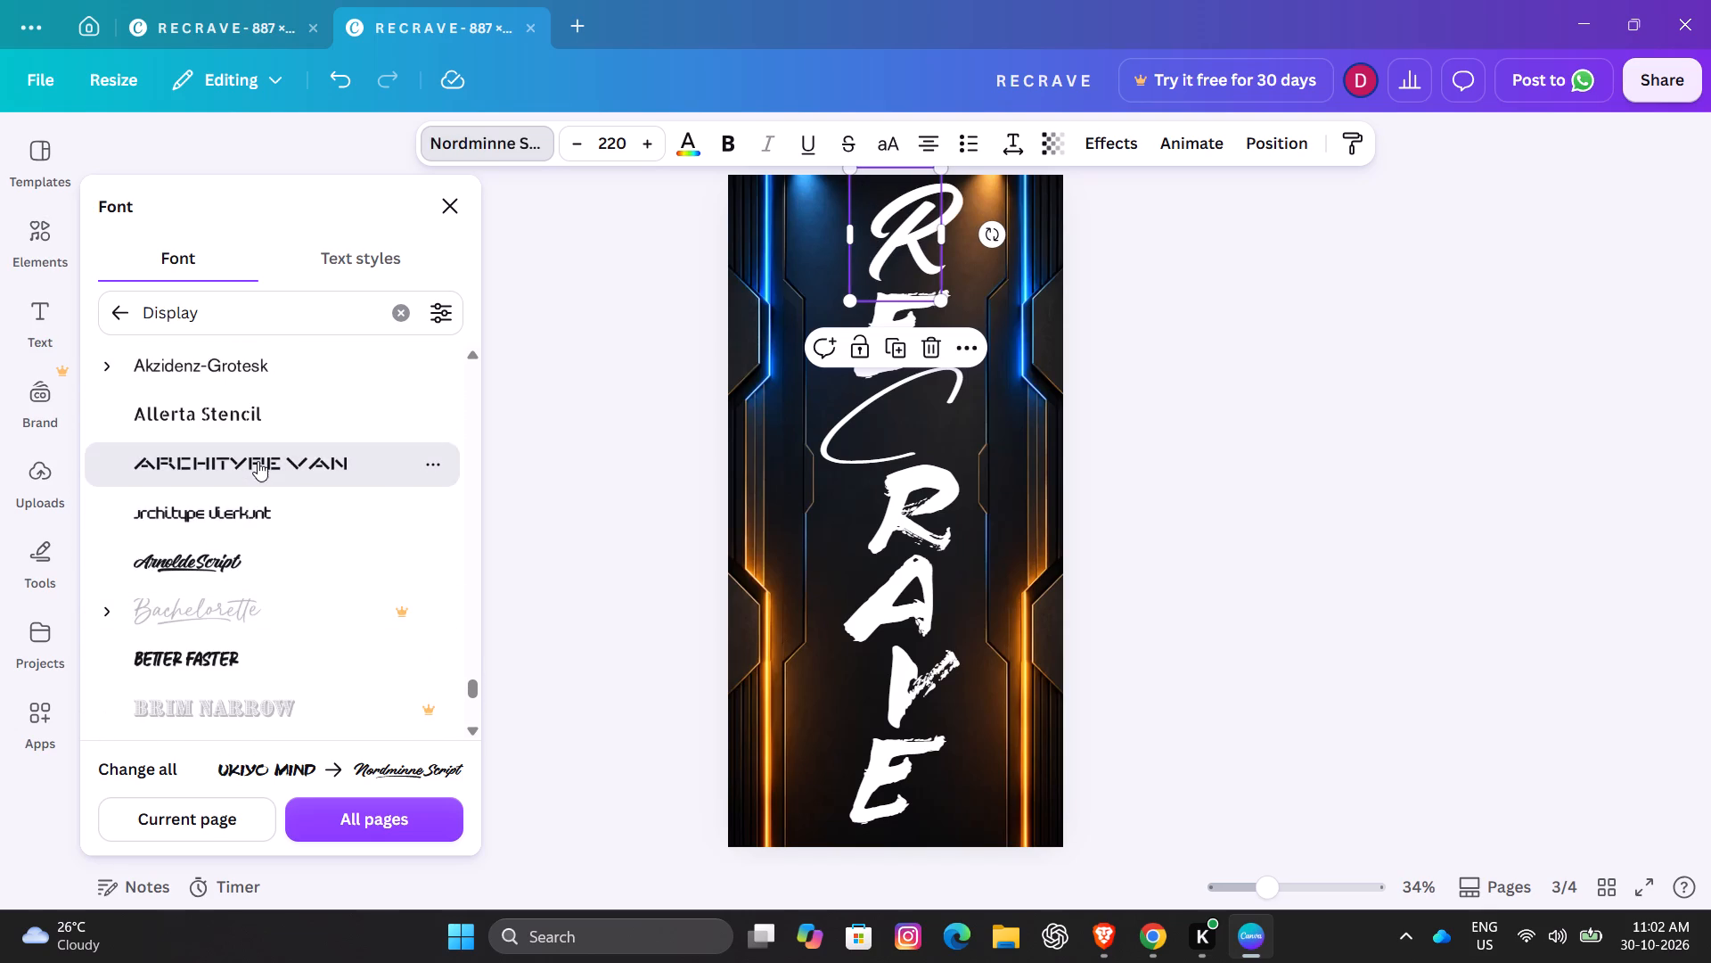
Set the top letter R in the Better Faster font.
scroll(258, 461, down, 1)
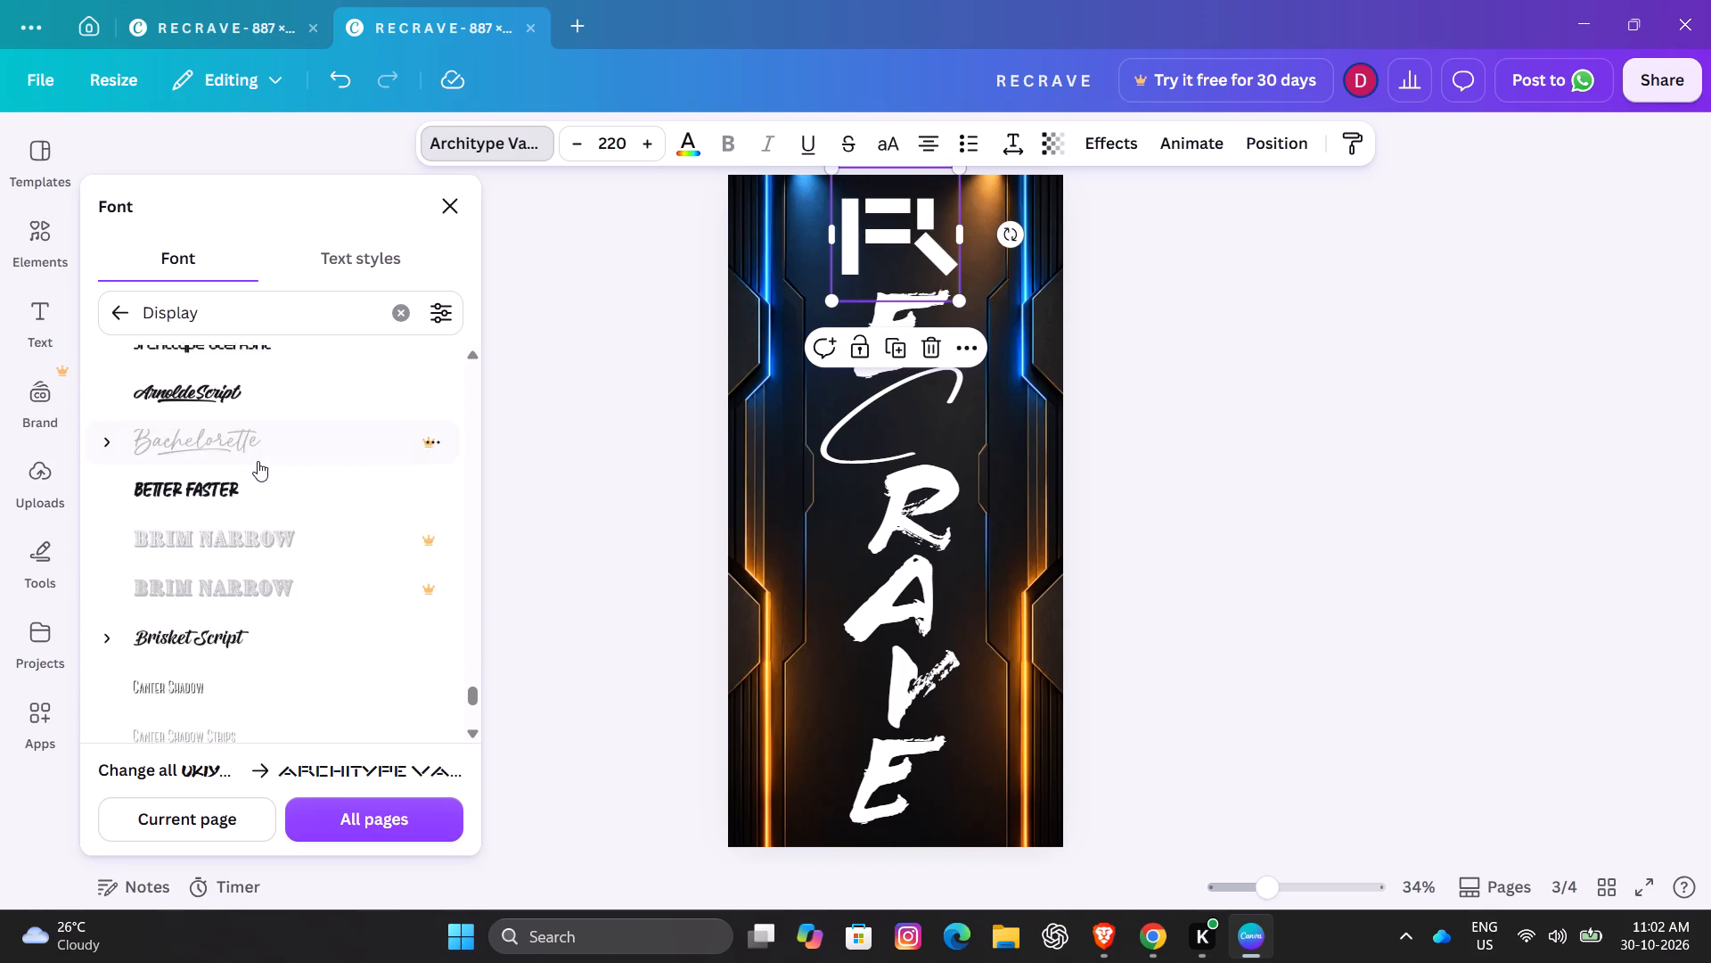
scroll(258, 461, down, 1)
click(265, 420)
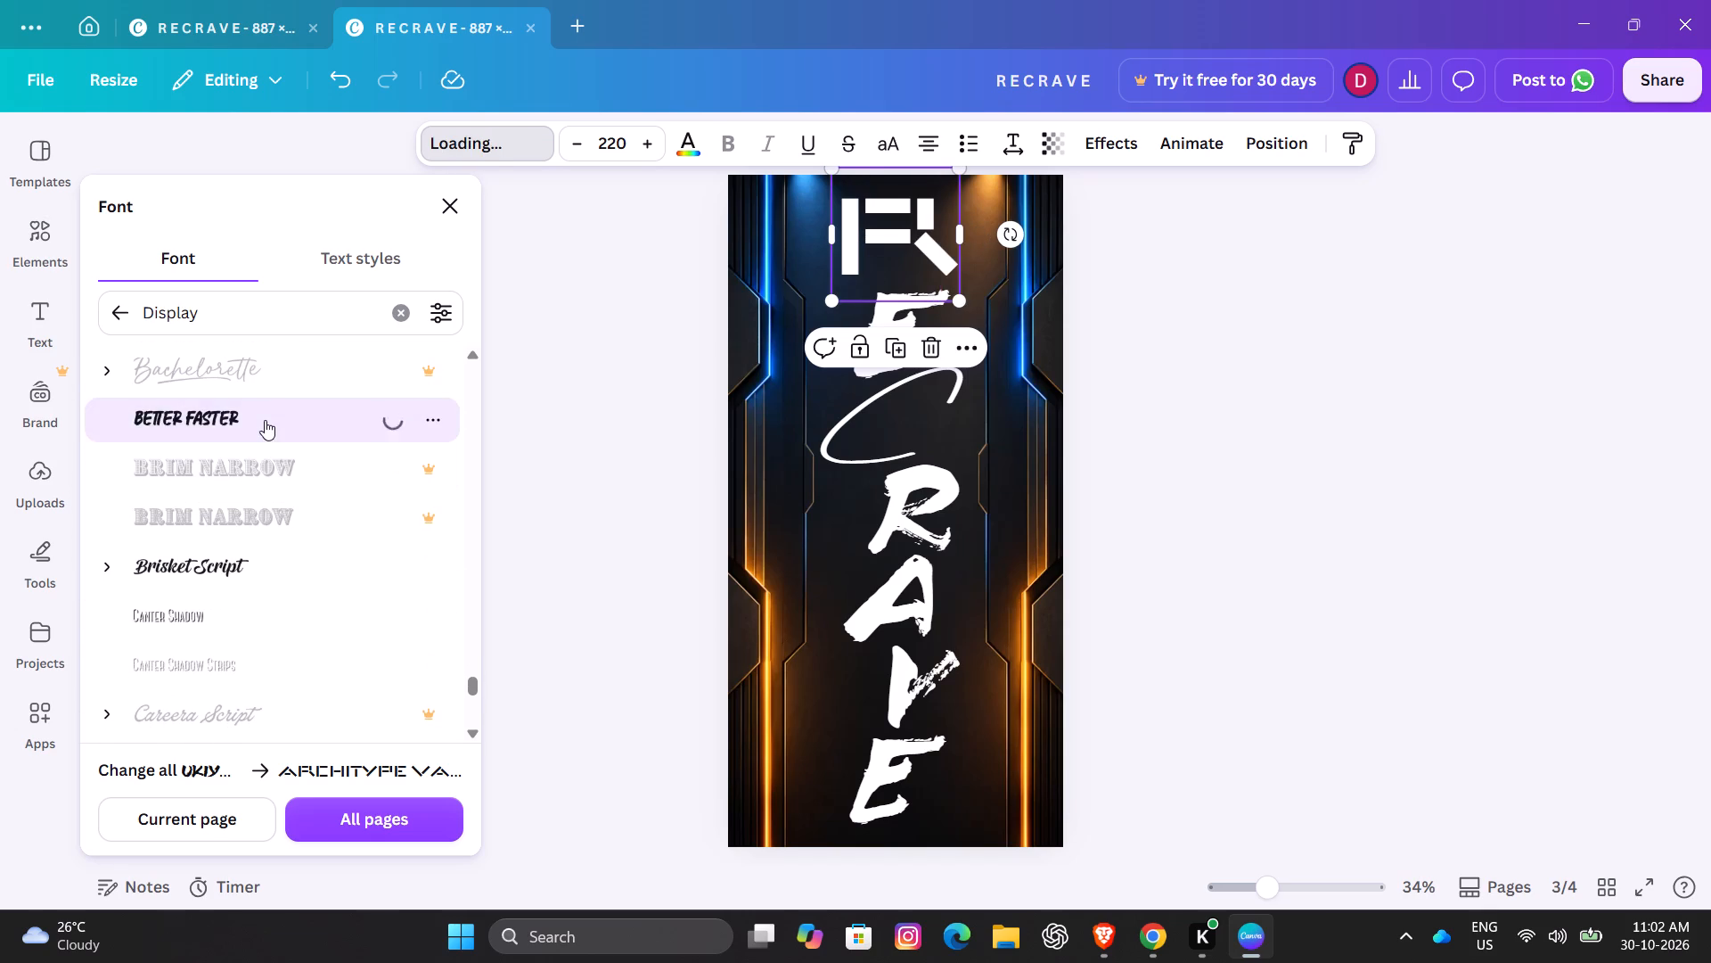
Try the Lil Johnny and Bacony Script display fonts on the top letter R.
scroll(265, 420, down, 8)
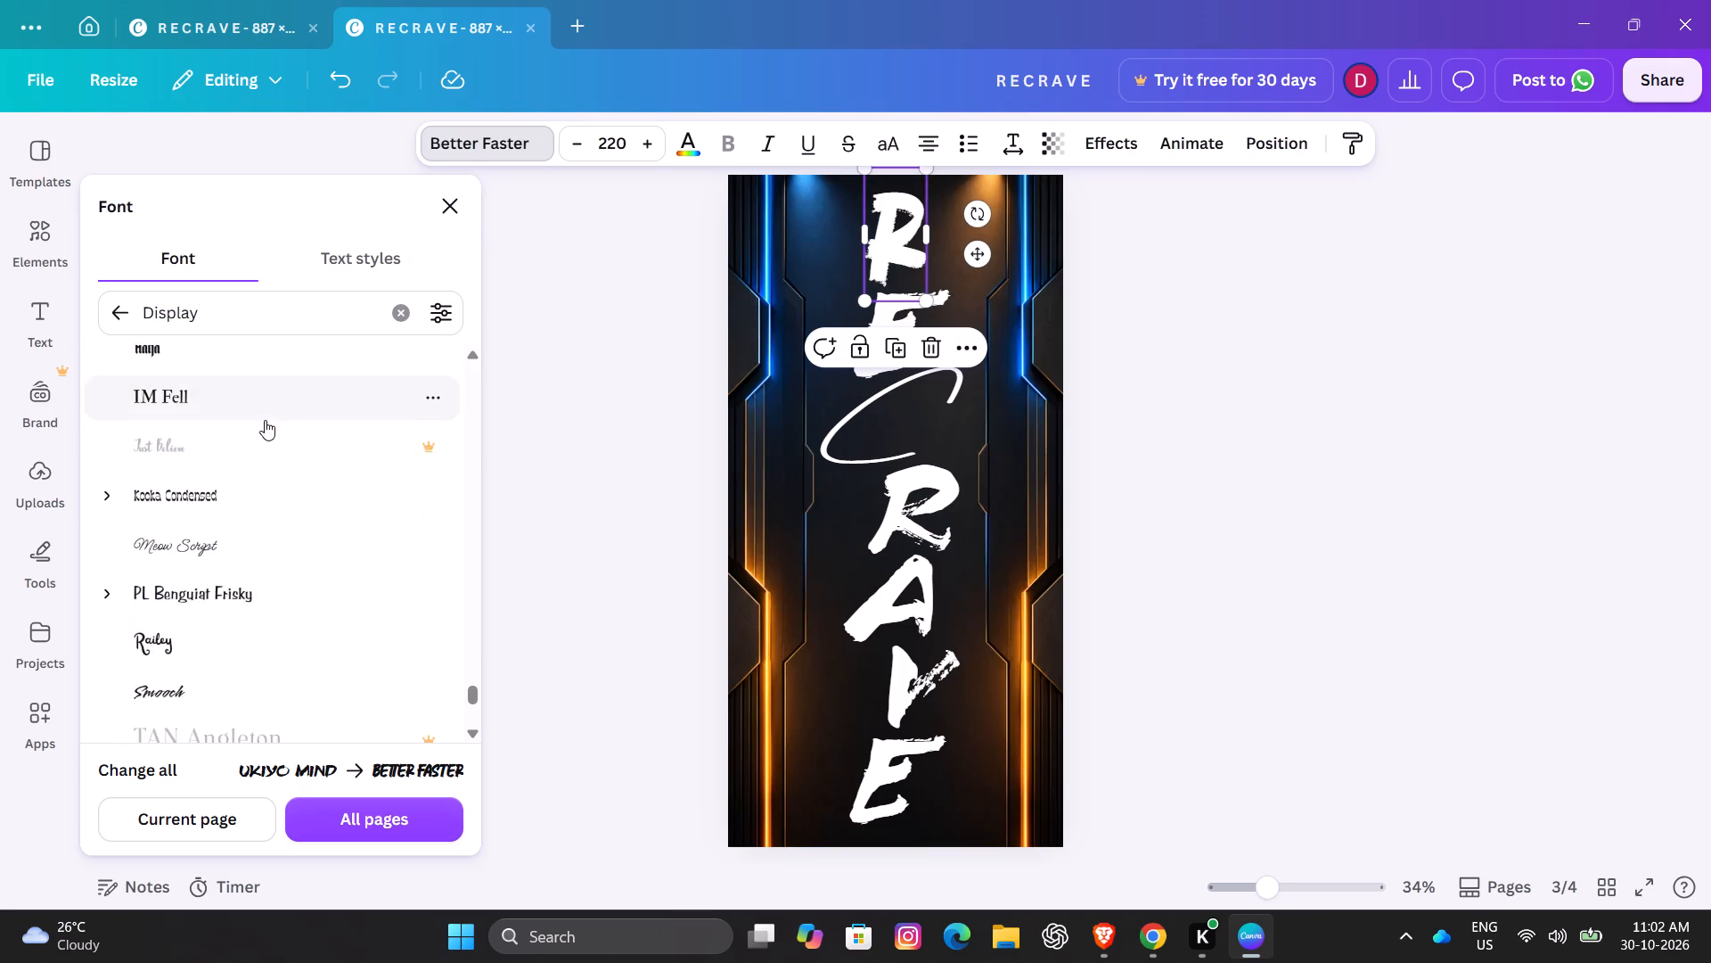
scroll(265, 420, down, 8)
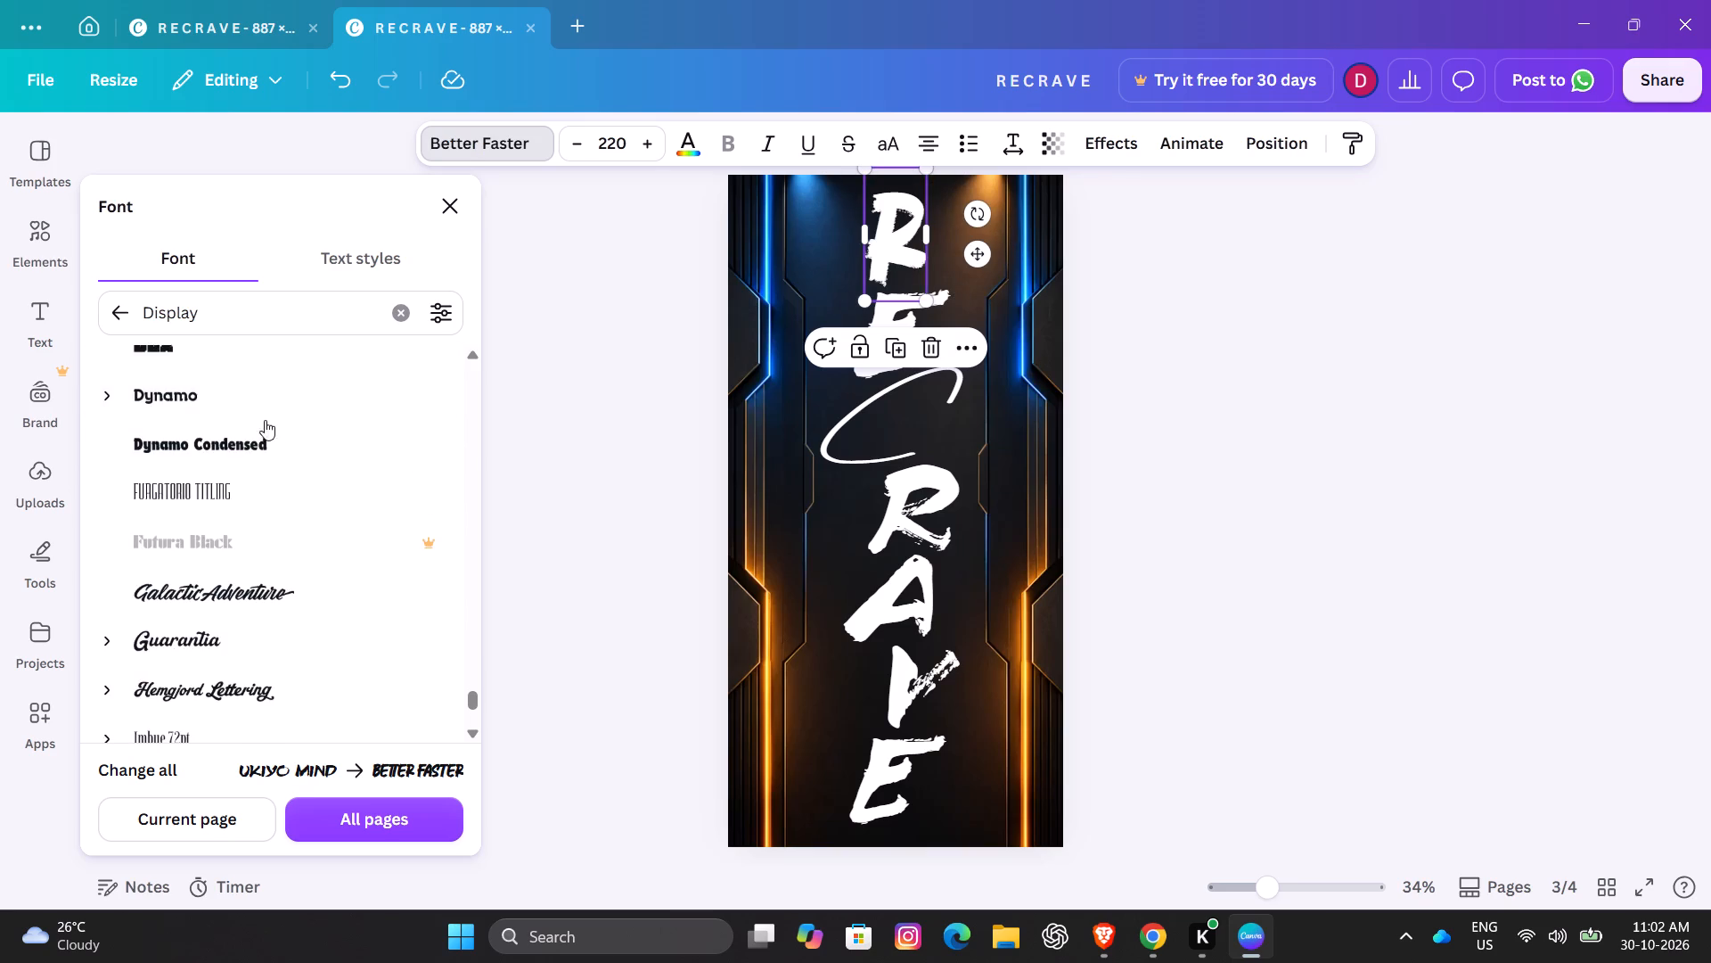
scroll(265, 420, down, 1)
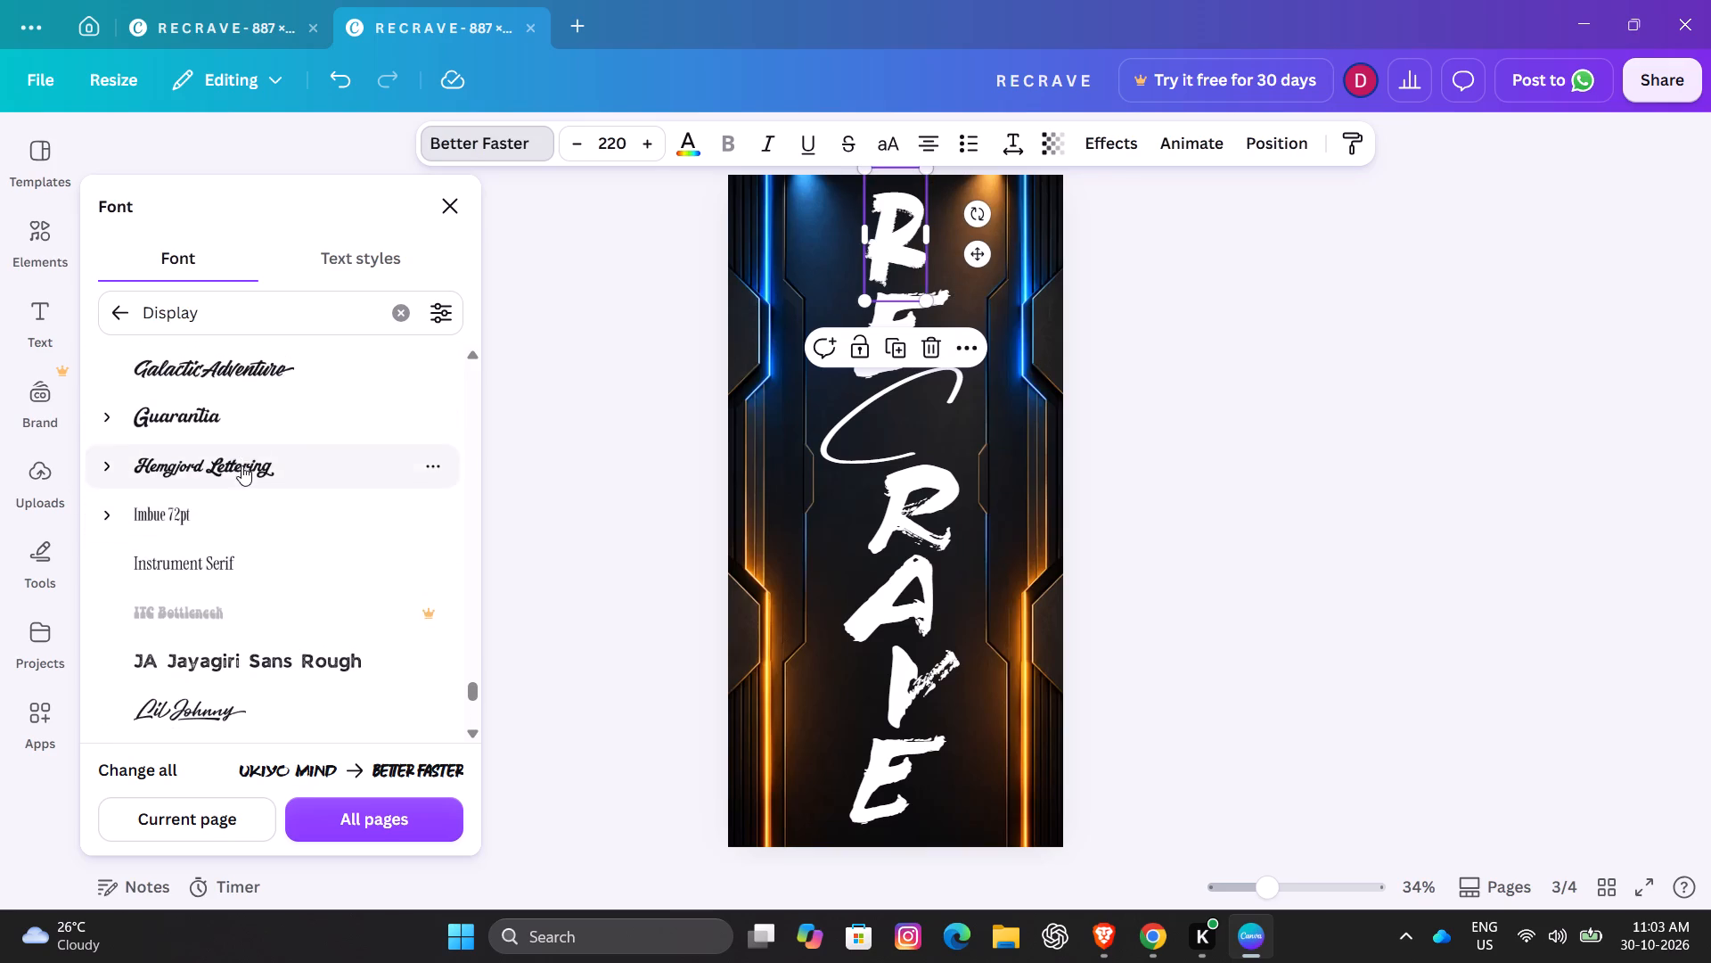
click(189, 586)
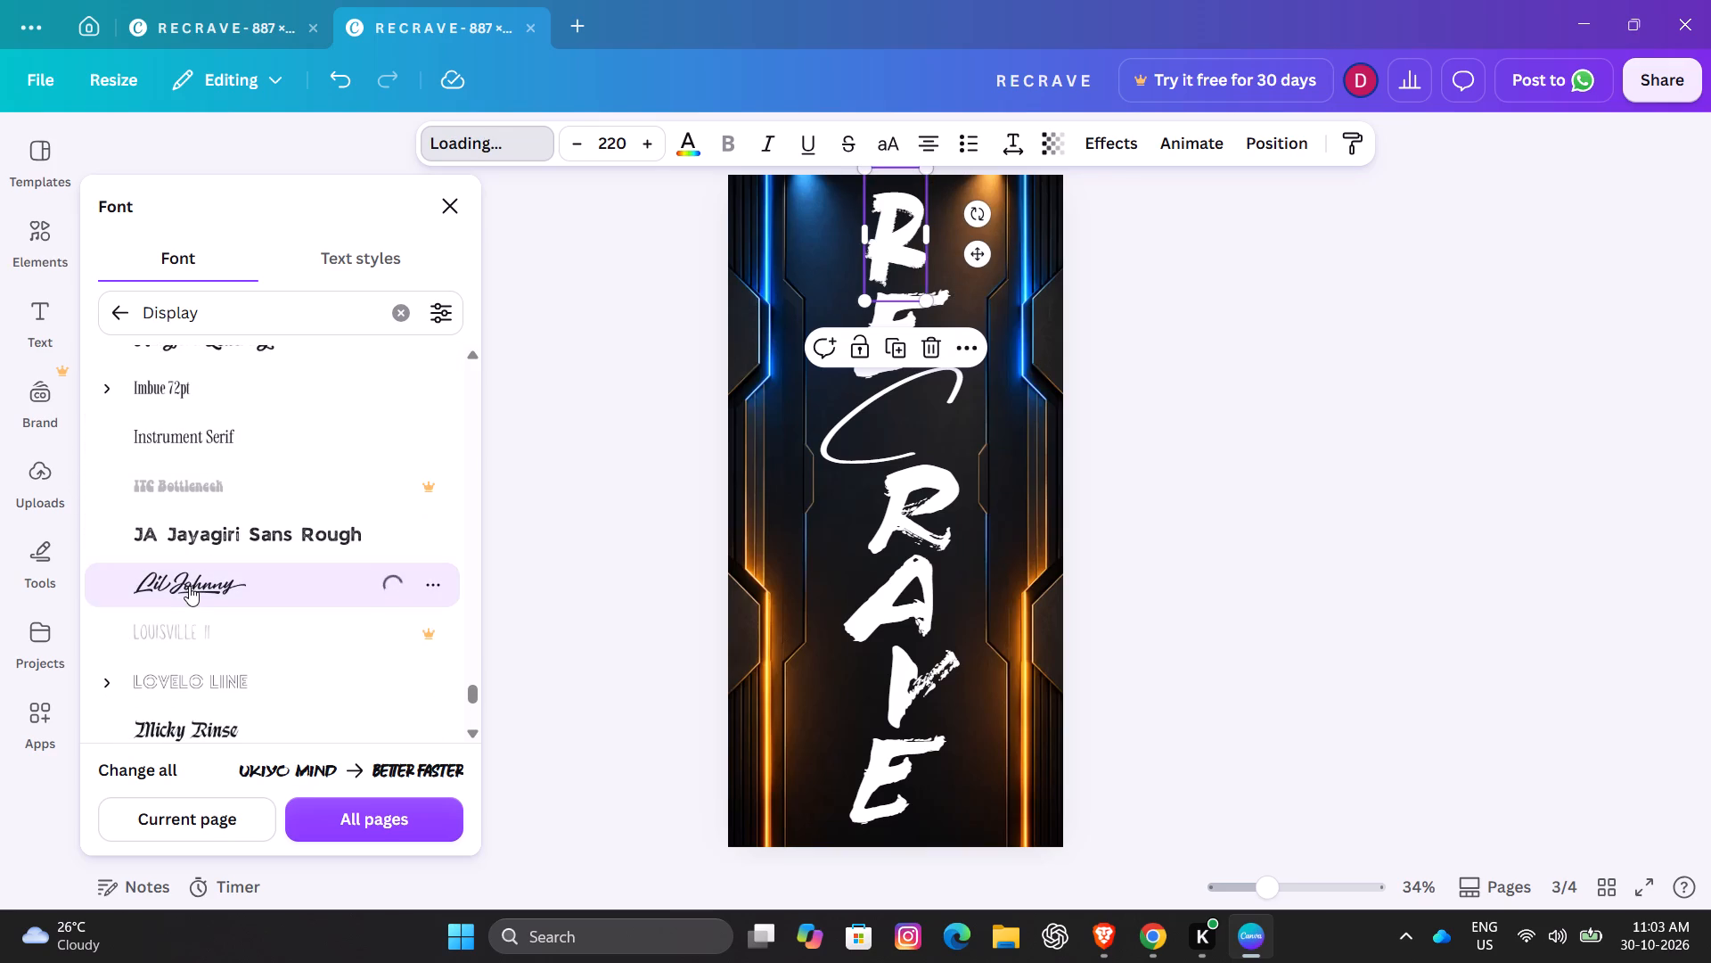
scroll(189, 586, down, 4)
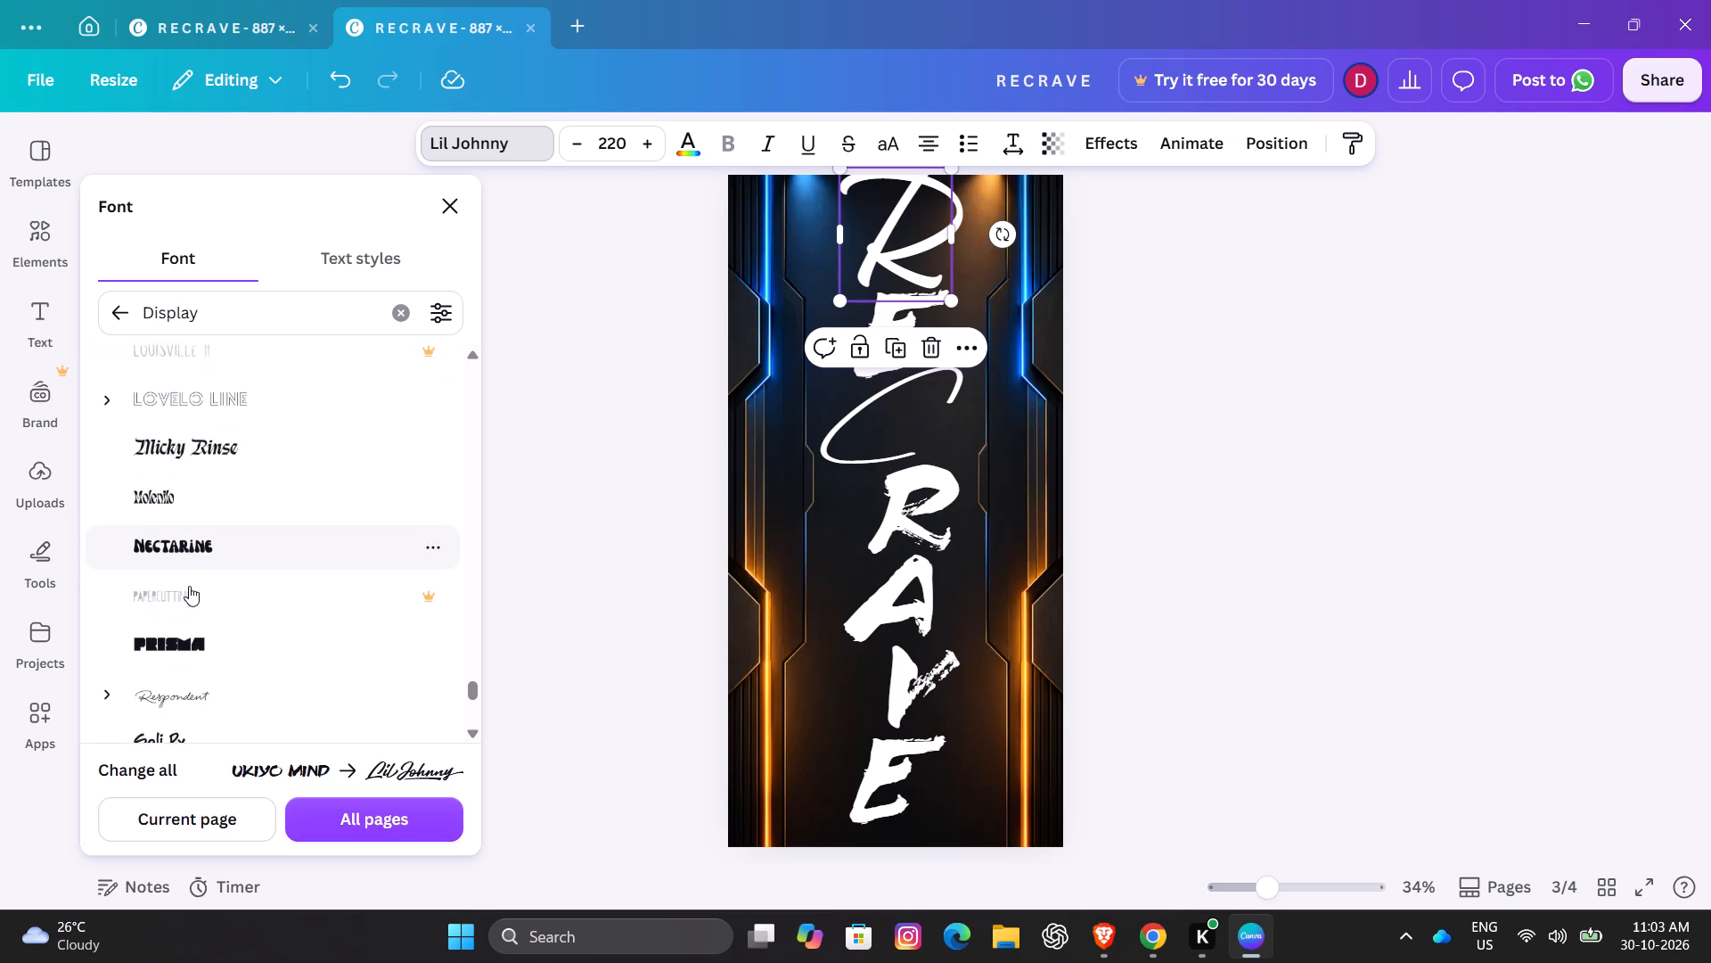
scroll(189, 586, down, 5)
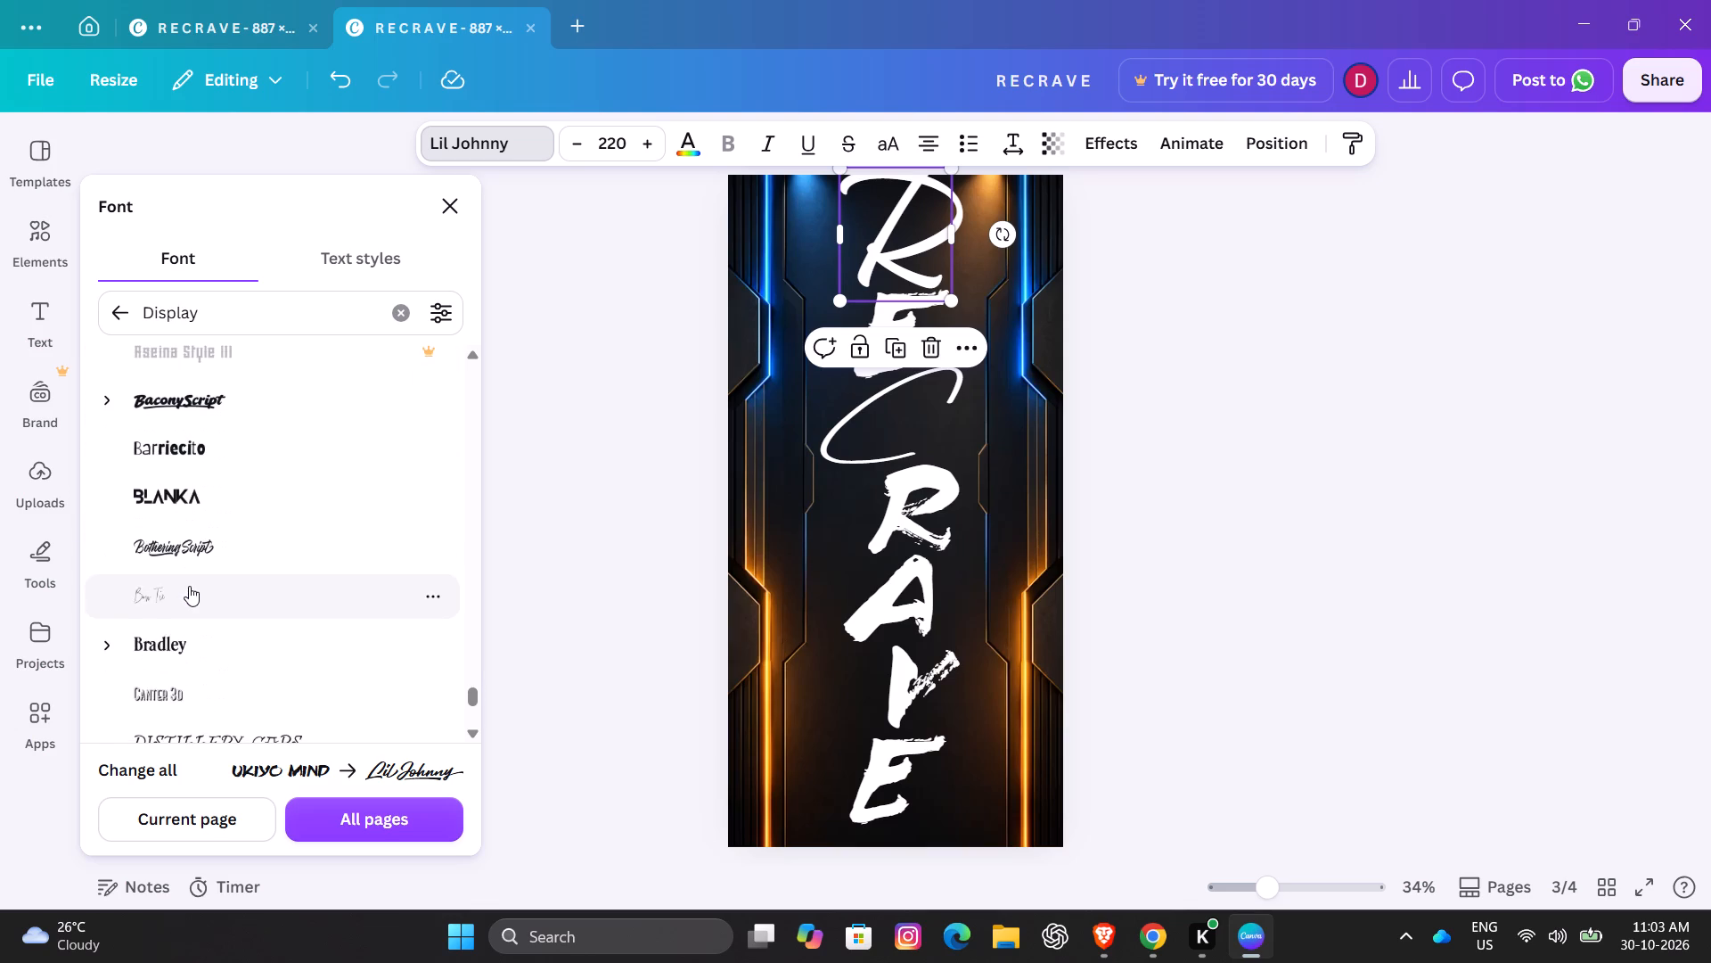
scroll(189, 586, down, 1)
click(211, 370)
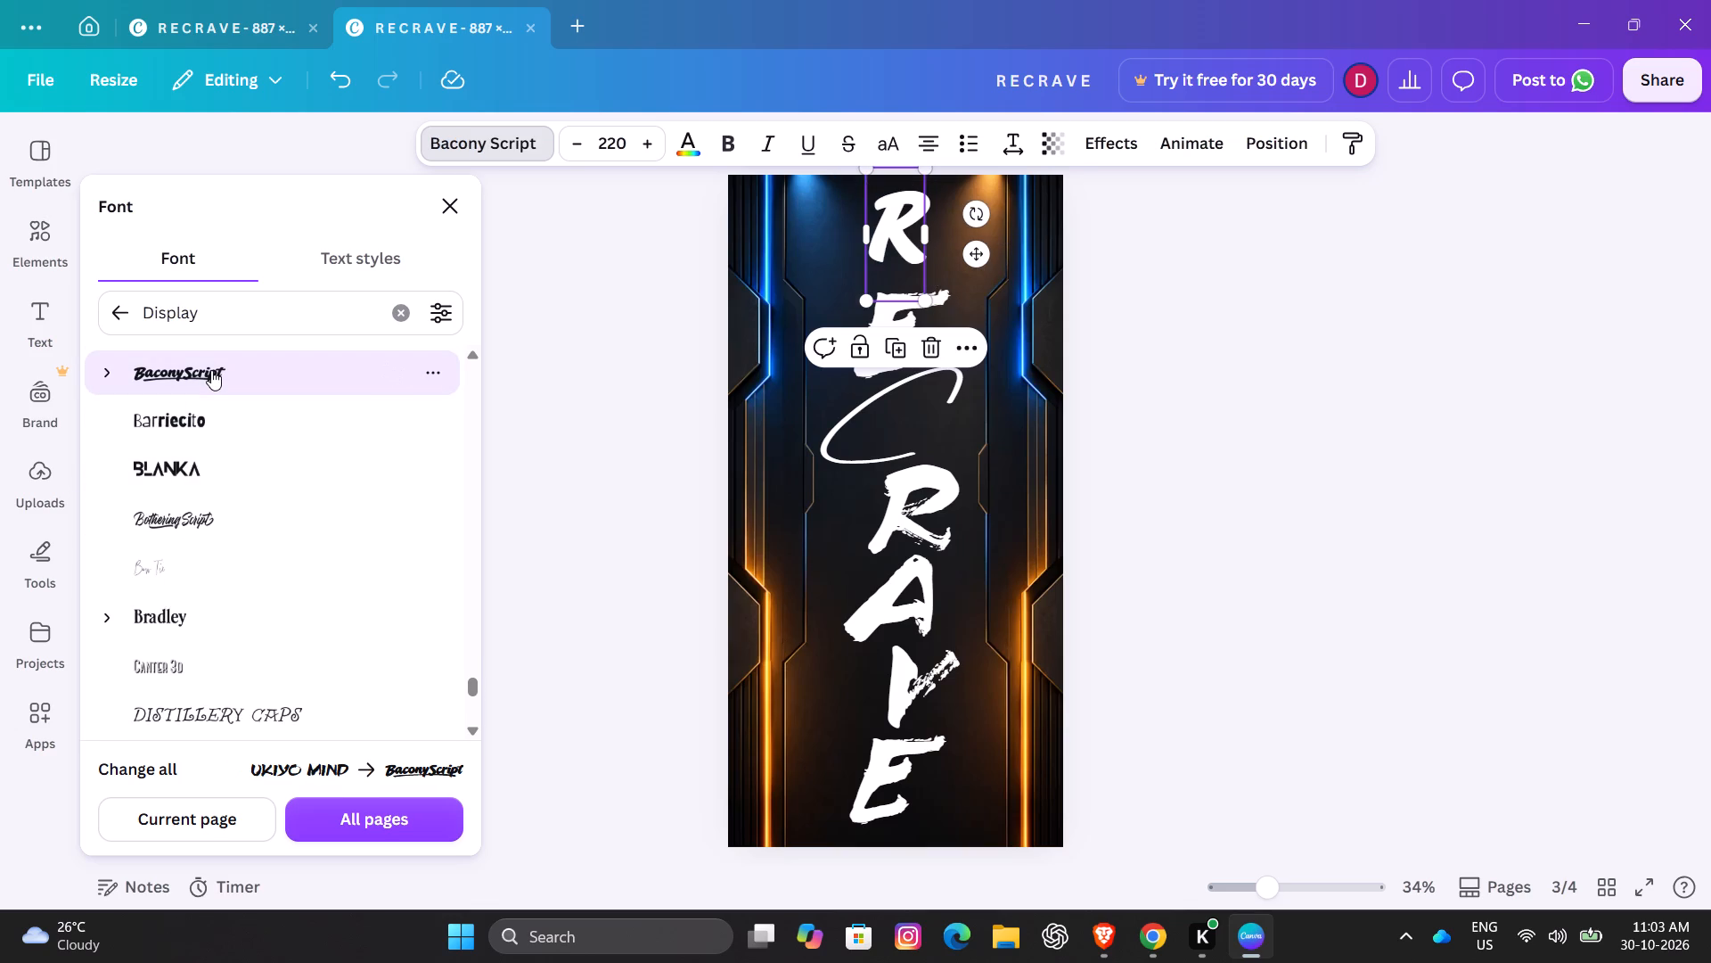
Set the top letter R in the Mokoto Glitch 2 font and lower it slightly to clear the page's top edge.
scroll(211, 370, down, 4)
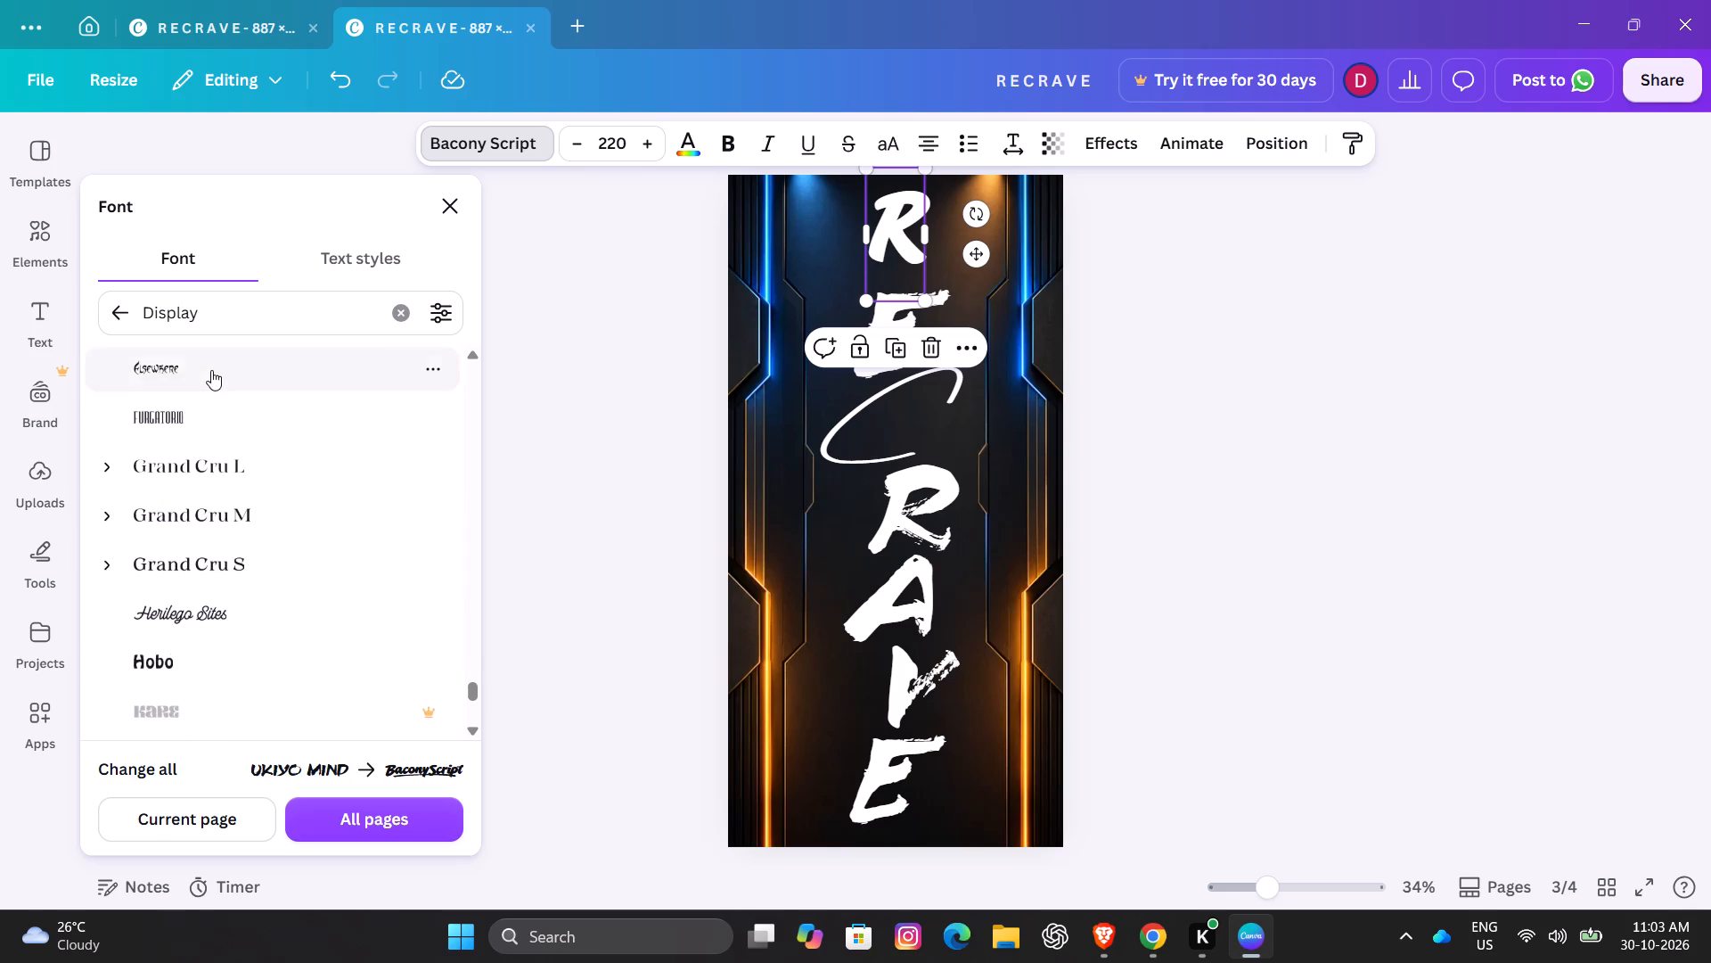
scroll(211, 370, down, 4)
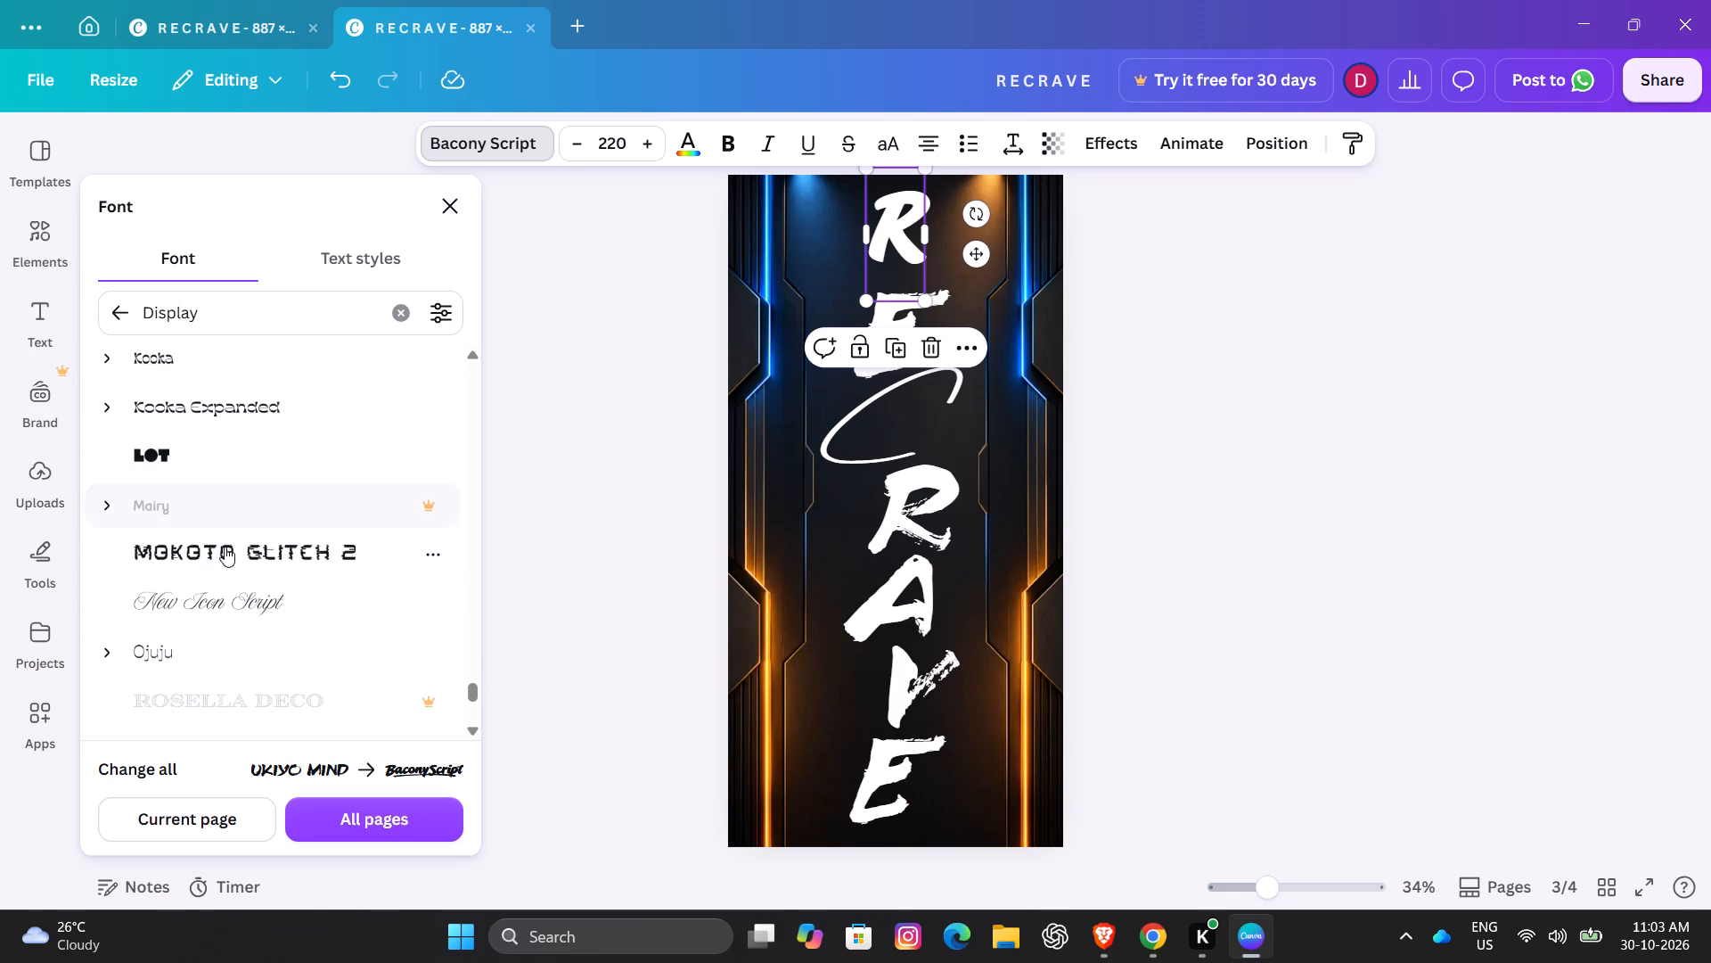
click(224, 555)
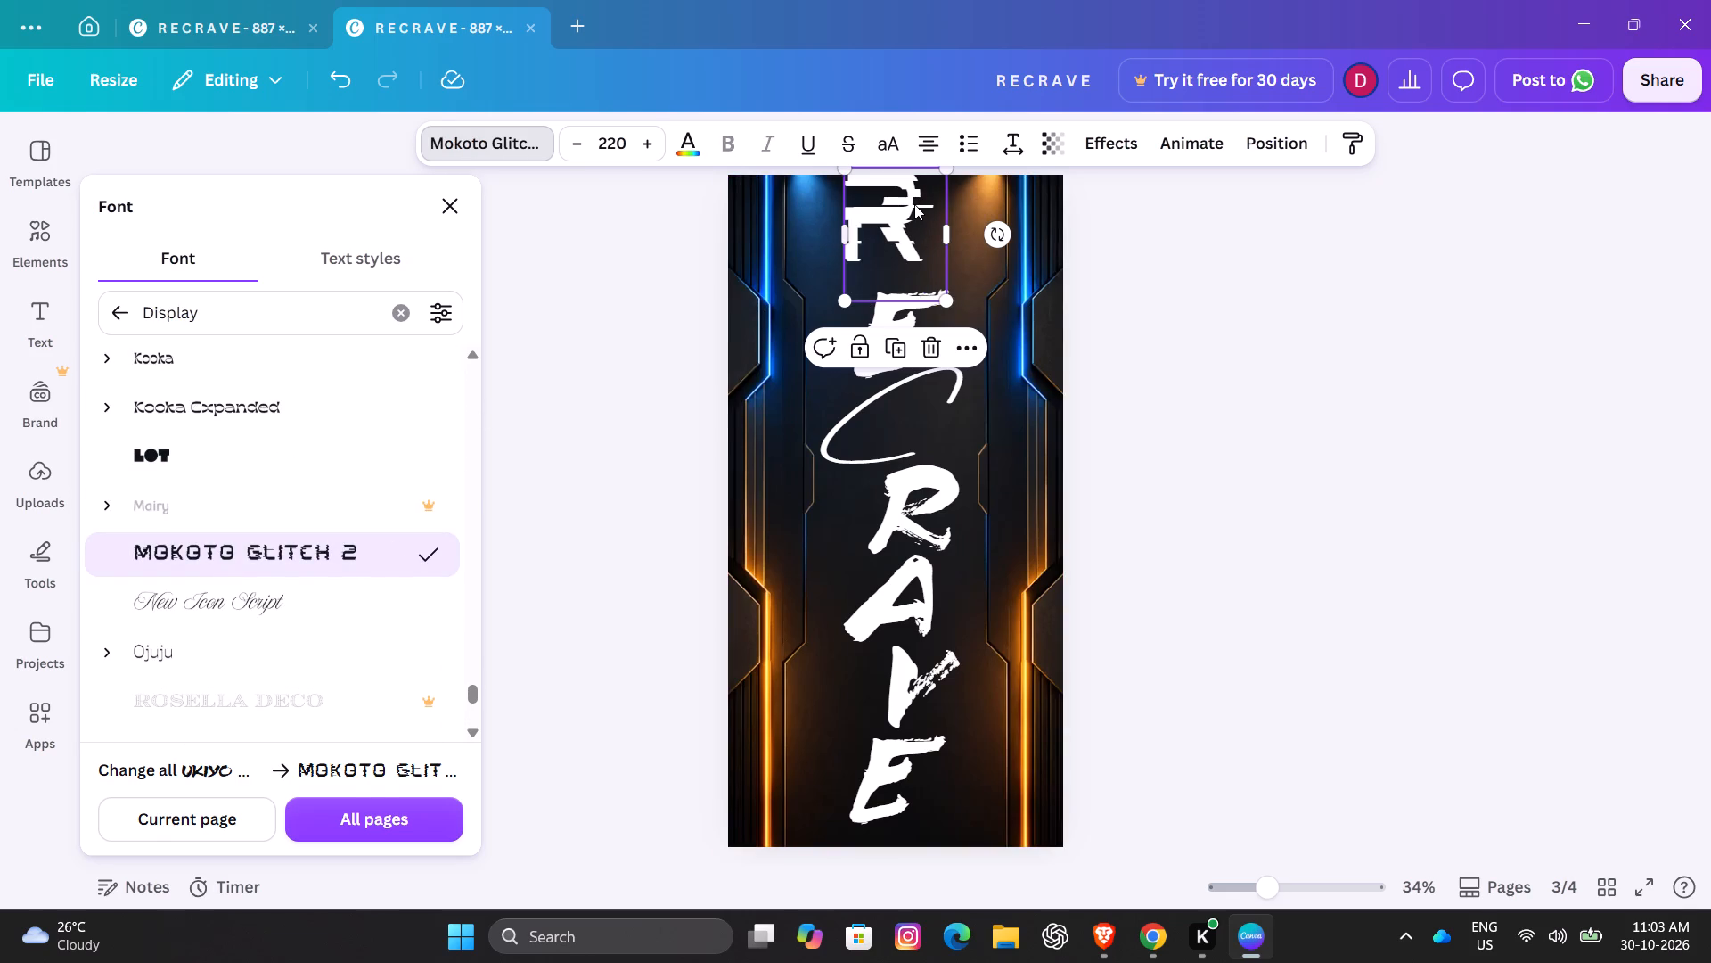
drag(920, 204, 917, 231)
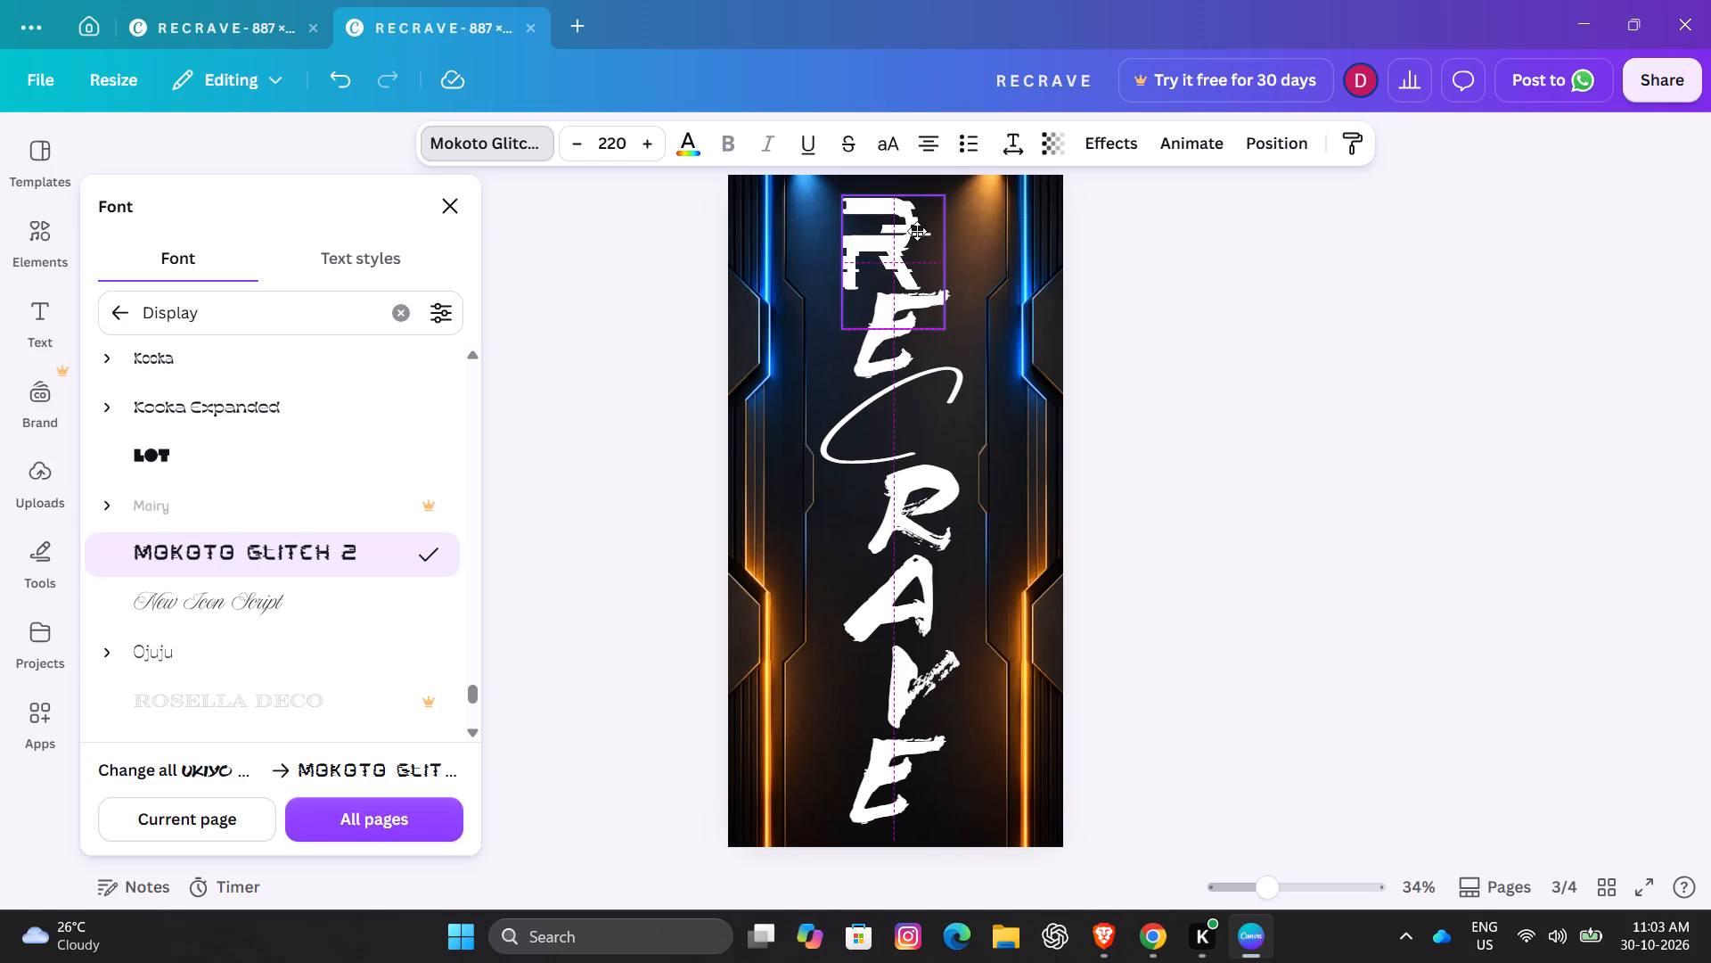
drag(917, 231, 917, 227)
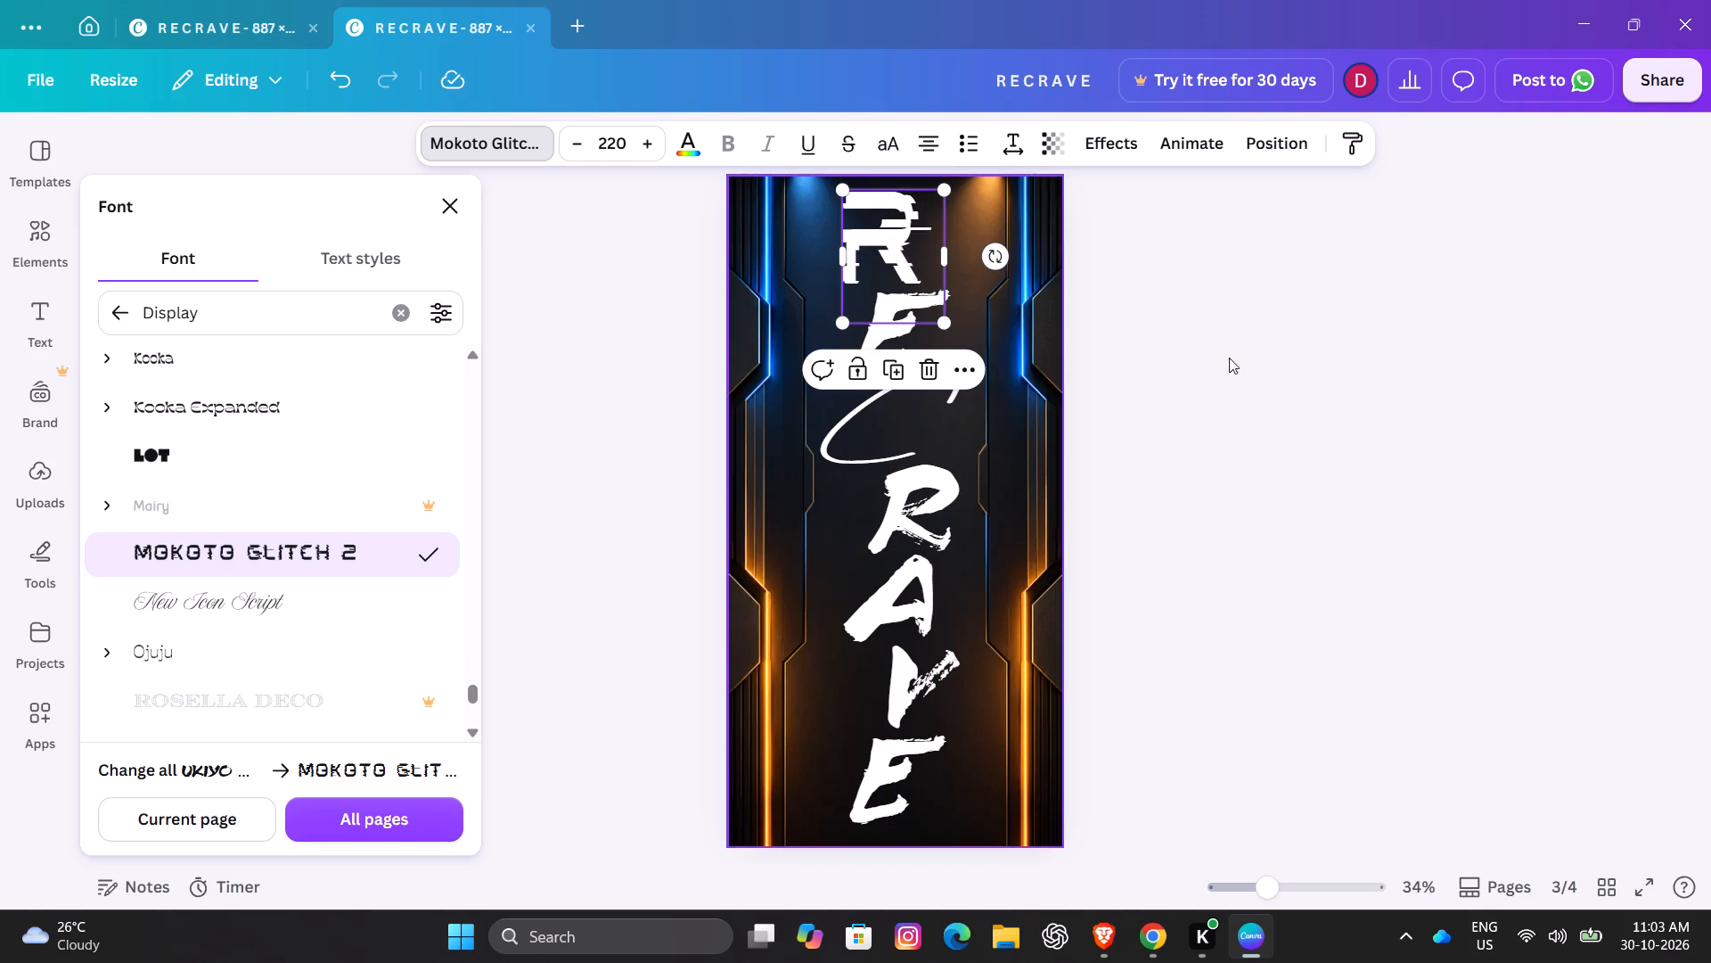
click(1253, 382)
click(1248, 382)
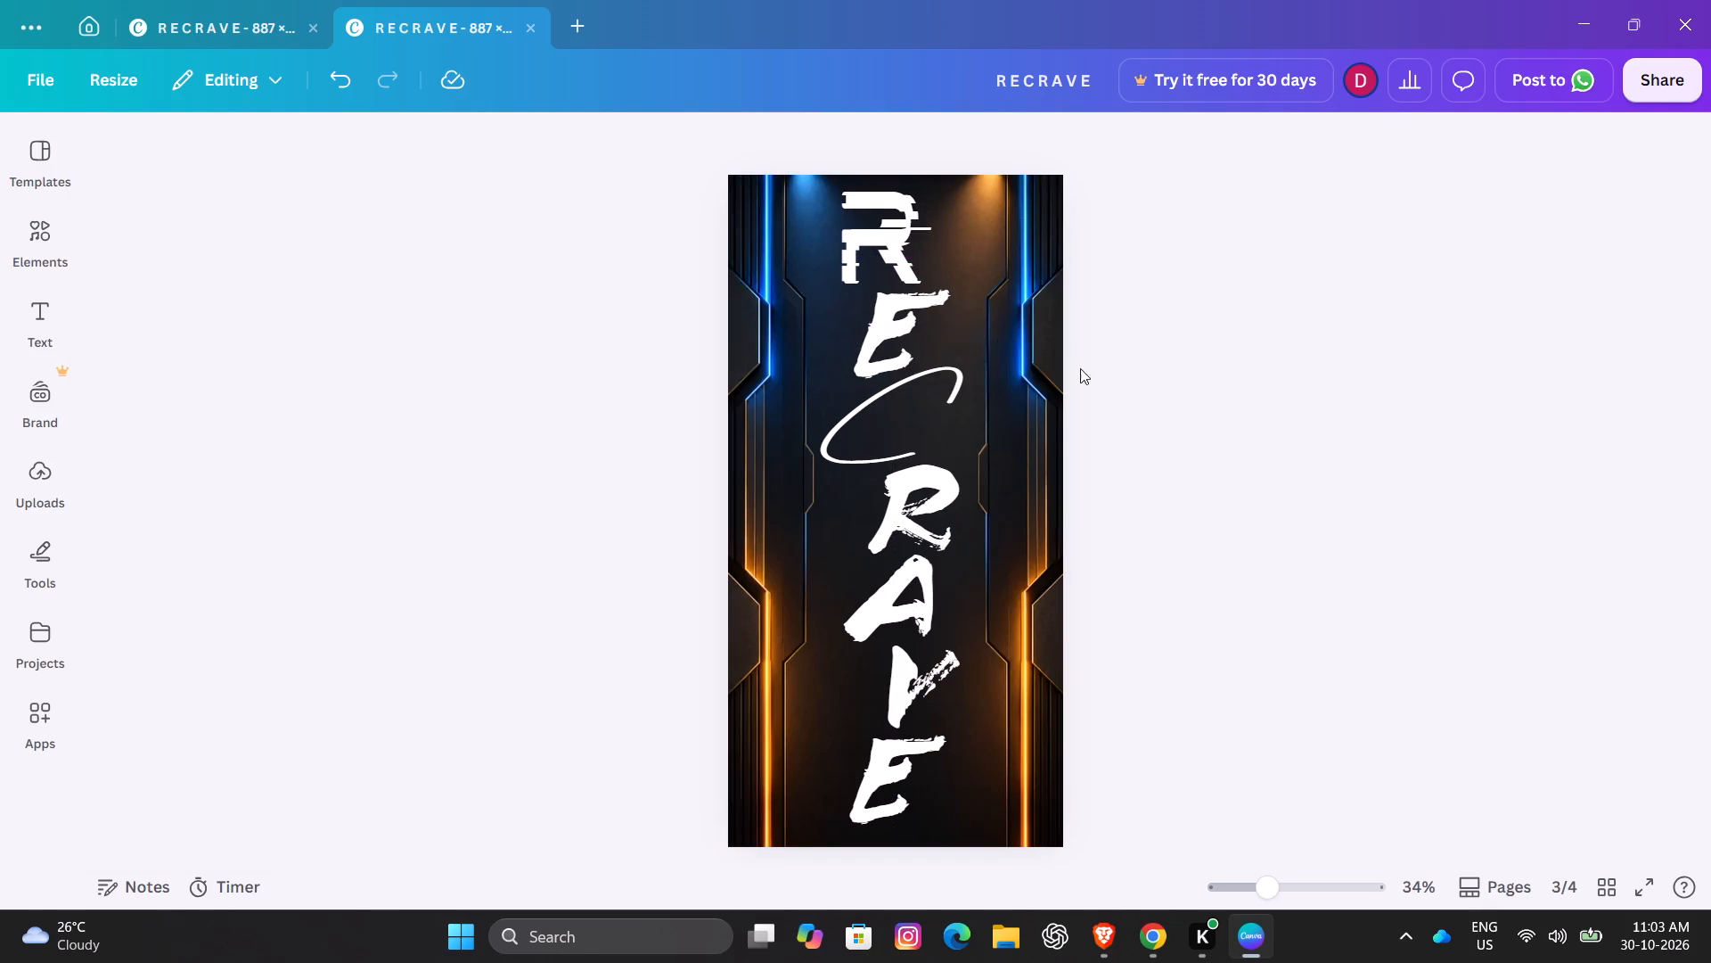
Stack the upper E, second R, A and V over the bottom E, clearing space in the middle of the page.
drag(930, 323, 892, 558)
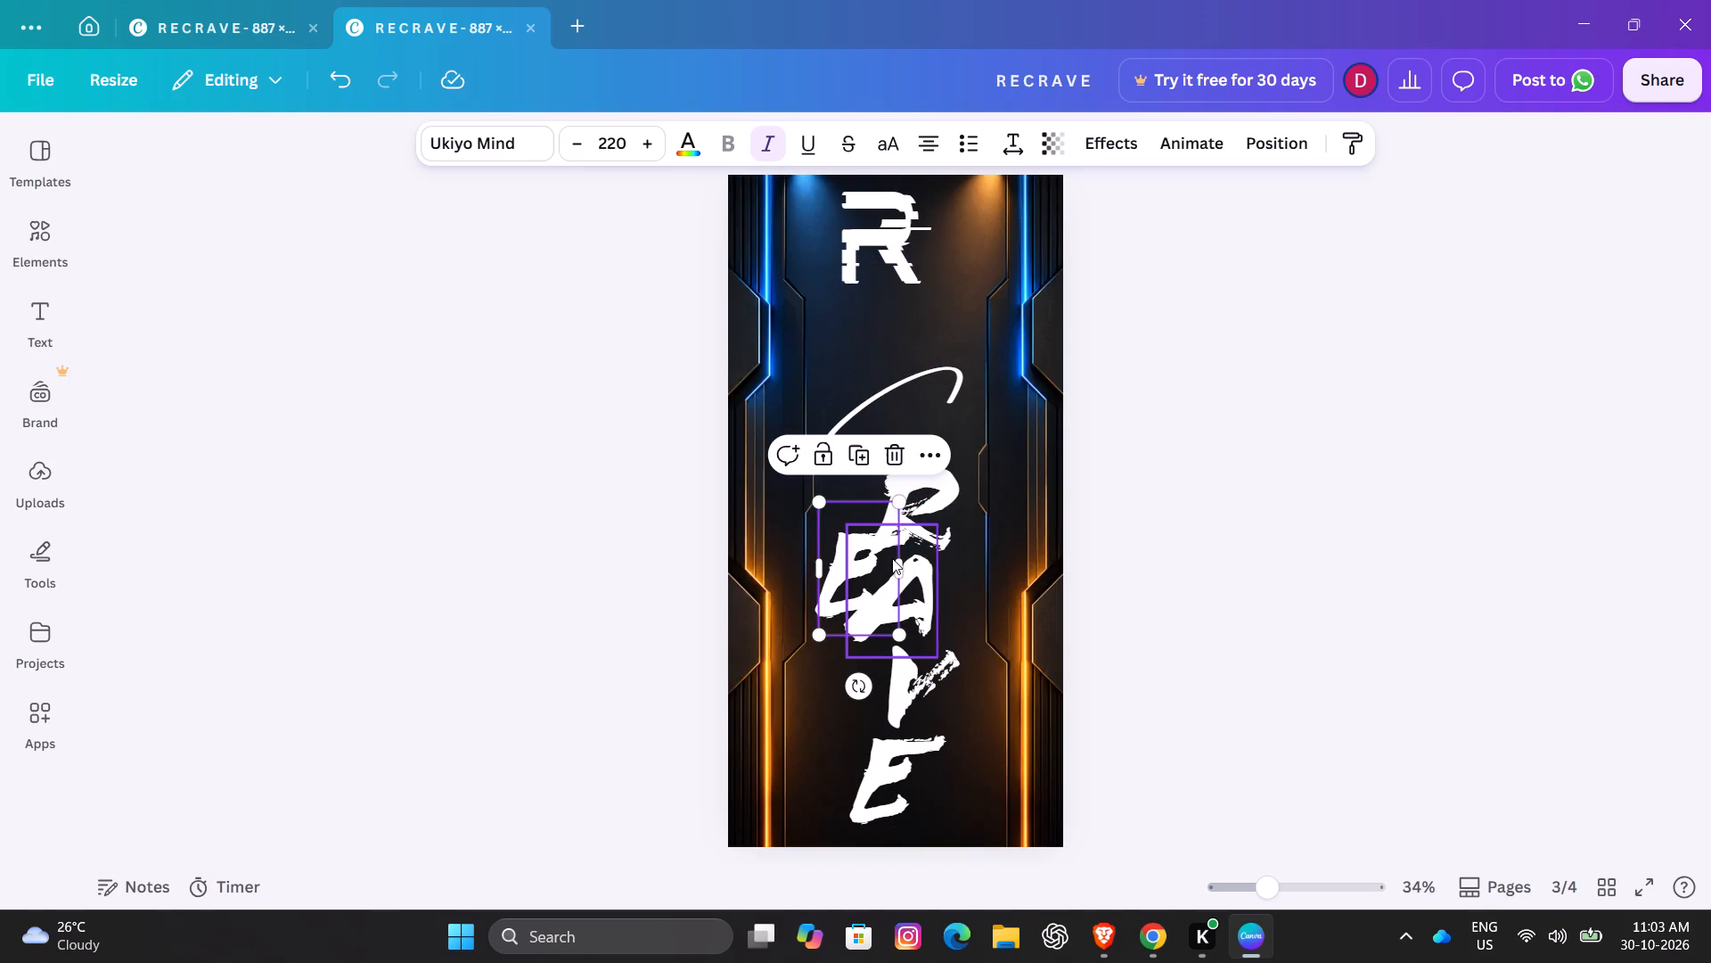
drag(928, 516, 886, 630)
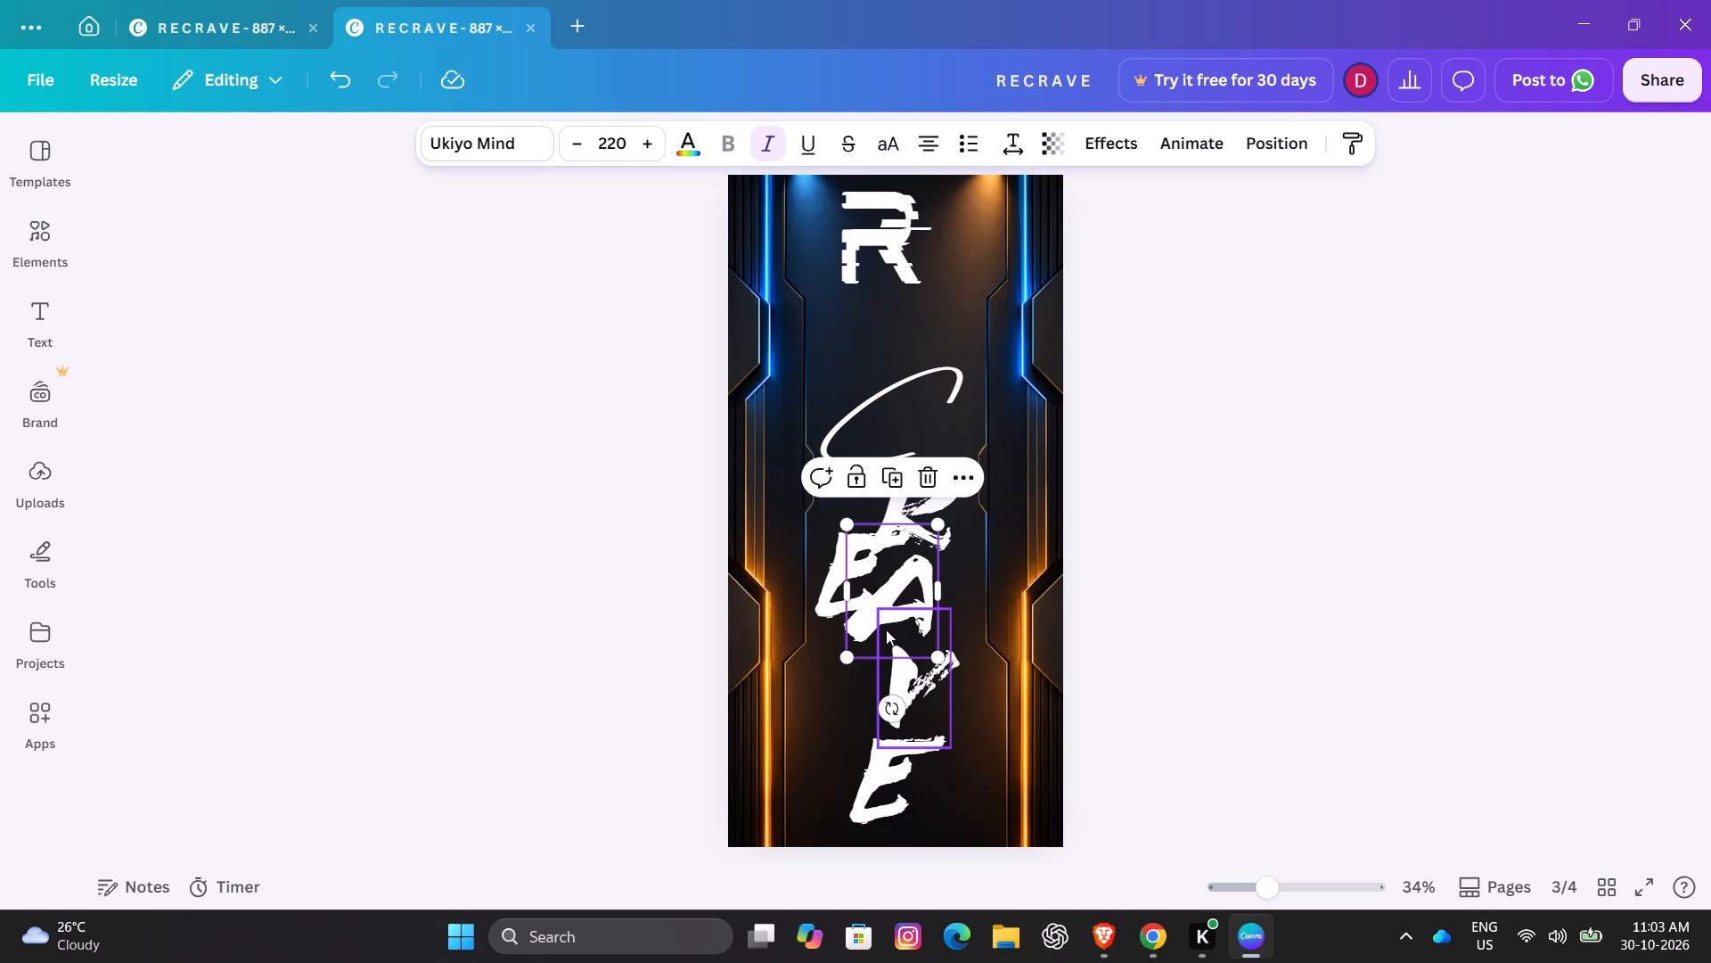
drag(907, 686, 892, 761)
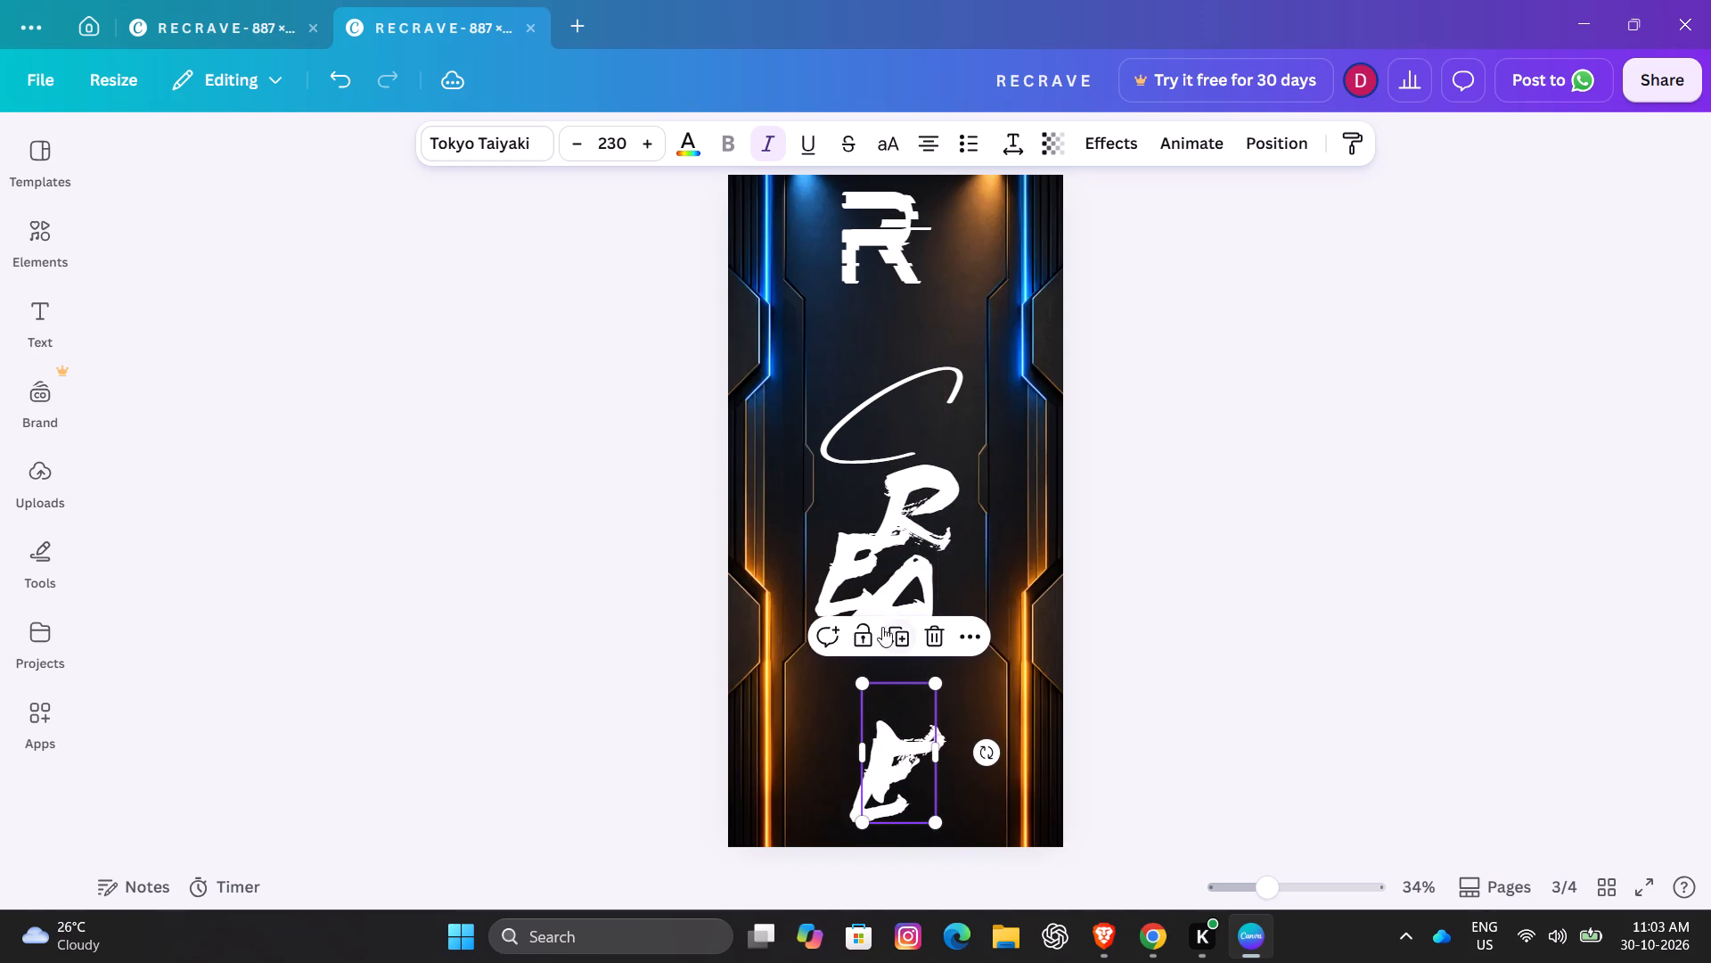
drag(850, 580, 858, 763)
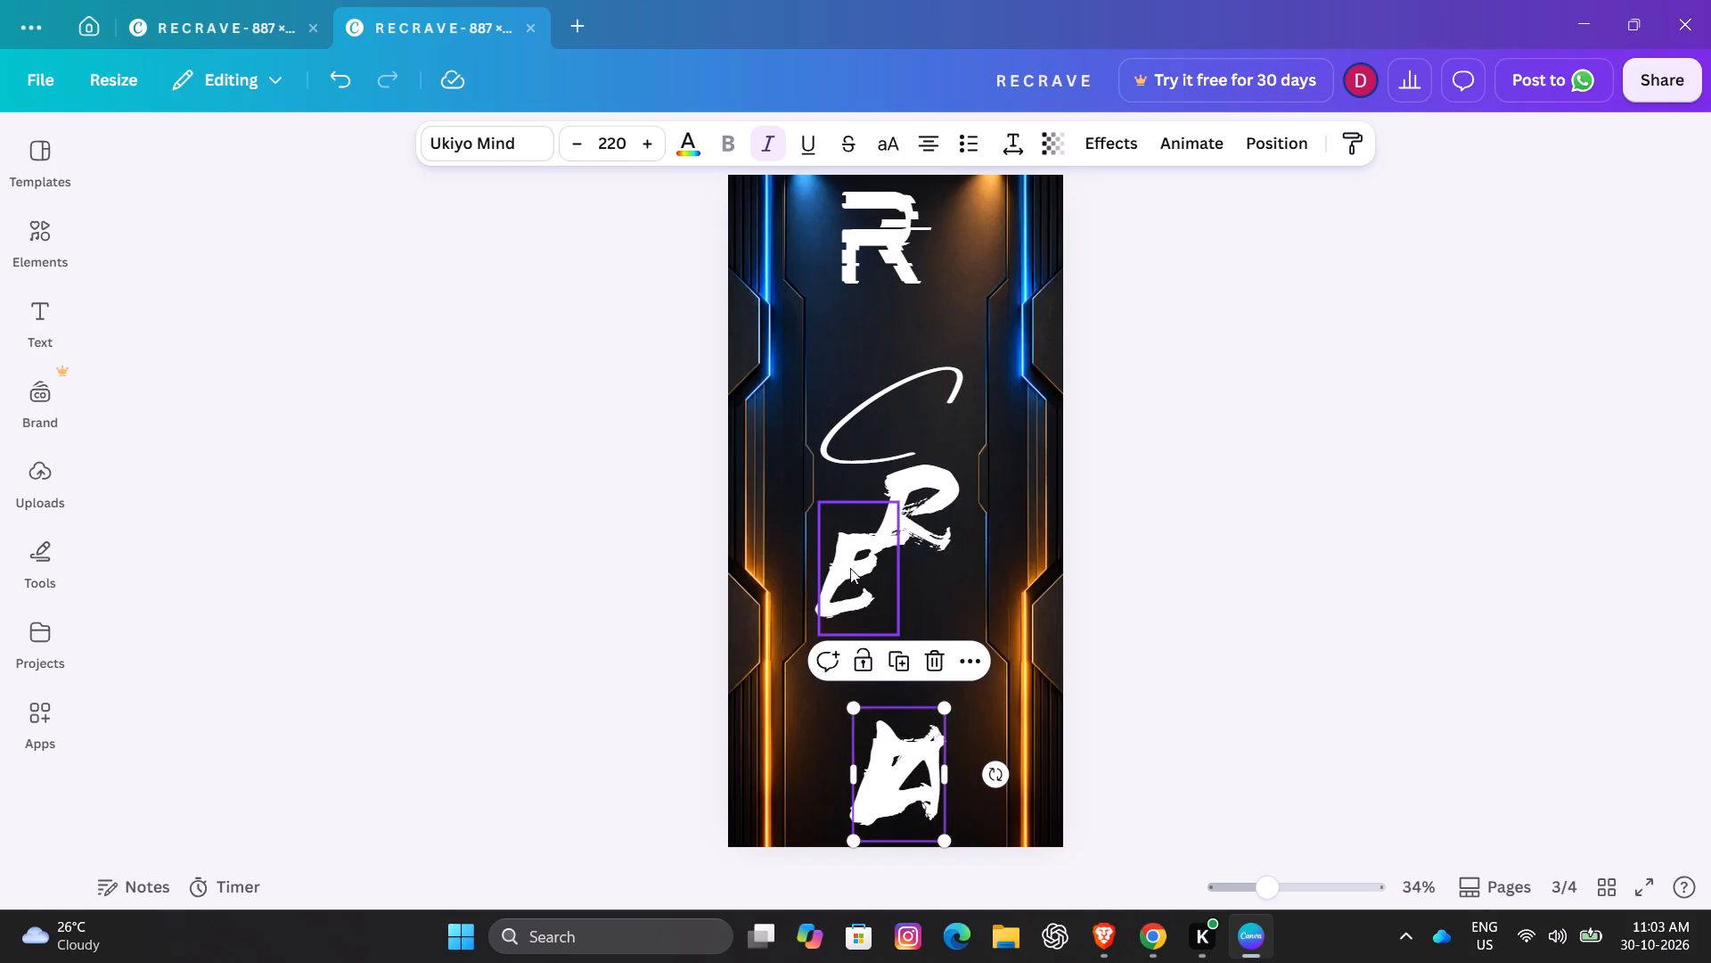
drag(850, 568, 894, 774)
drag(907, 497, 886, 751)
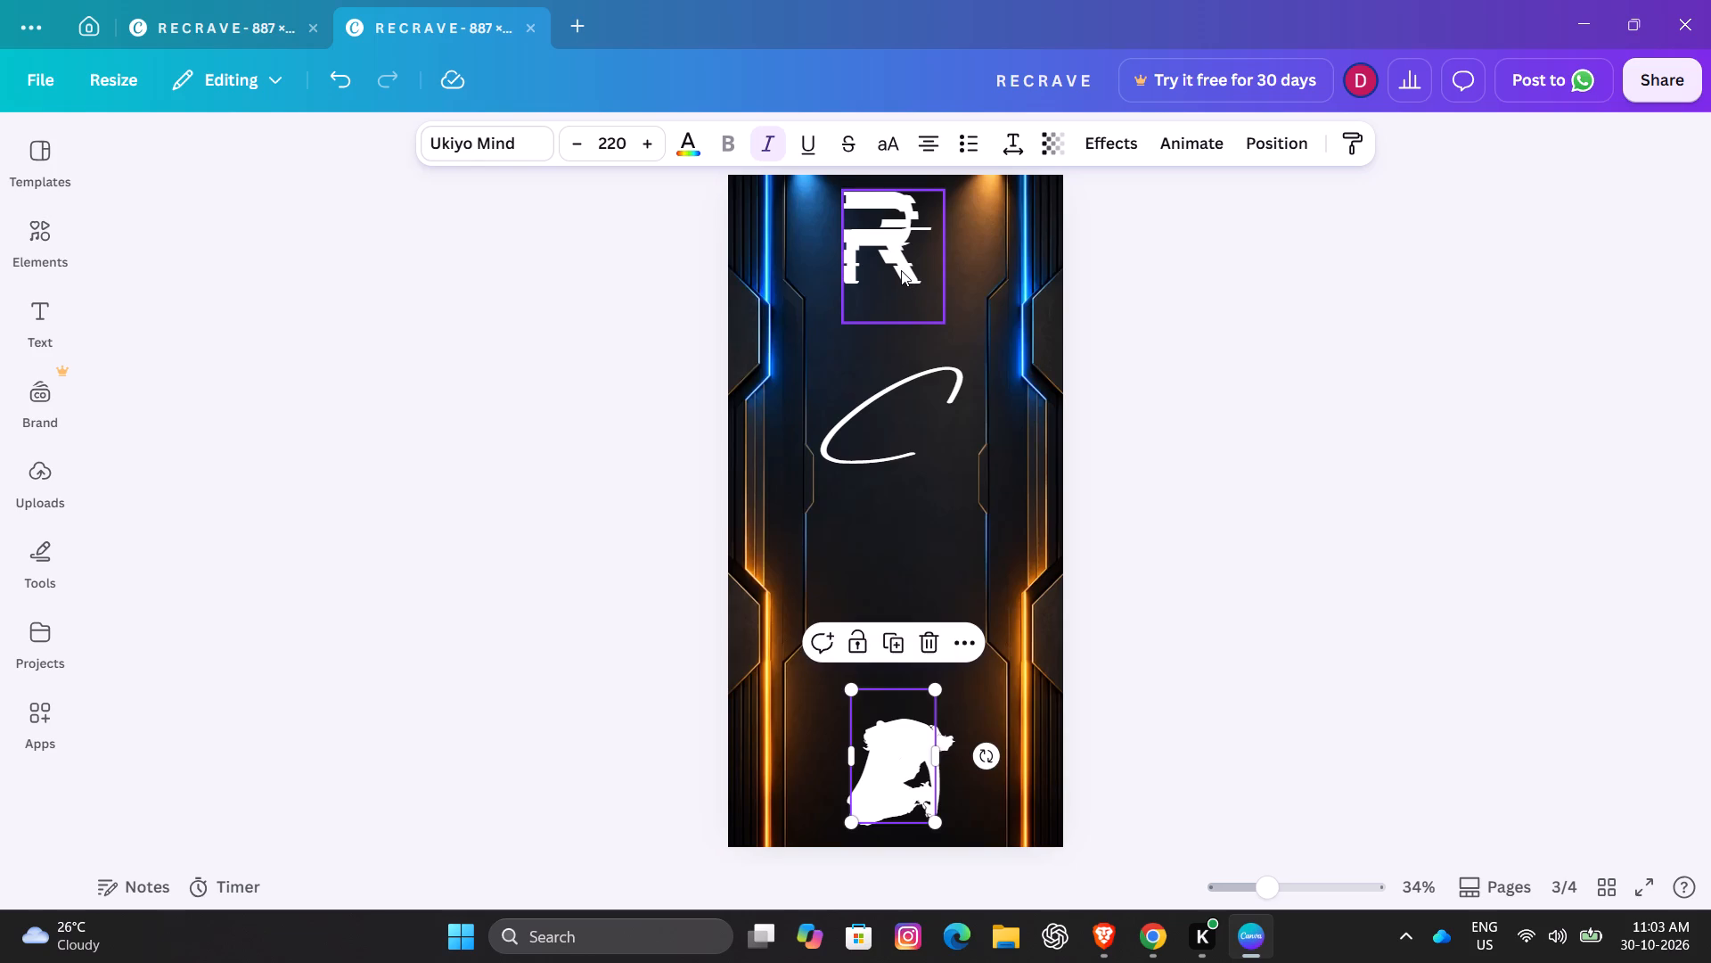
Enlarge the top letter R to a font size of about 252.
click(901, 270)
drag(946, 322, 959, 332)
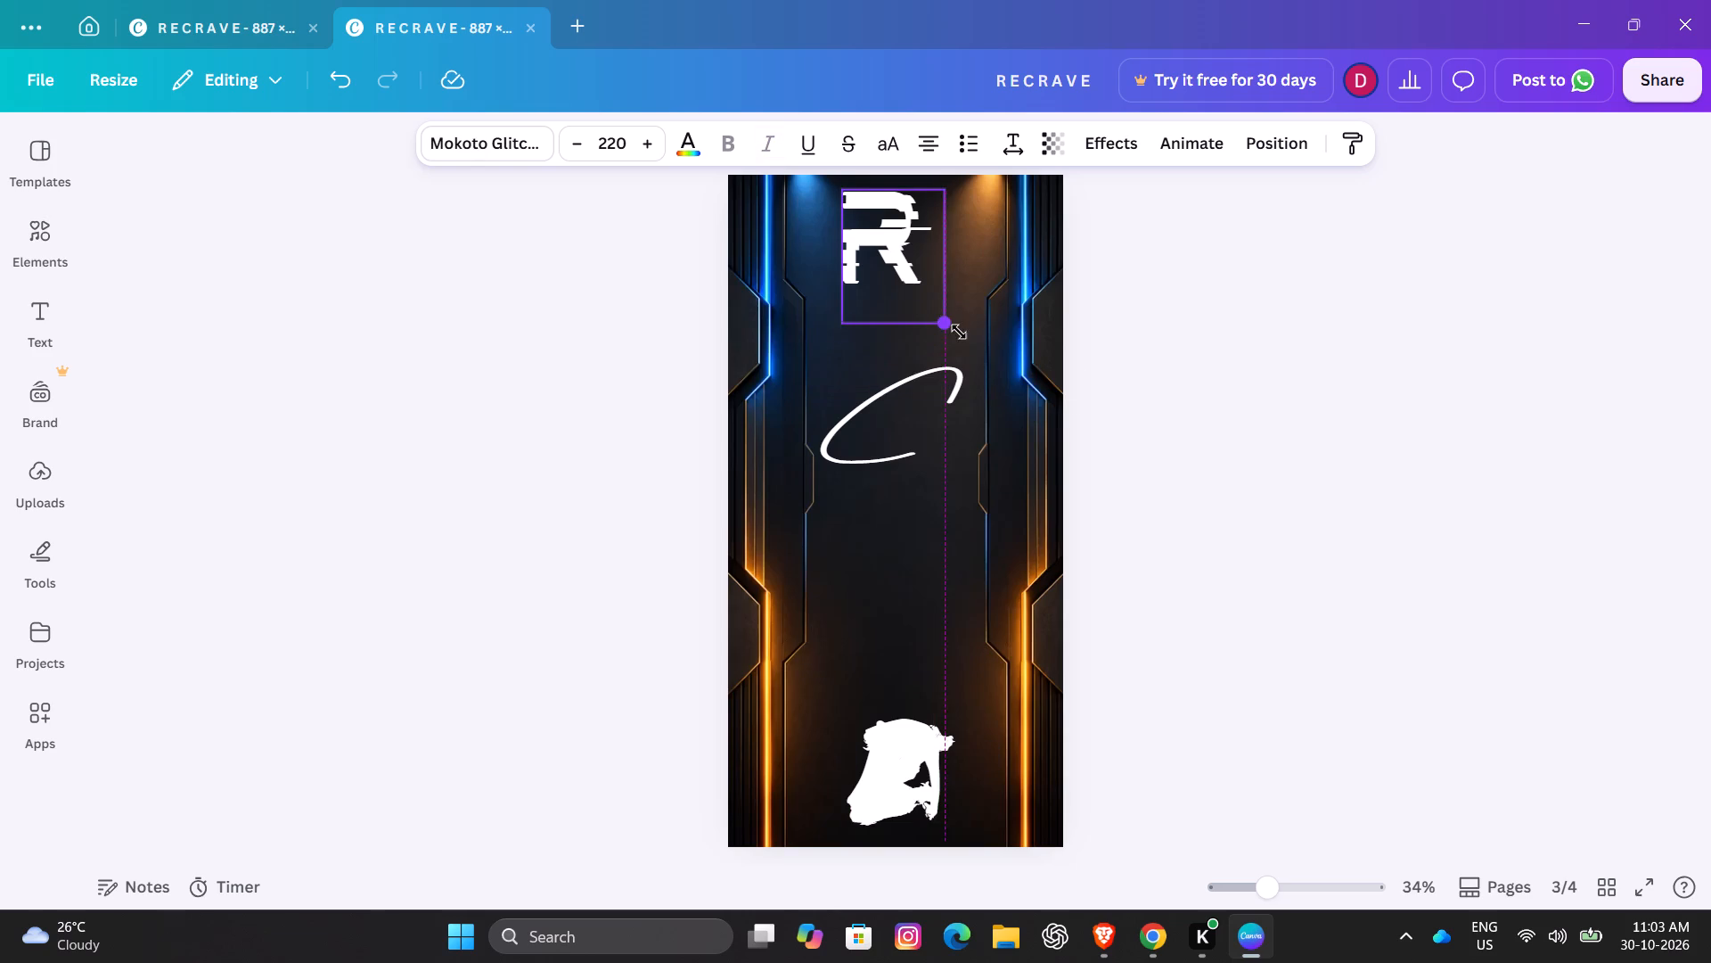
drag(959, 332, 978, 350)
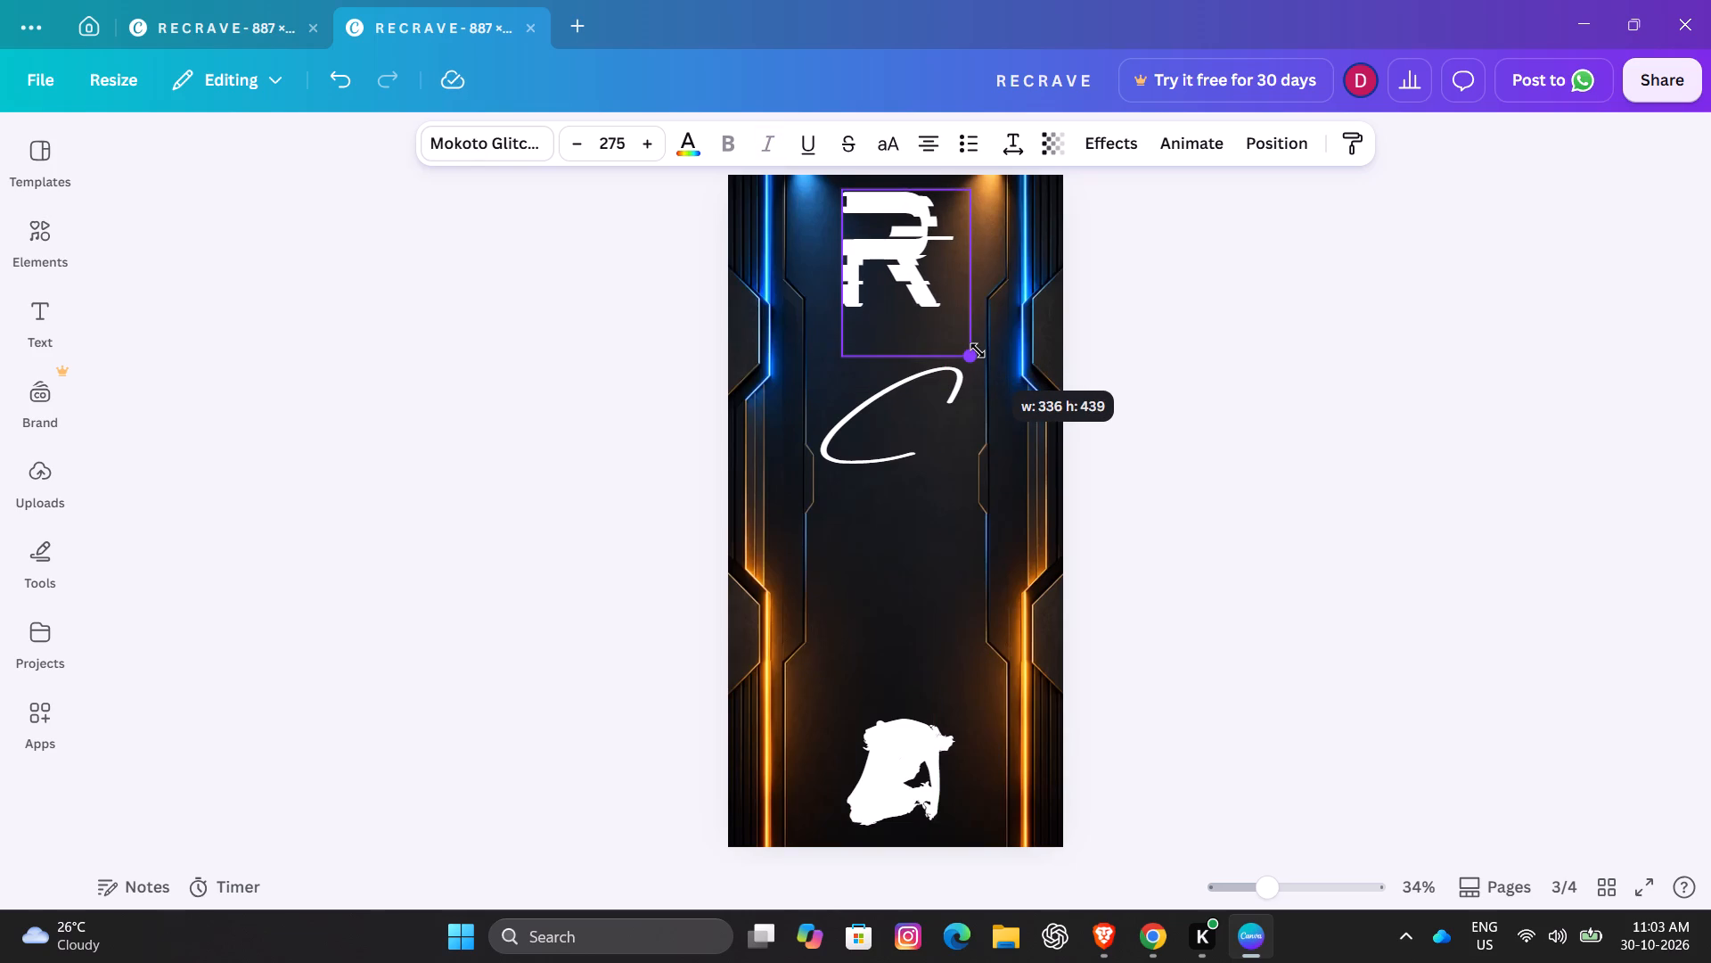
drag(978, 350, 957, 343)
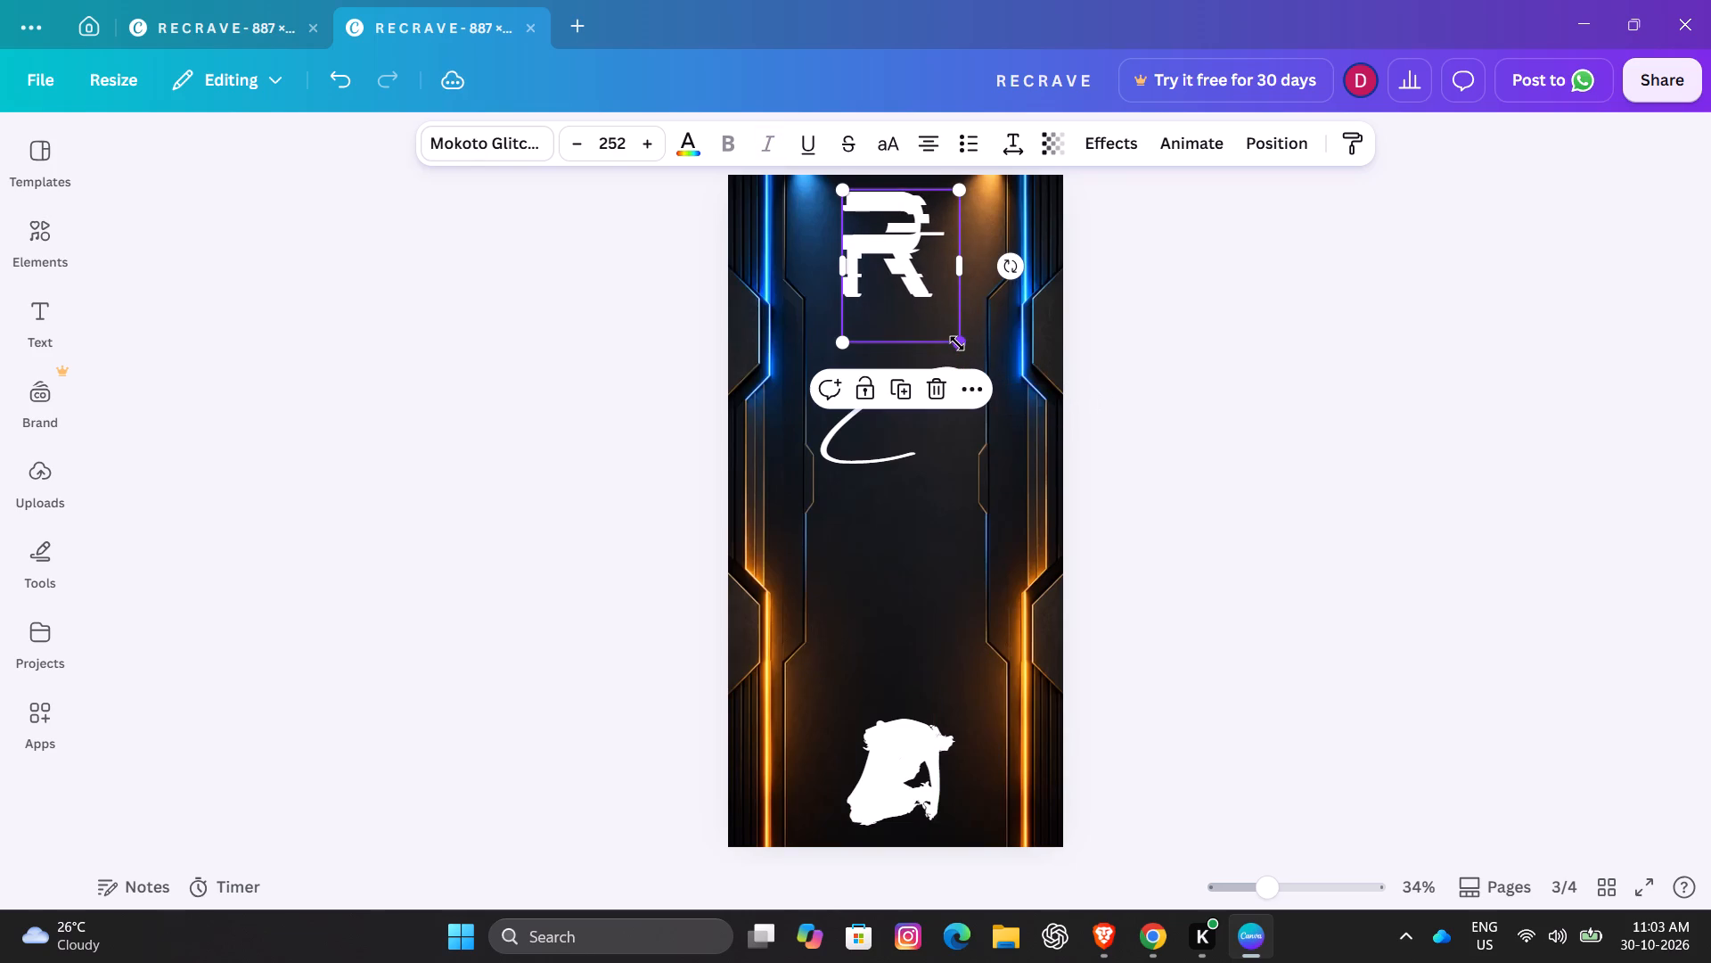
Reposition the enlarged R so it sits roughly centred near the top of the page.
drag(883, 243, 895, 233)
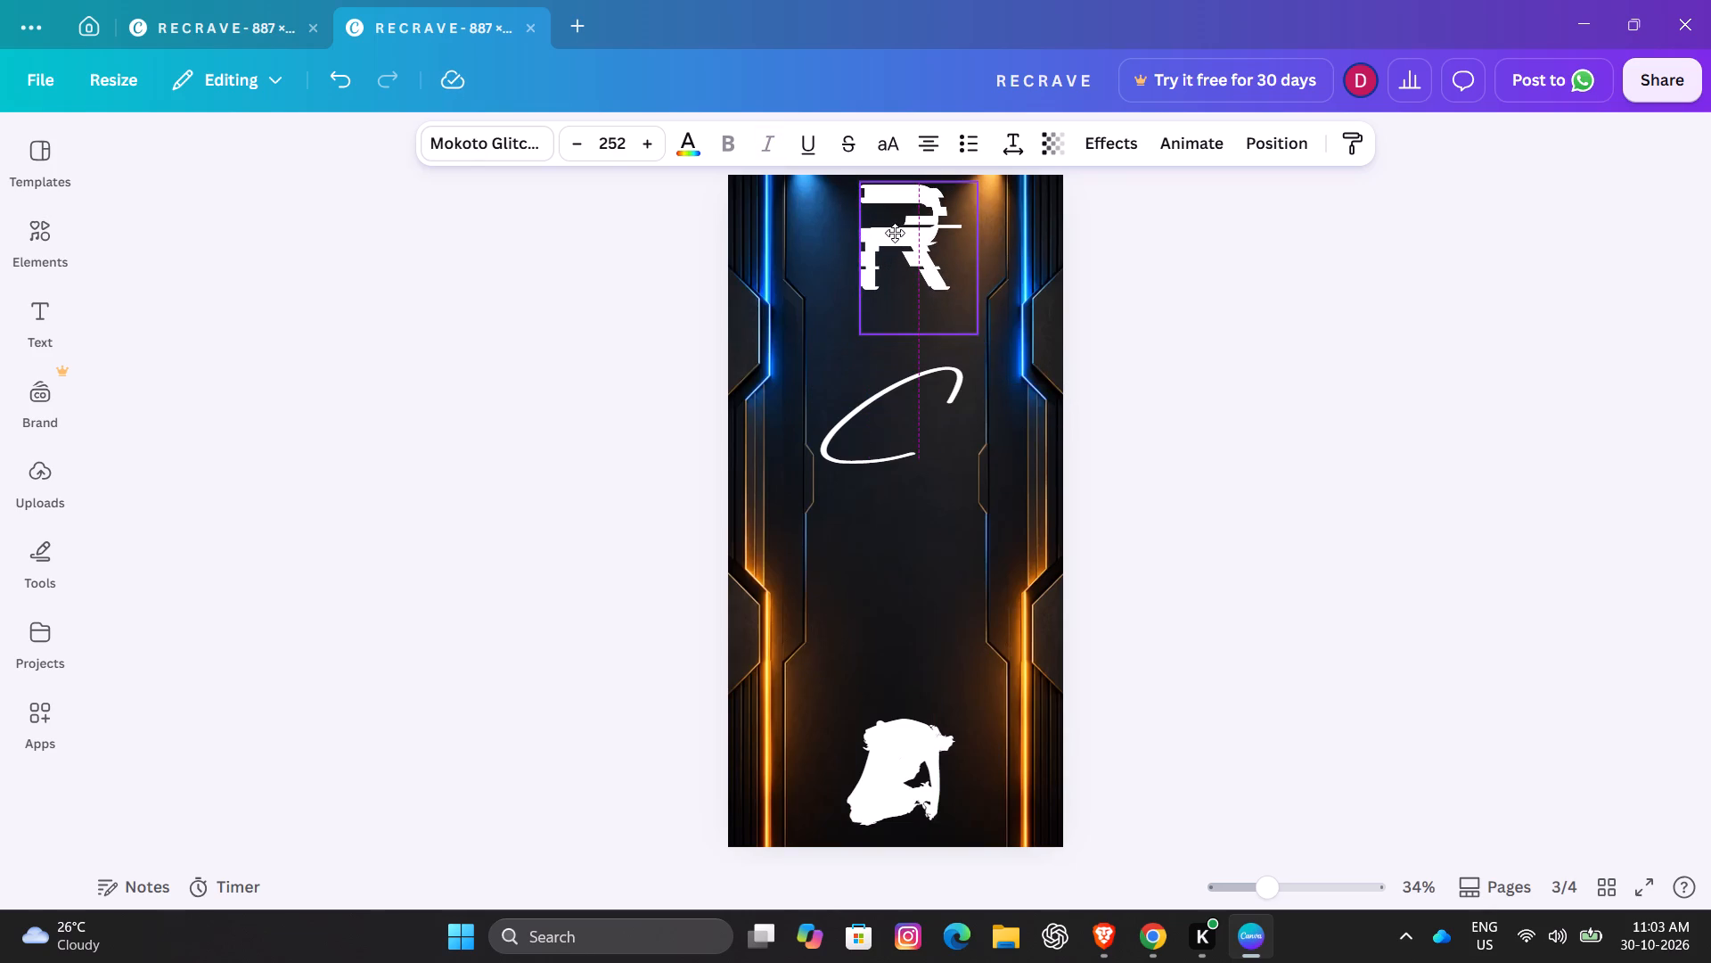
drag(895, 233, 886, 235)
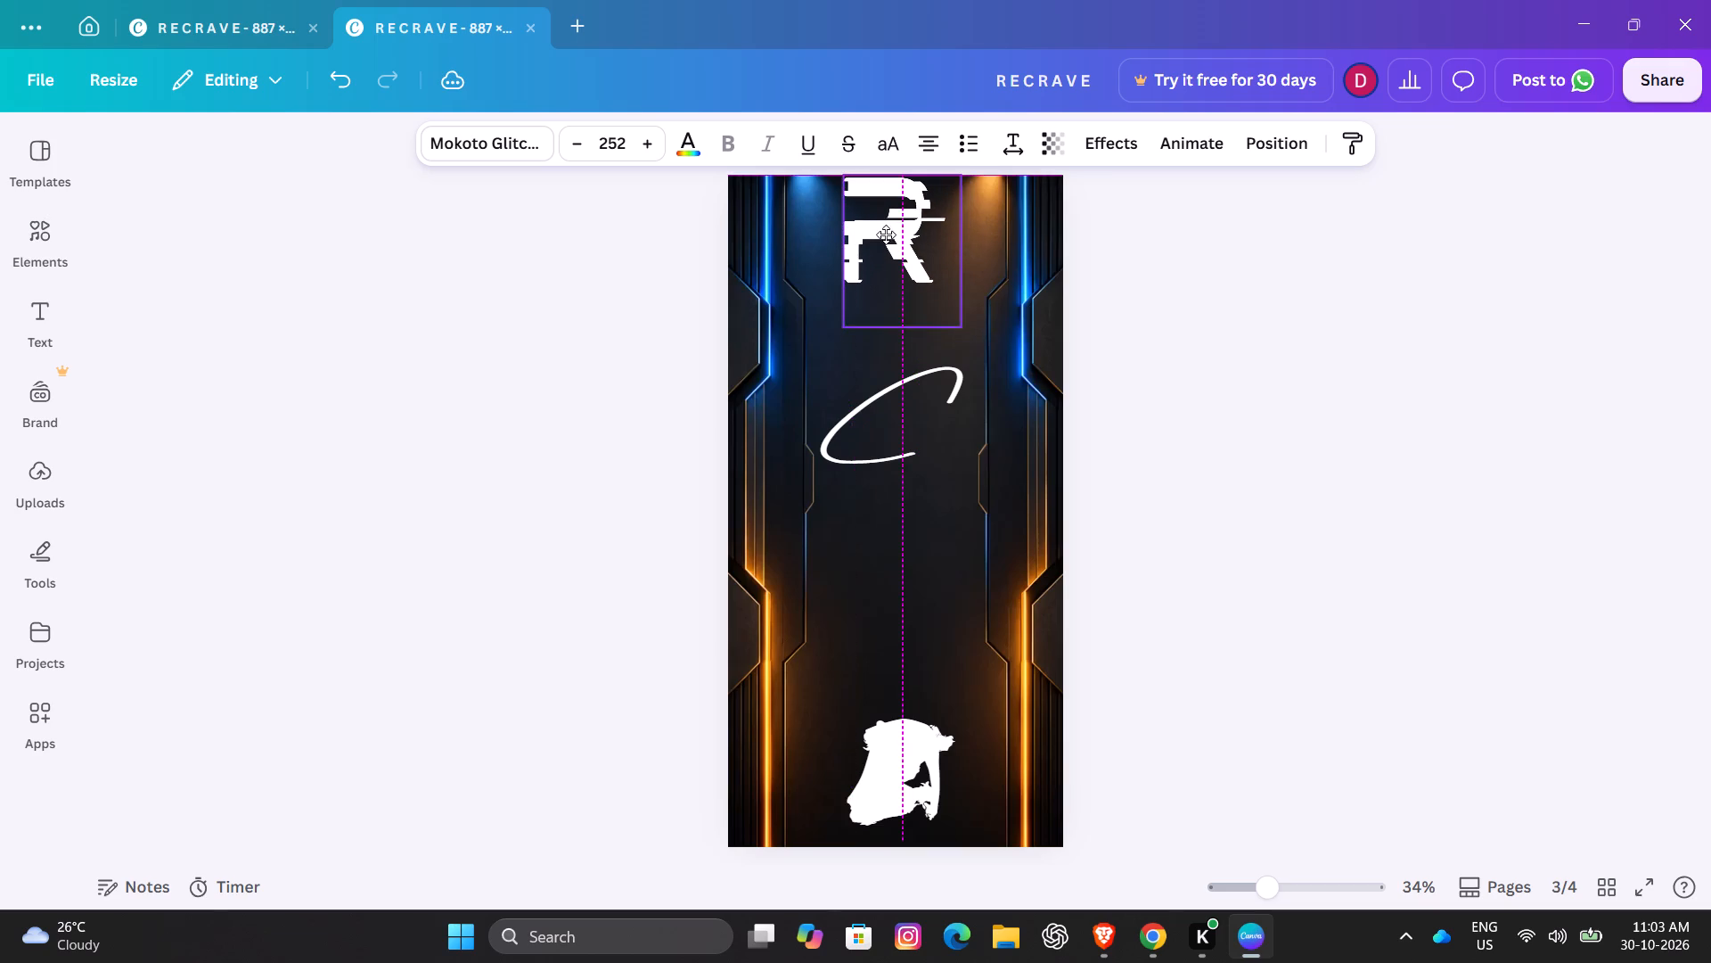
drag(886, 235, 898, 239)
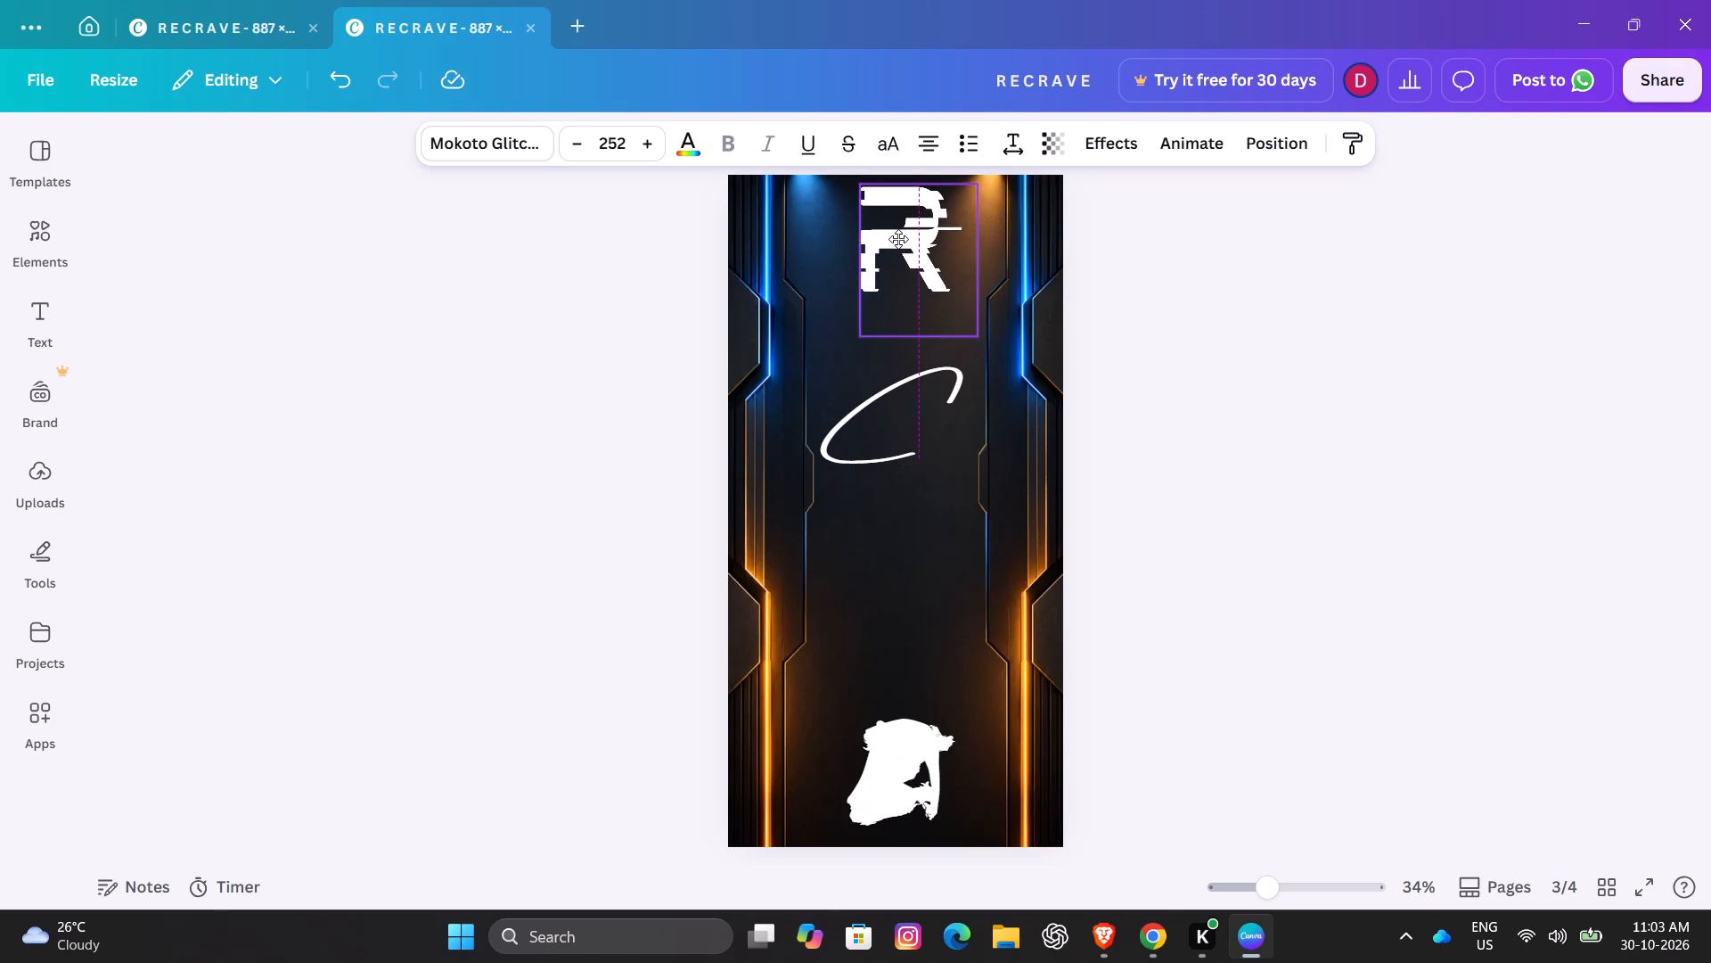
drag(898, 239, 899, 241)
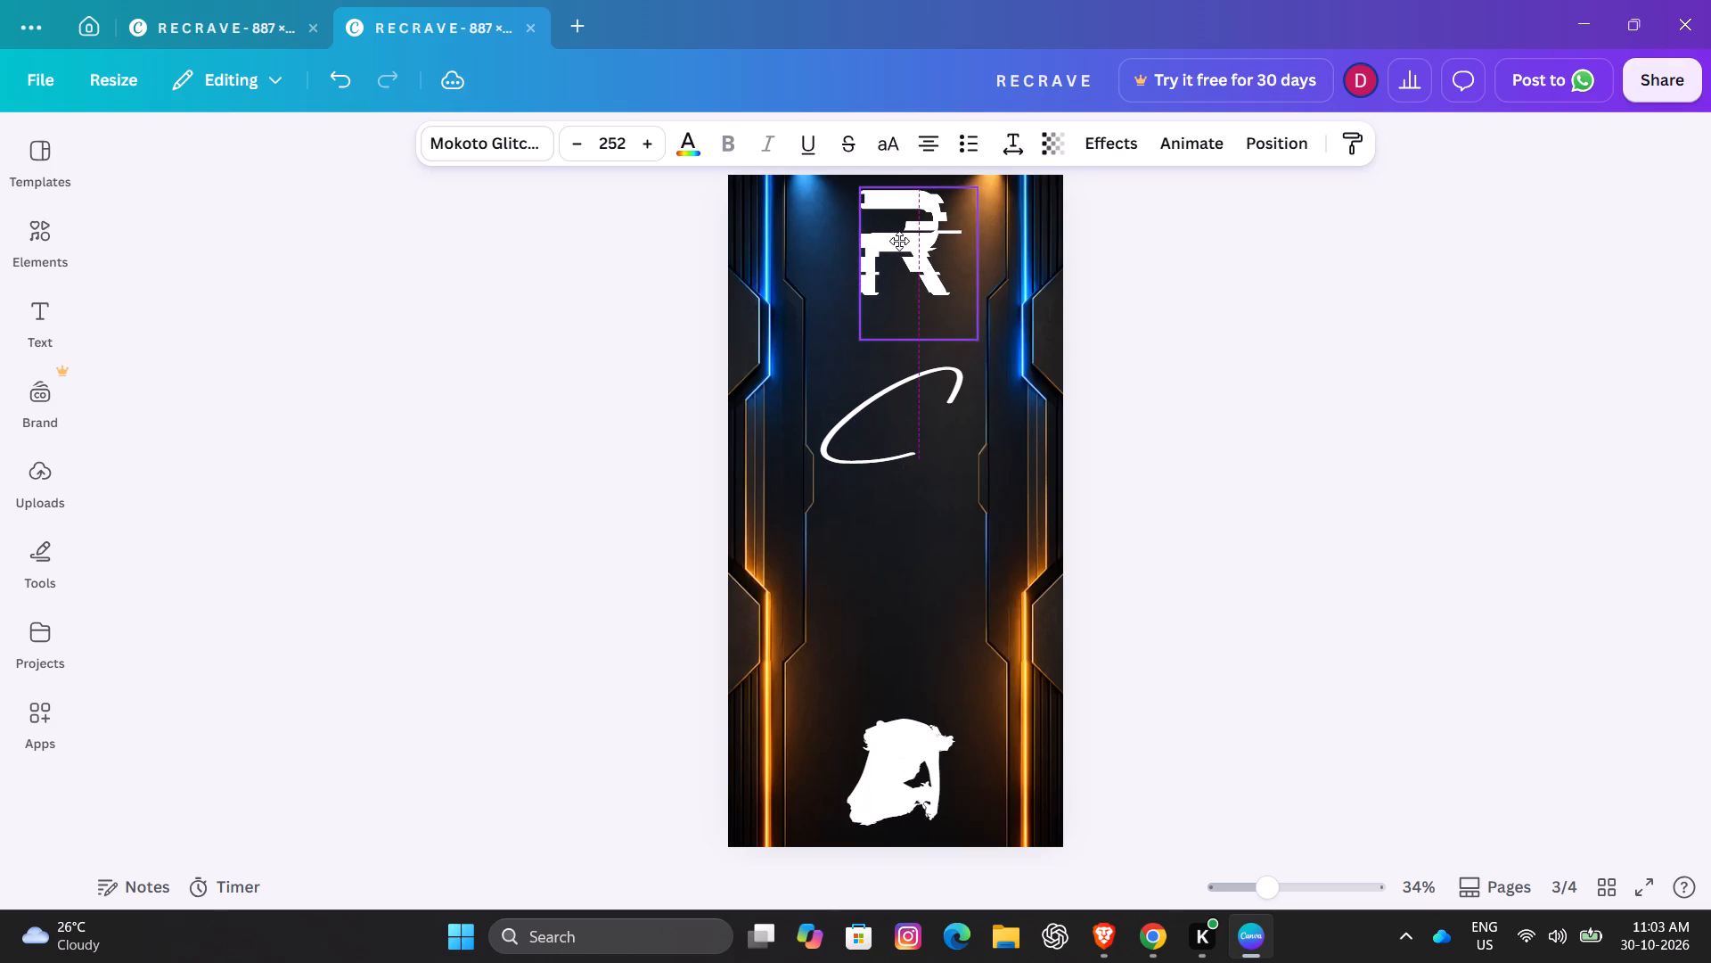
drag(899, 241, 881, 243)
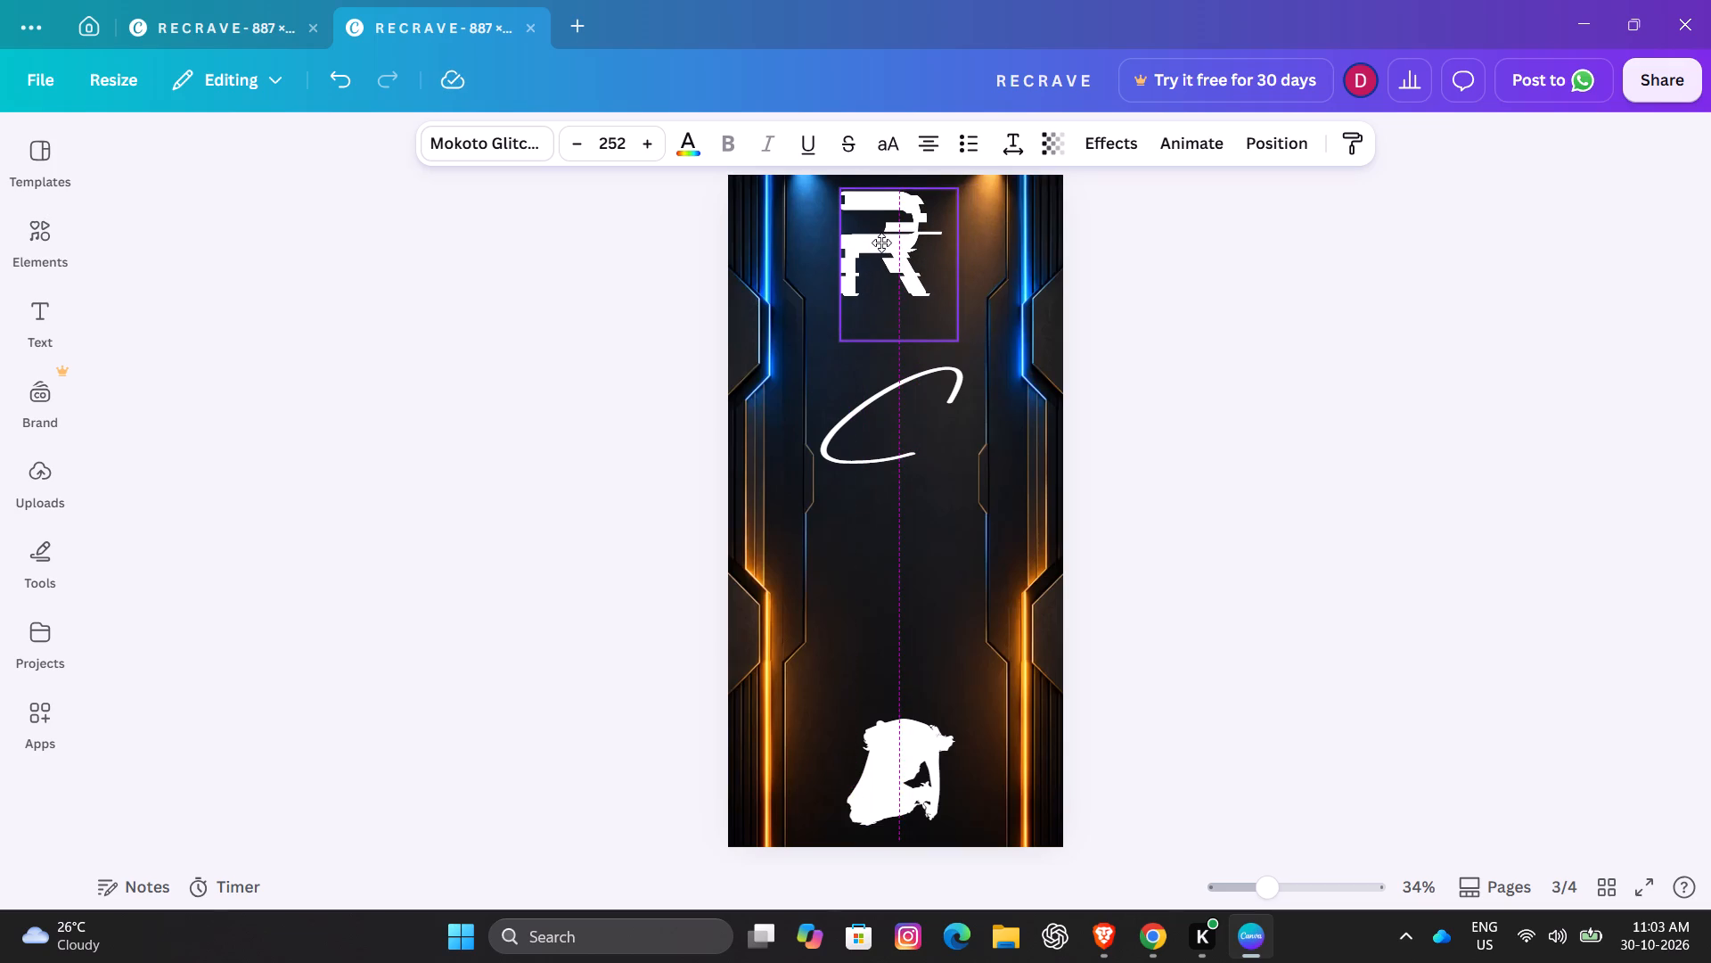
drag(881, 243, 901, 241)
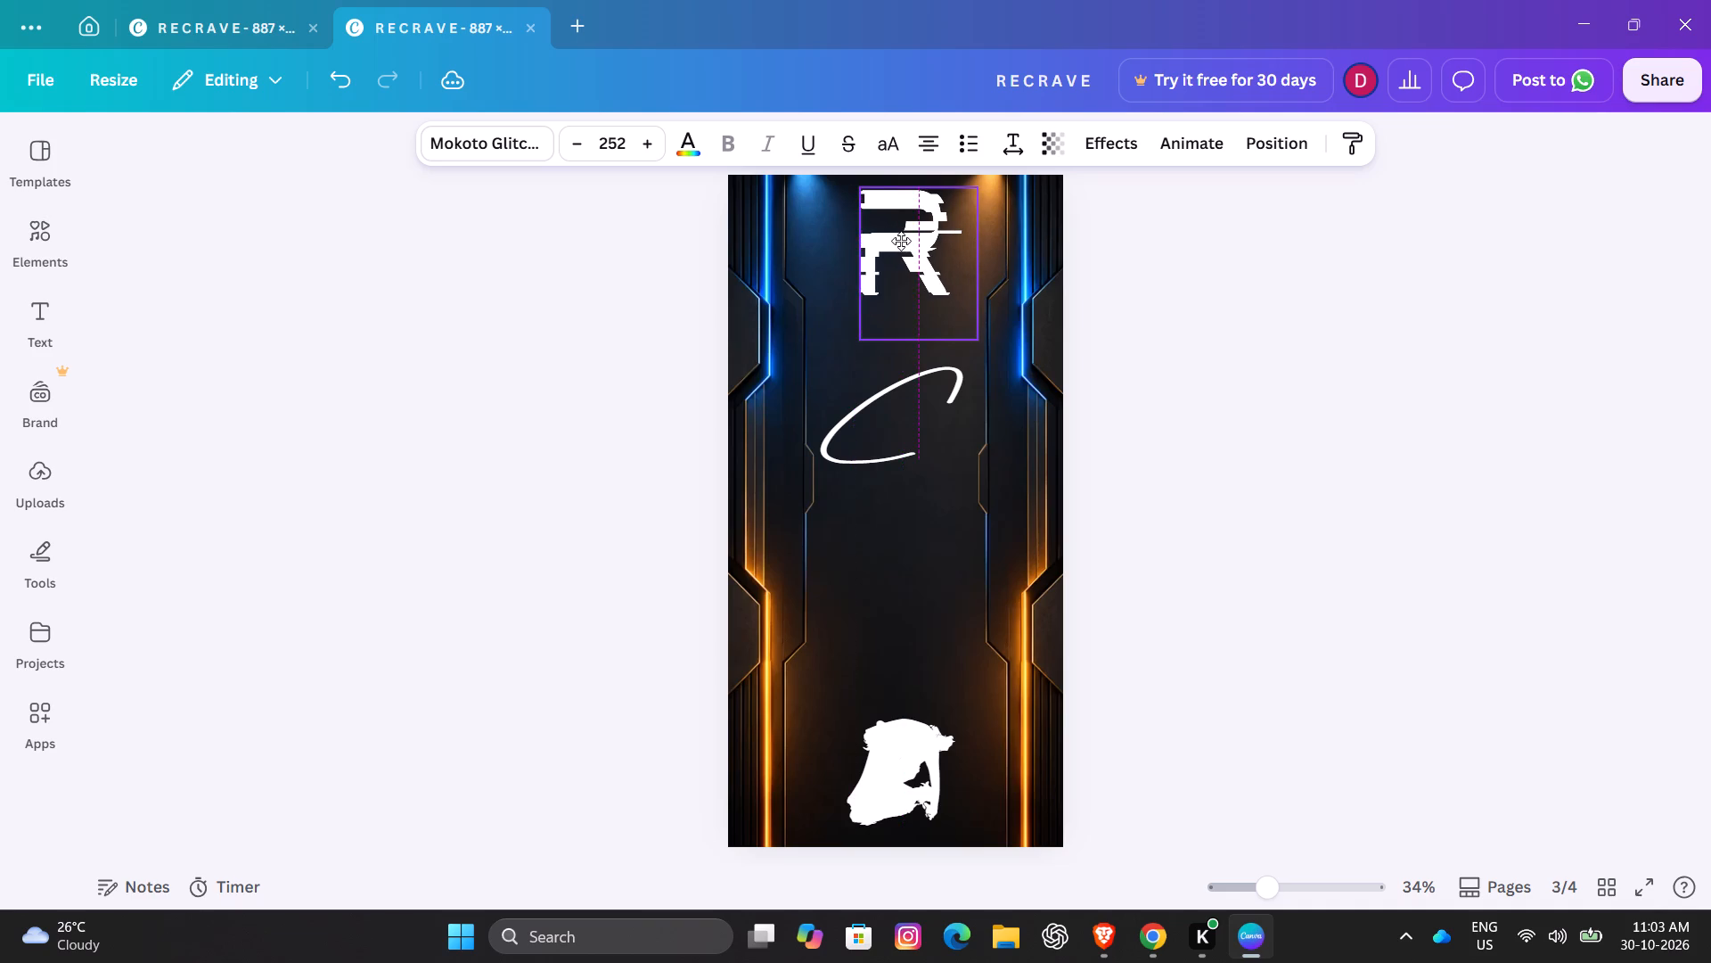
drag(901, 241, 896, 240)
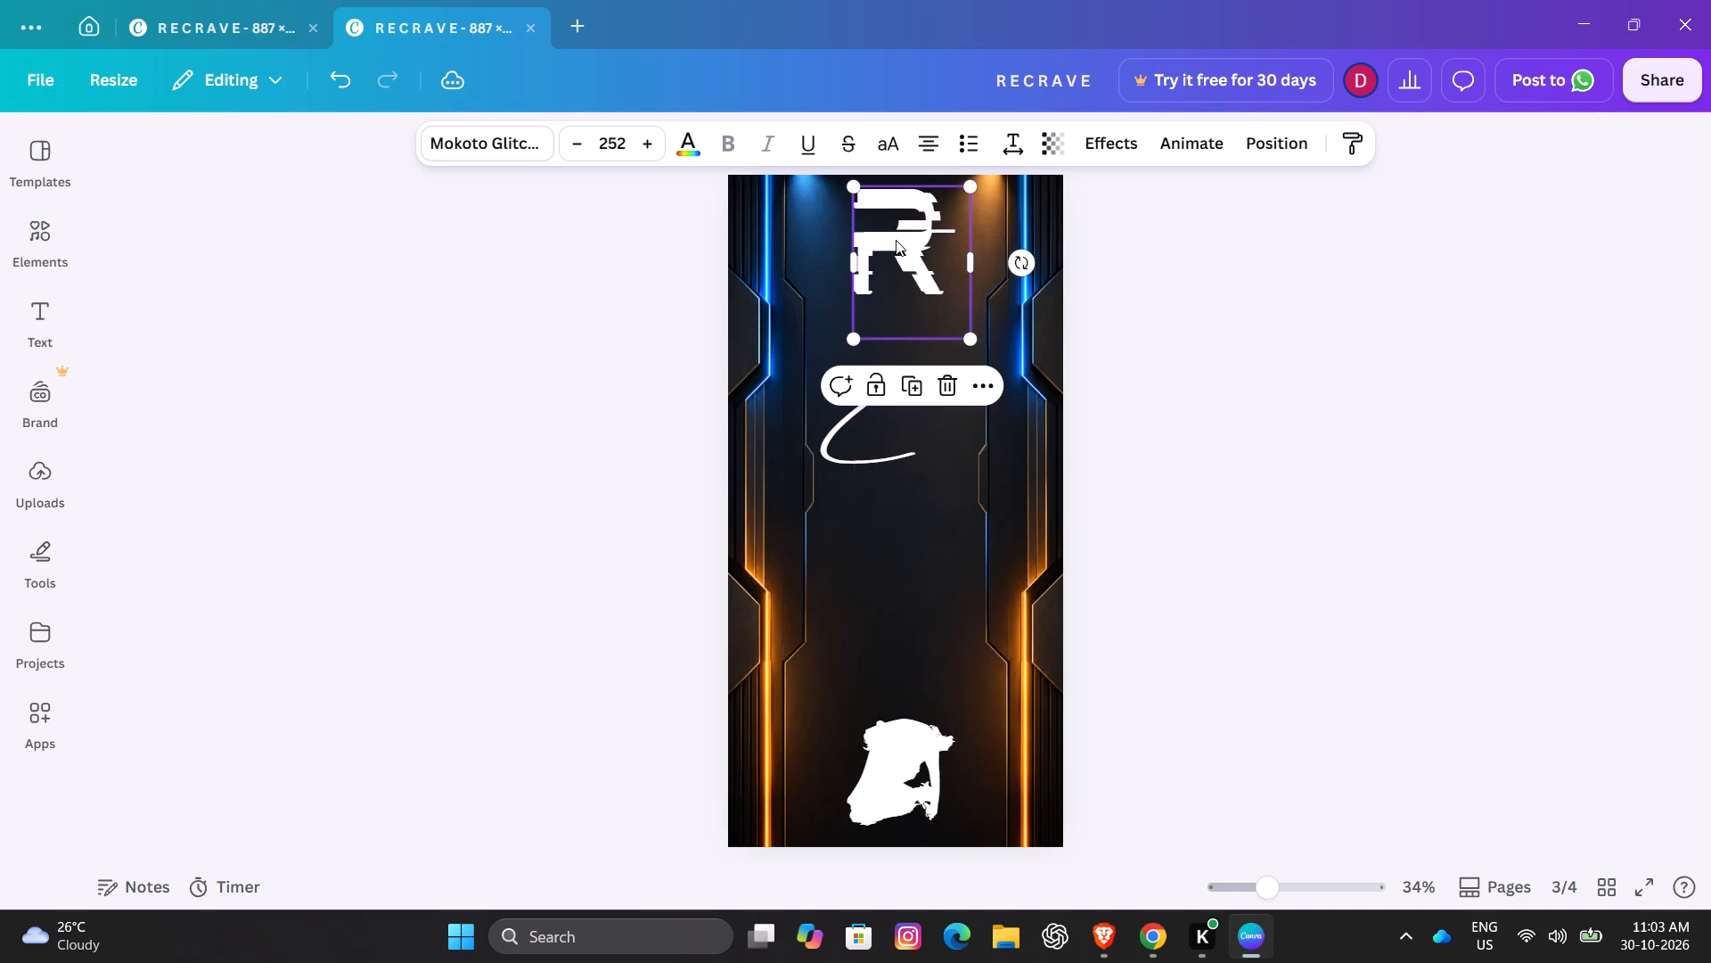
Move the thin script C down onto the stacked letters at the bottom of the page.
drag(883, 432, 888, 778)
click(884, 264)
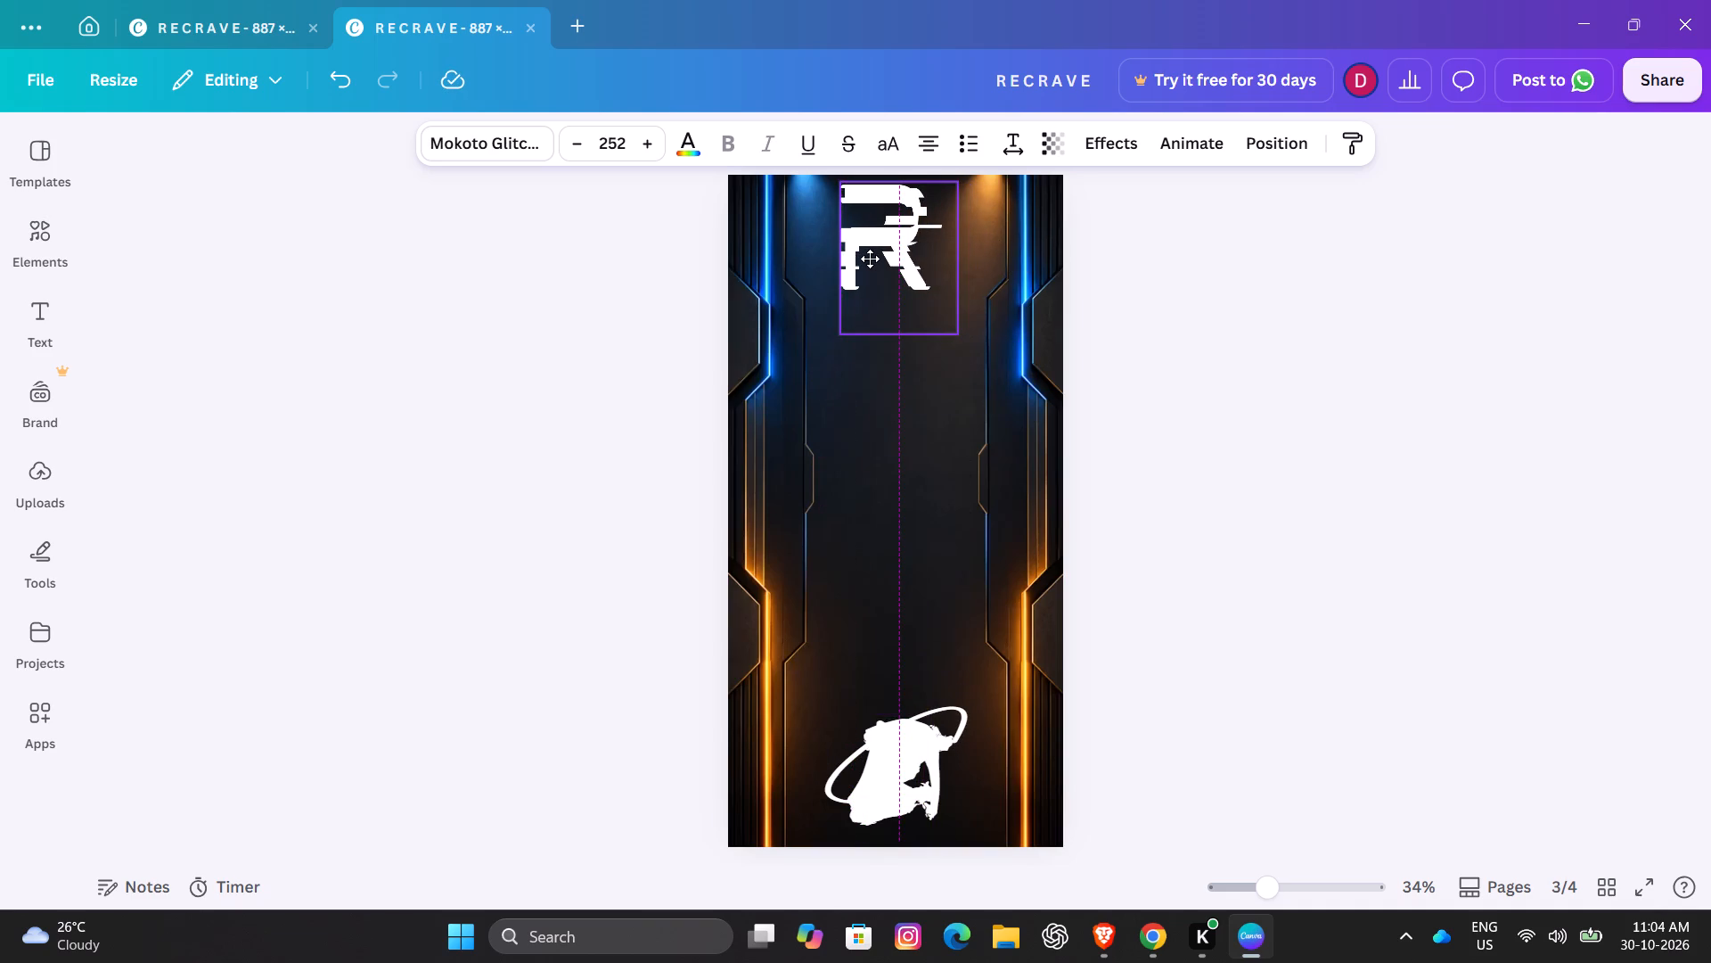
Delete one E, the V, the A and the second R from the letter stack, keeping the other E and the C.
click(901, 768)
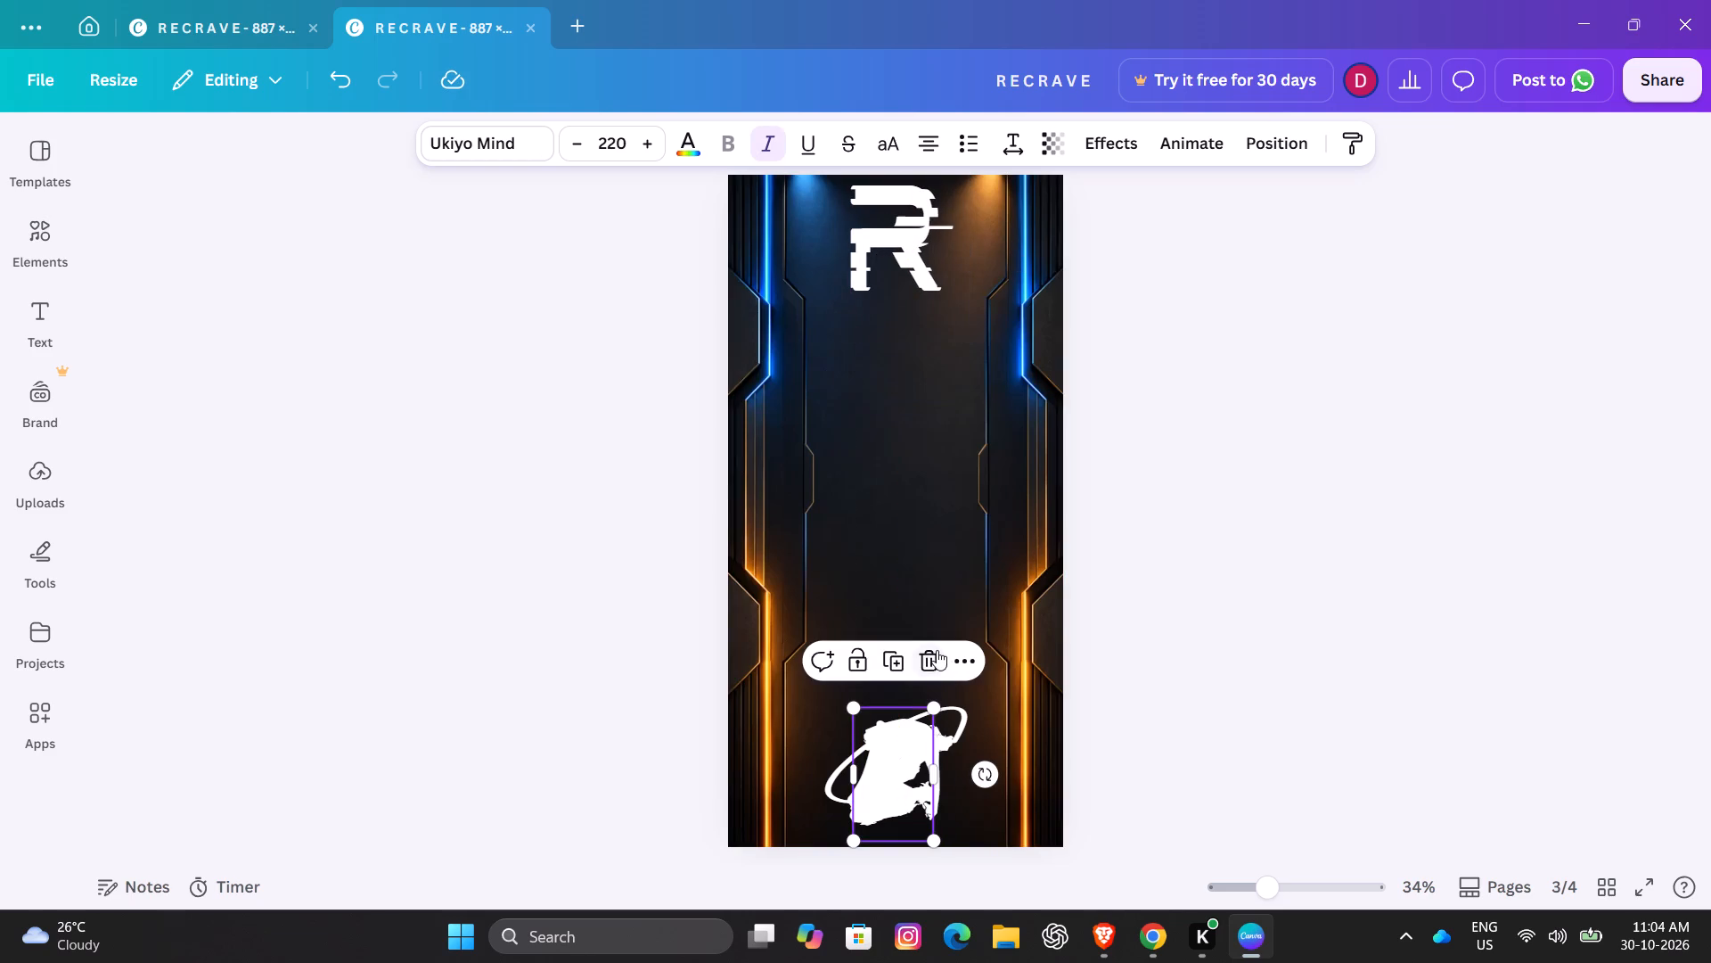
click(935, 650)
click(894, 776)
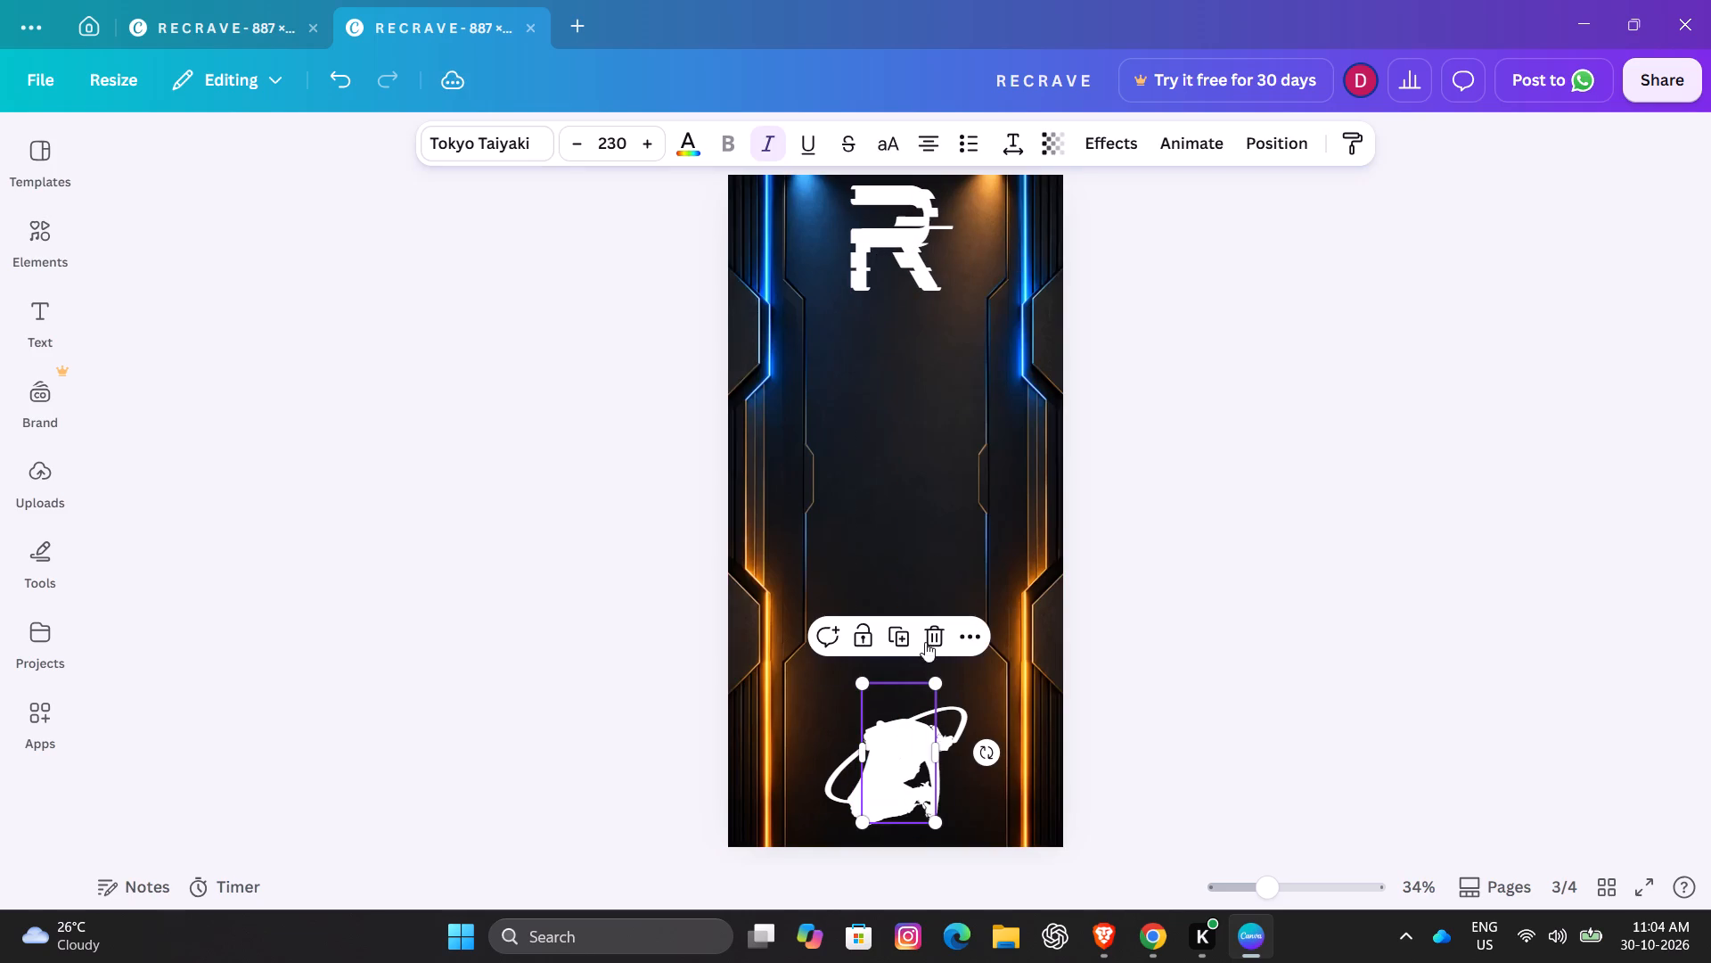
click(935, 631)
click(888, 760)
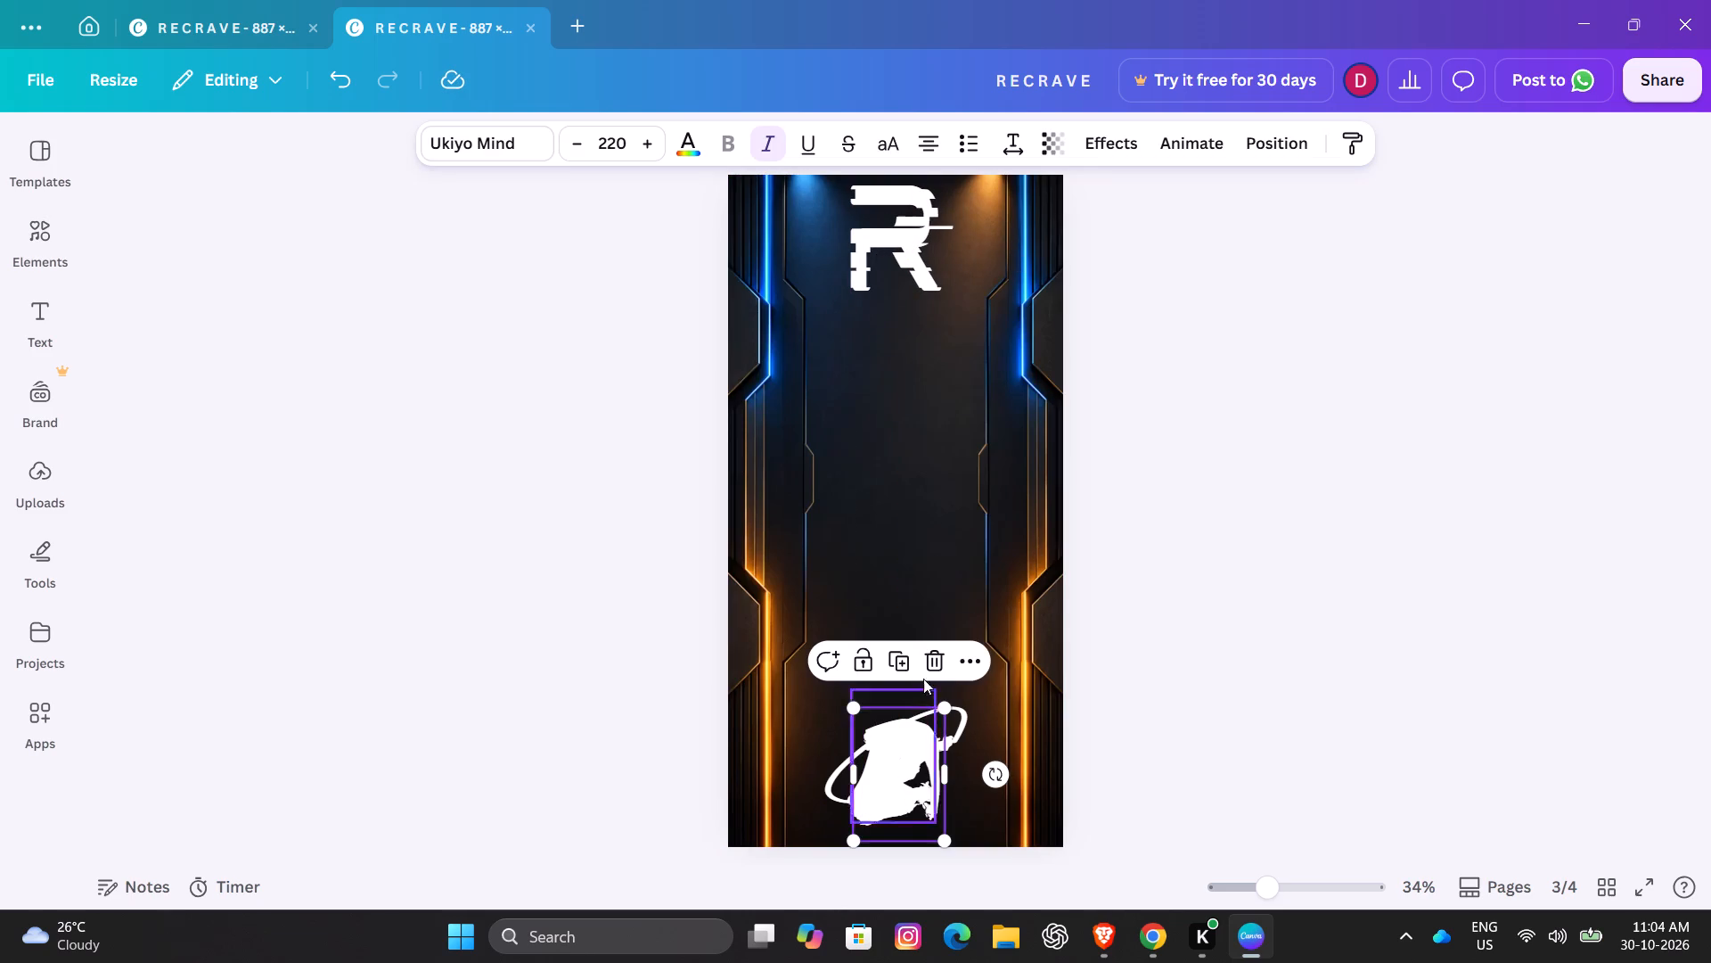
click(933, 646)
click(888, 748)
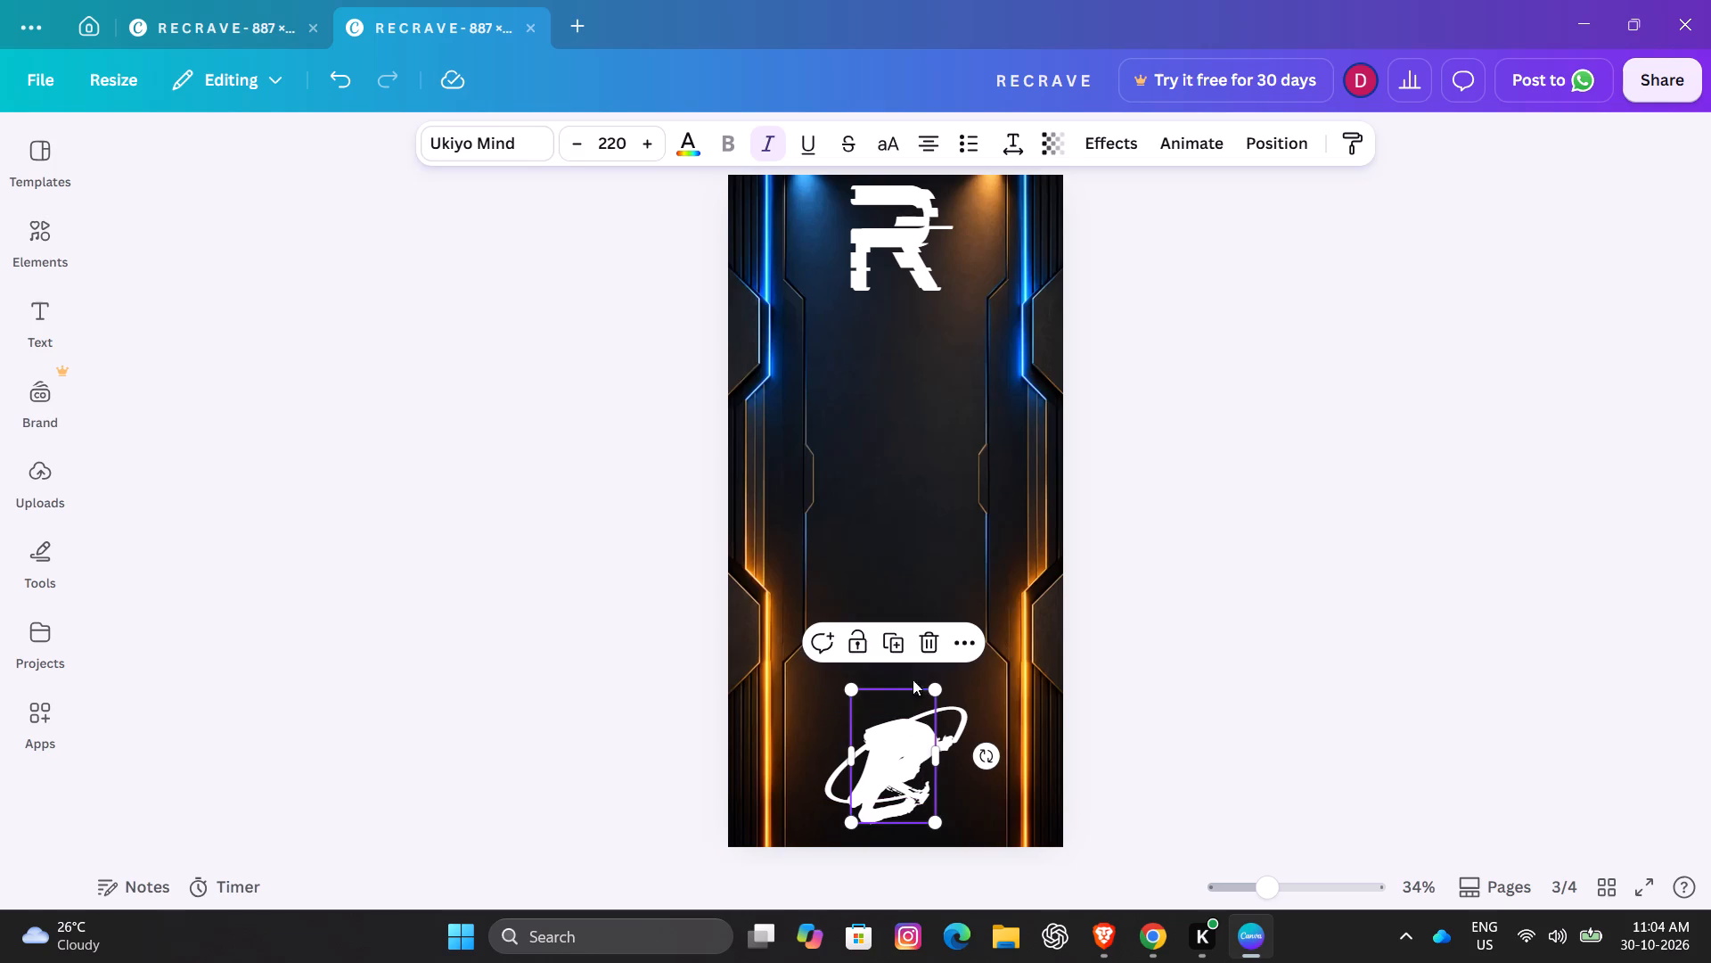
click(920, 636)
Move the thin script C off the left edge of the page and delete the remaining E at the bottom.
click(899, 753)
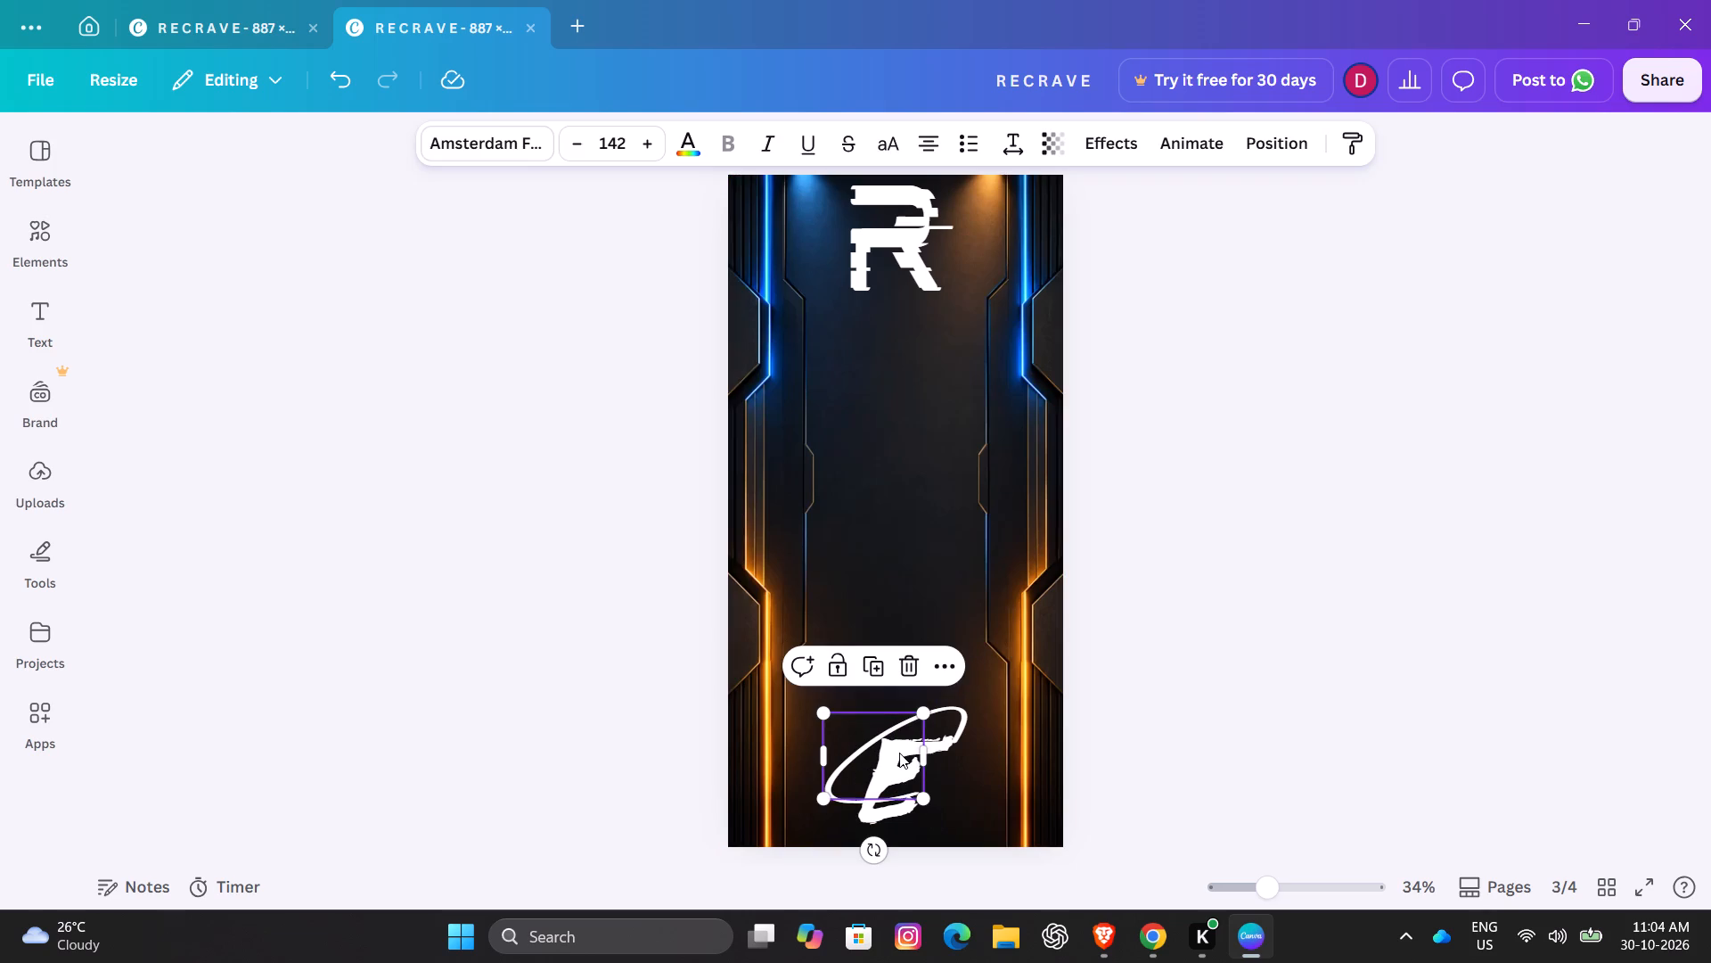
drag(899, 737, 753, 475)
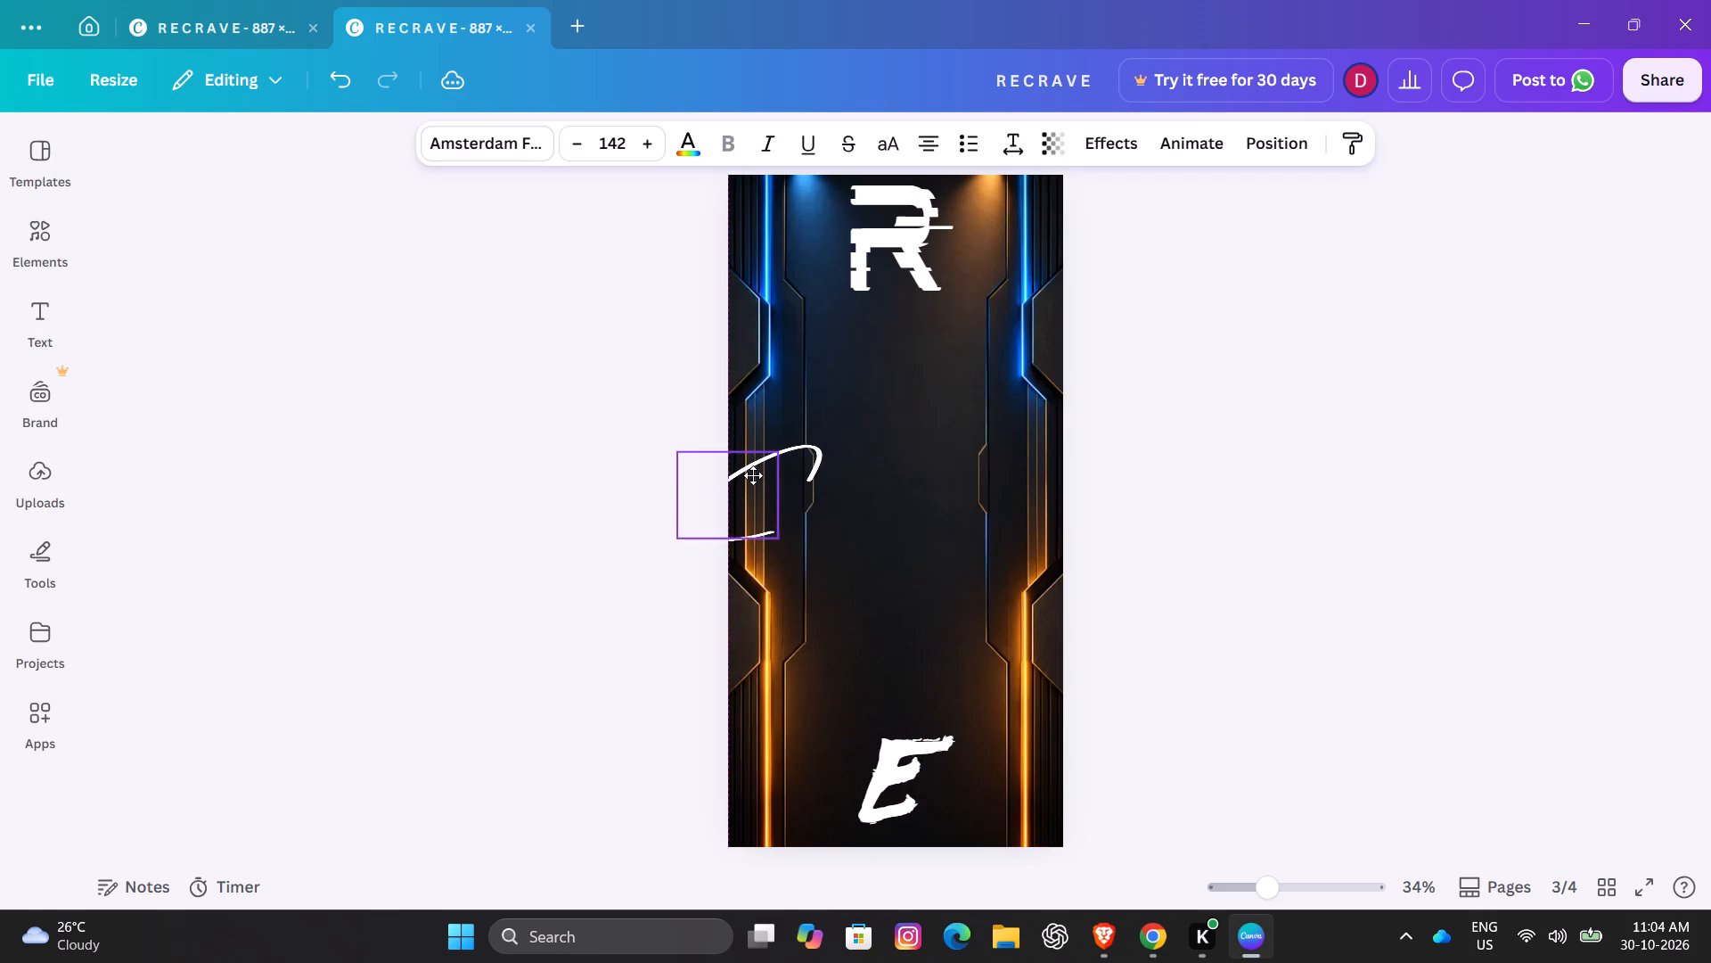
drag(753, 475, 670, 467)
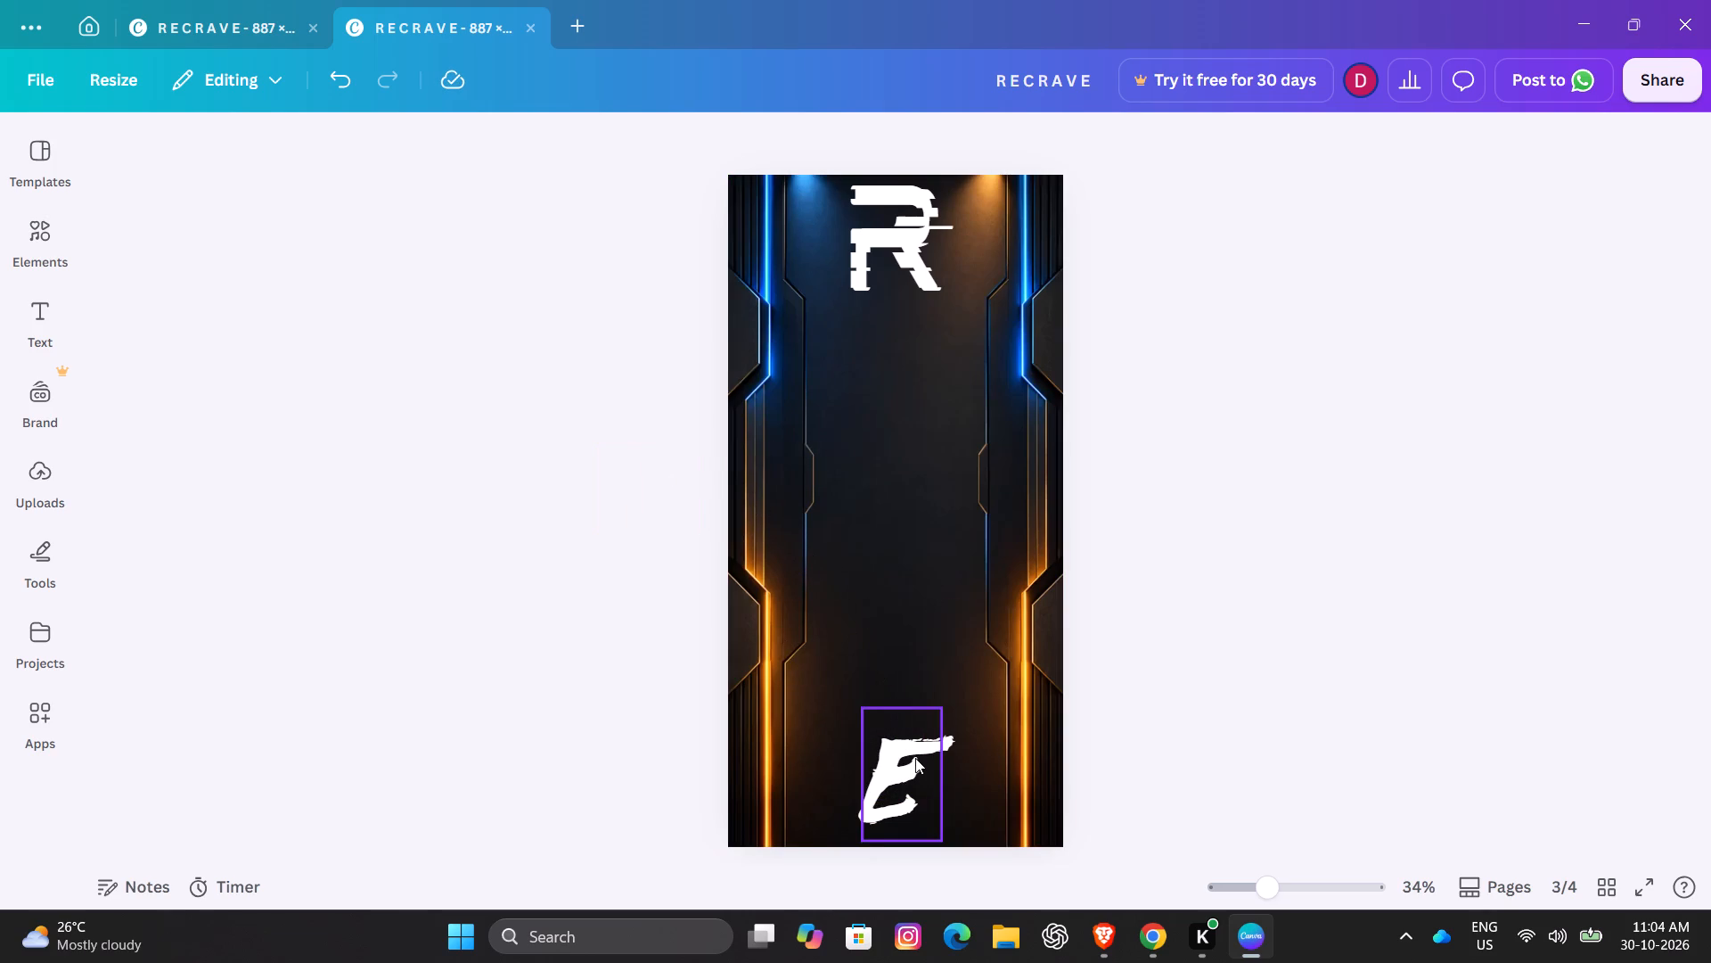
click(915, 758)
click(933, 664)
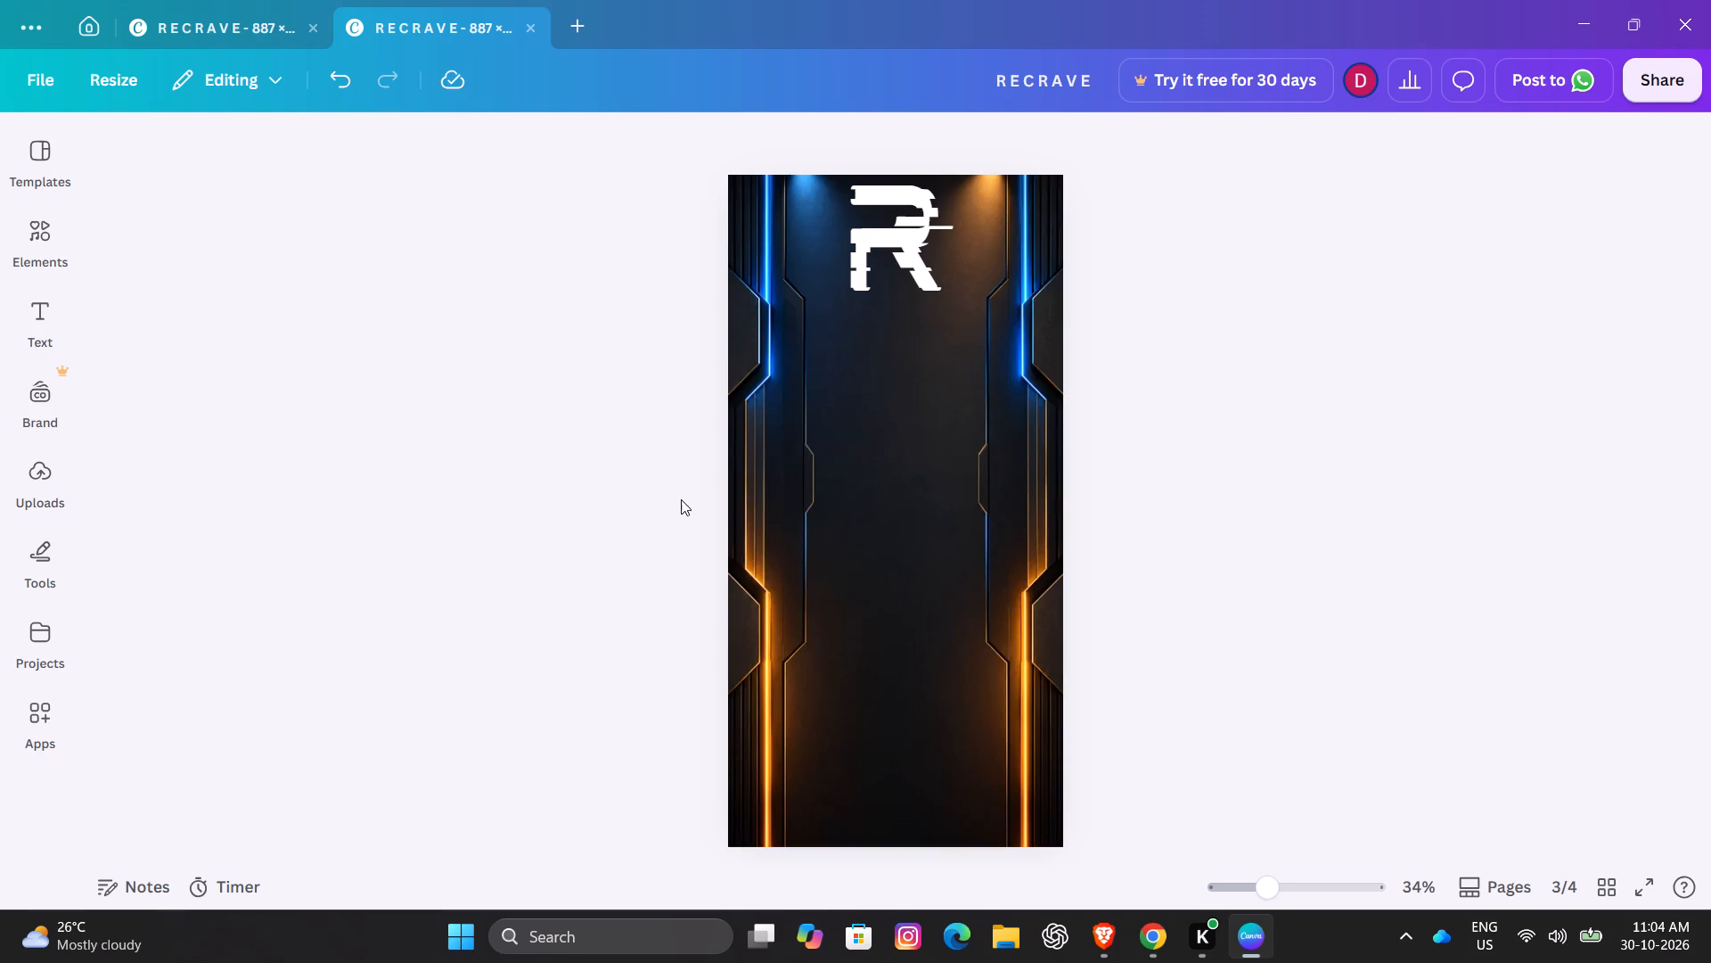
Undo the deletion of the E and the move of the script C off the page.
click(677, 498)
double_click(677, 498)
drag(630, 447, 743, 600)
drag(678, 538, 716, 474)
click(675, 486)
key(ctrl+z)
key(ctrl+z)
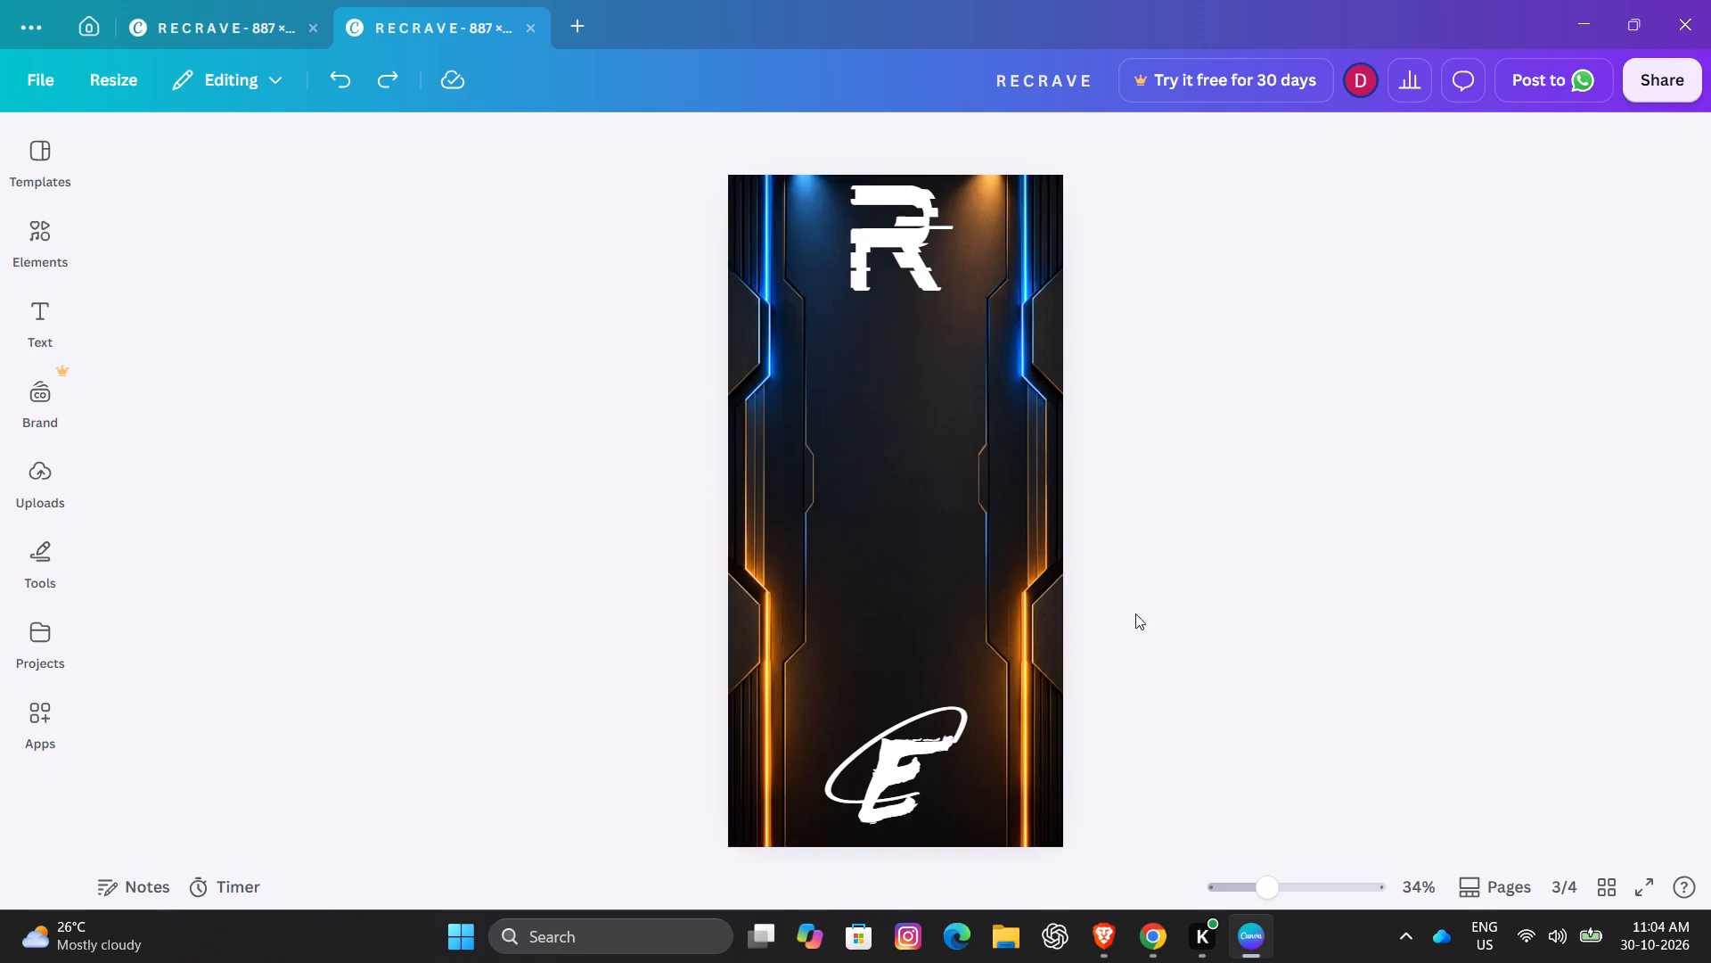
Move the script C up to the page's left edge near mid-height and delete the E at the bottom.
drag(897, 752, 787, 534)
click(895, 731)
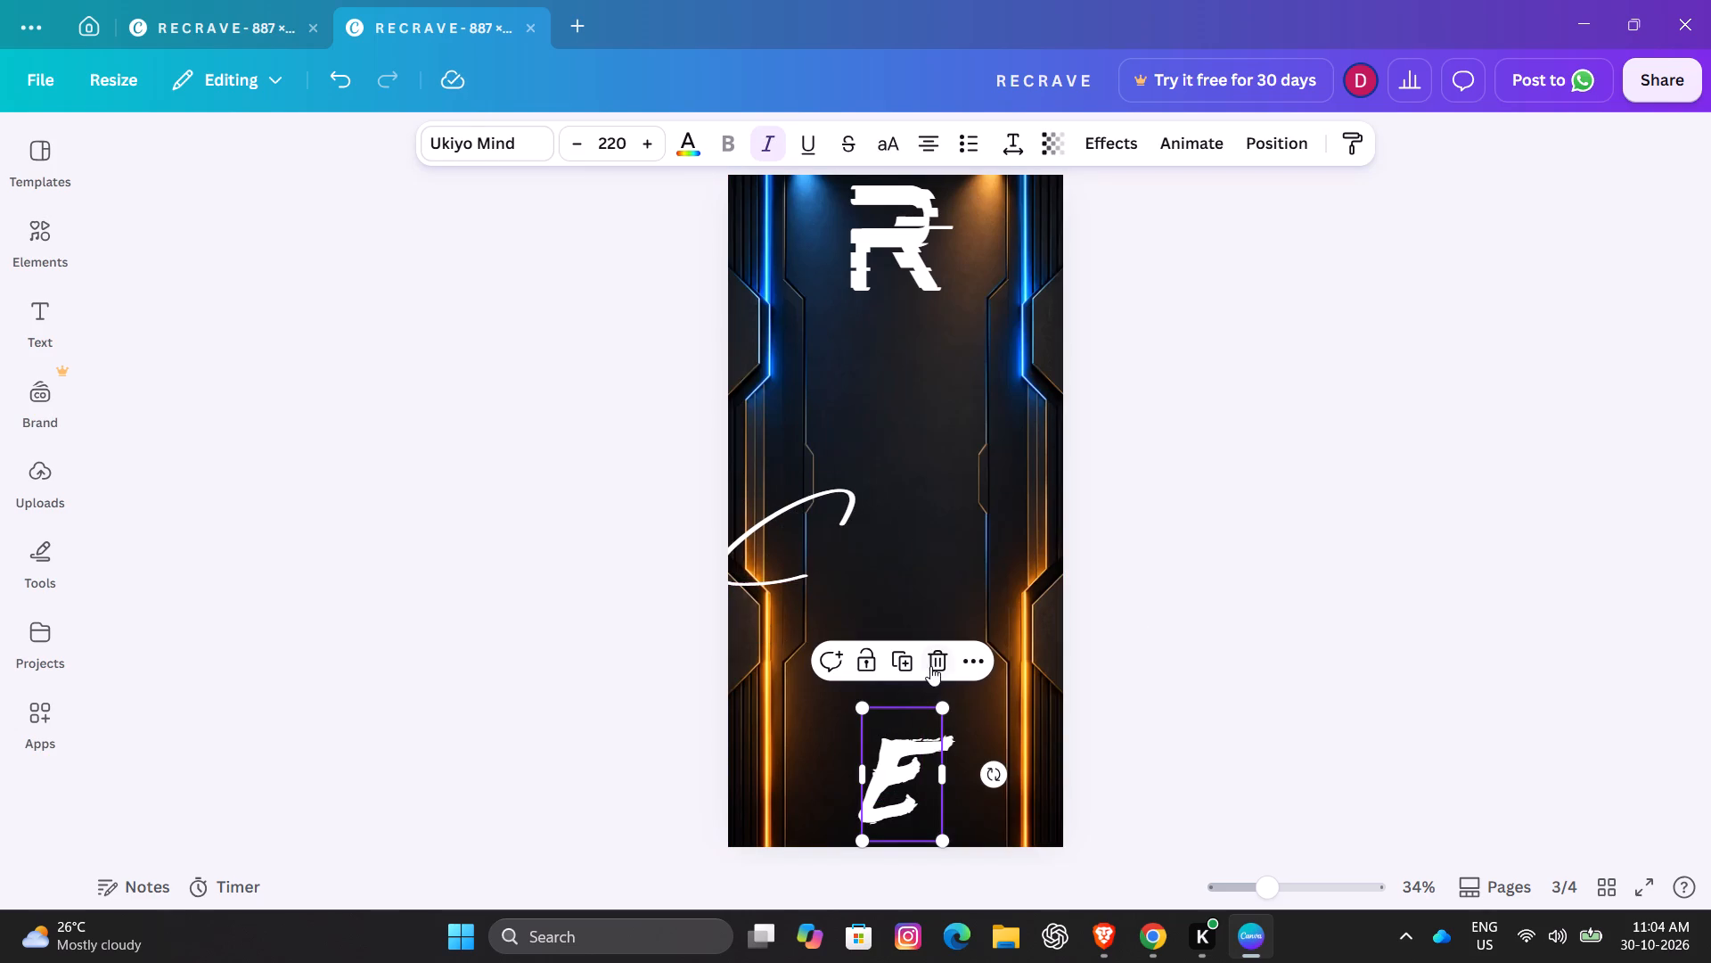
click(930, 655)
Shift the glitch letter R slightly left so its text box aligns with the page's vertical centre line near the top.
double_click(911, 205)
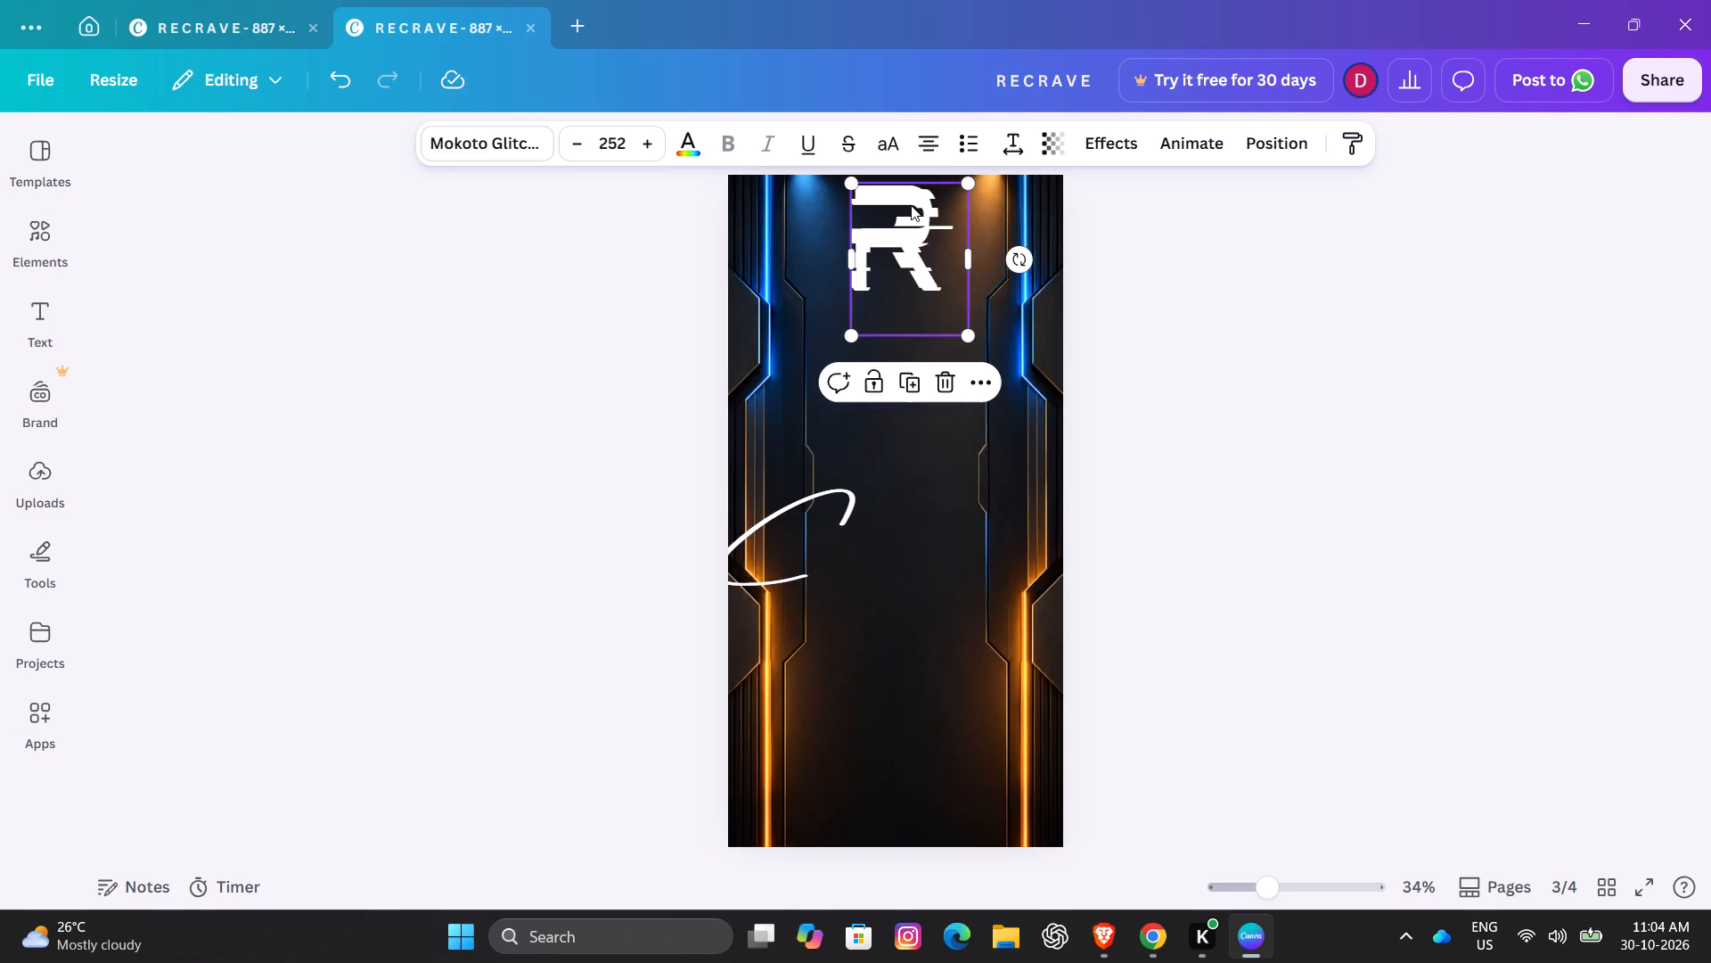
click(911, 205)
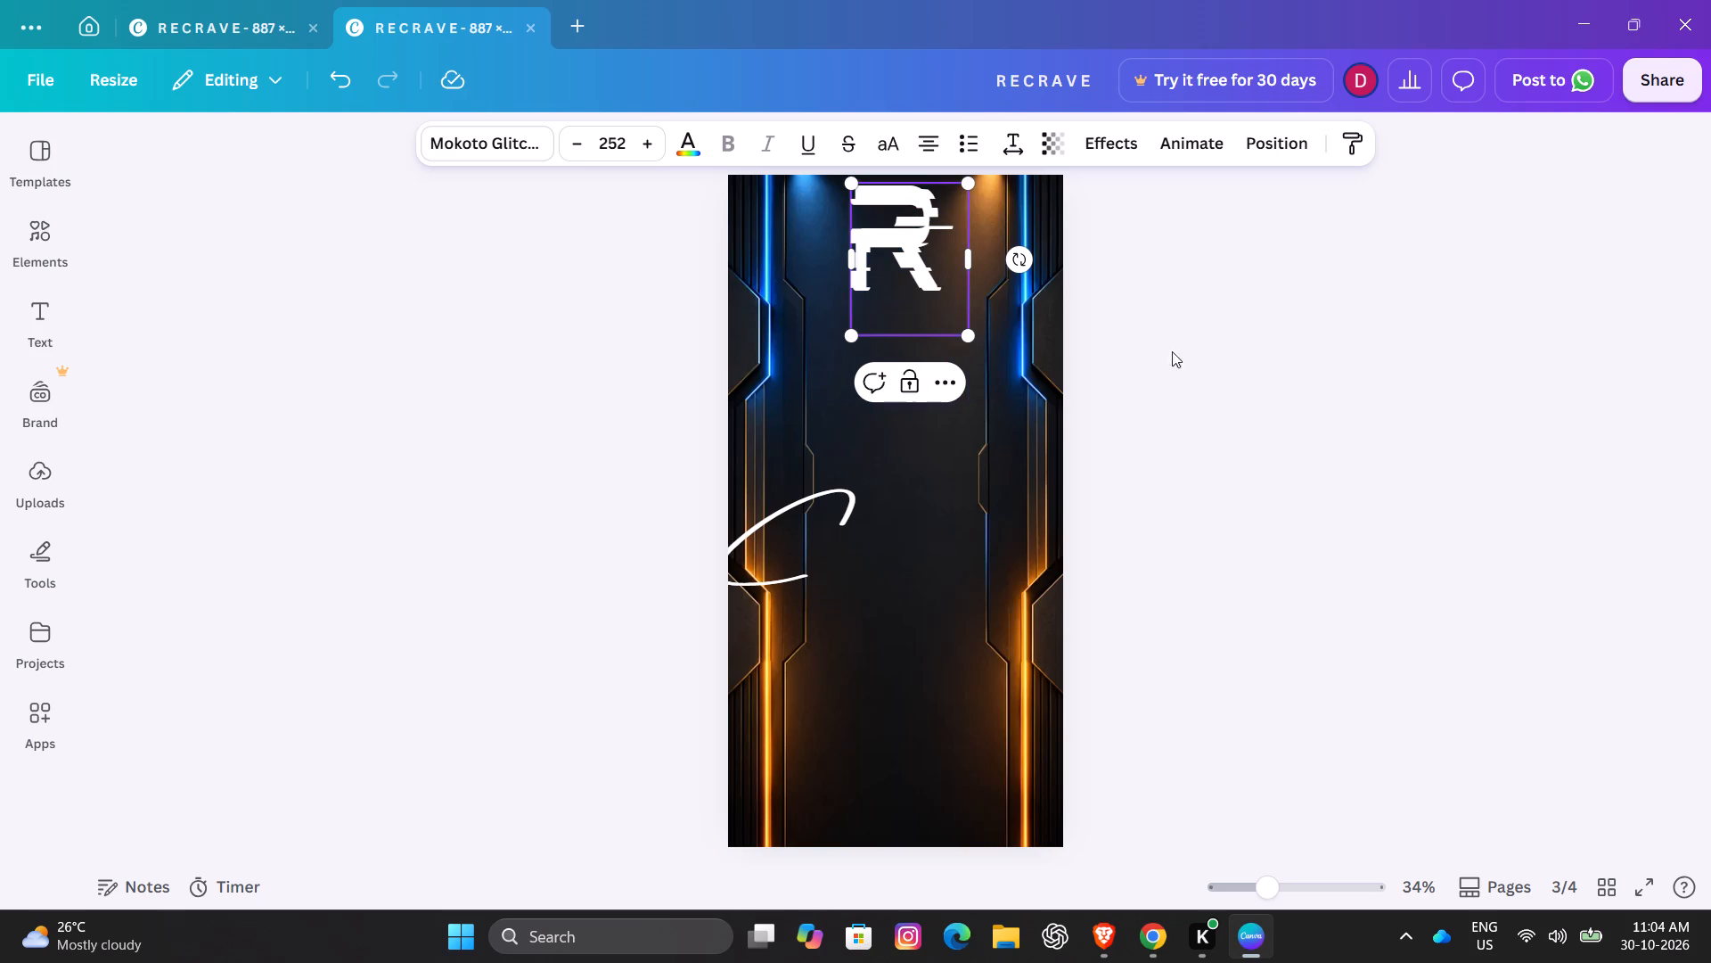
click(1330, 445)
click(905, 204)
drag(905, 204, 896, 203)
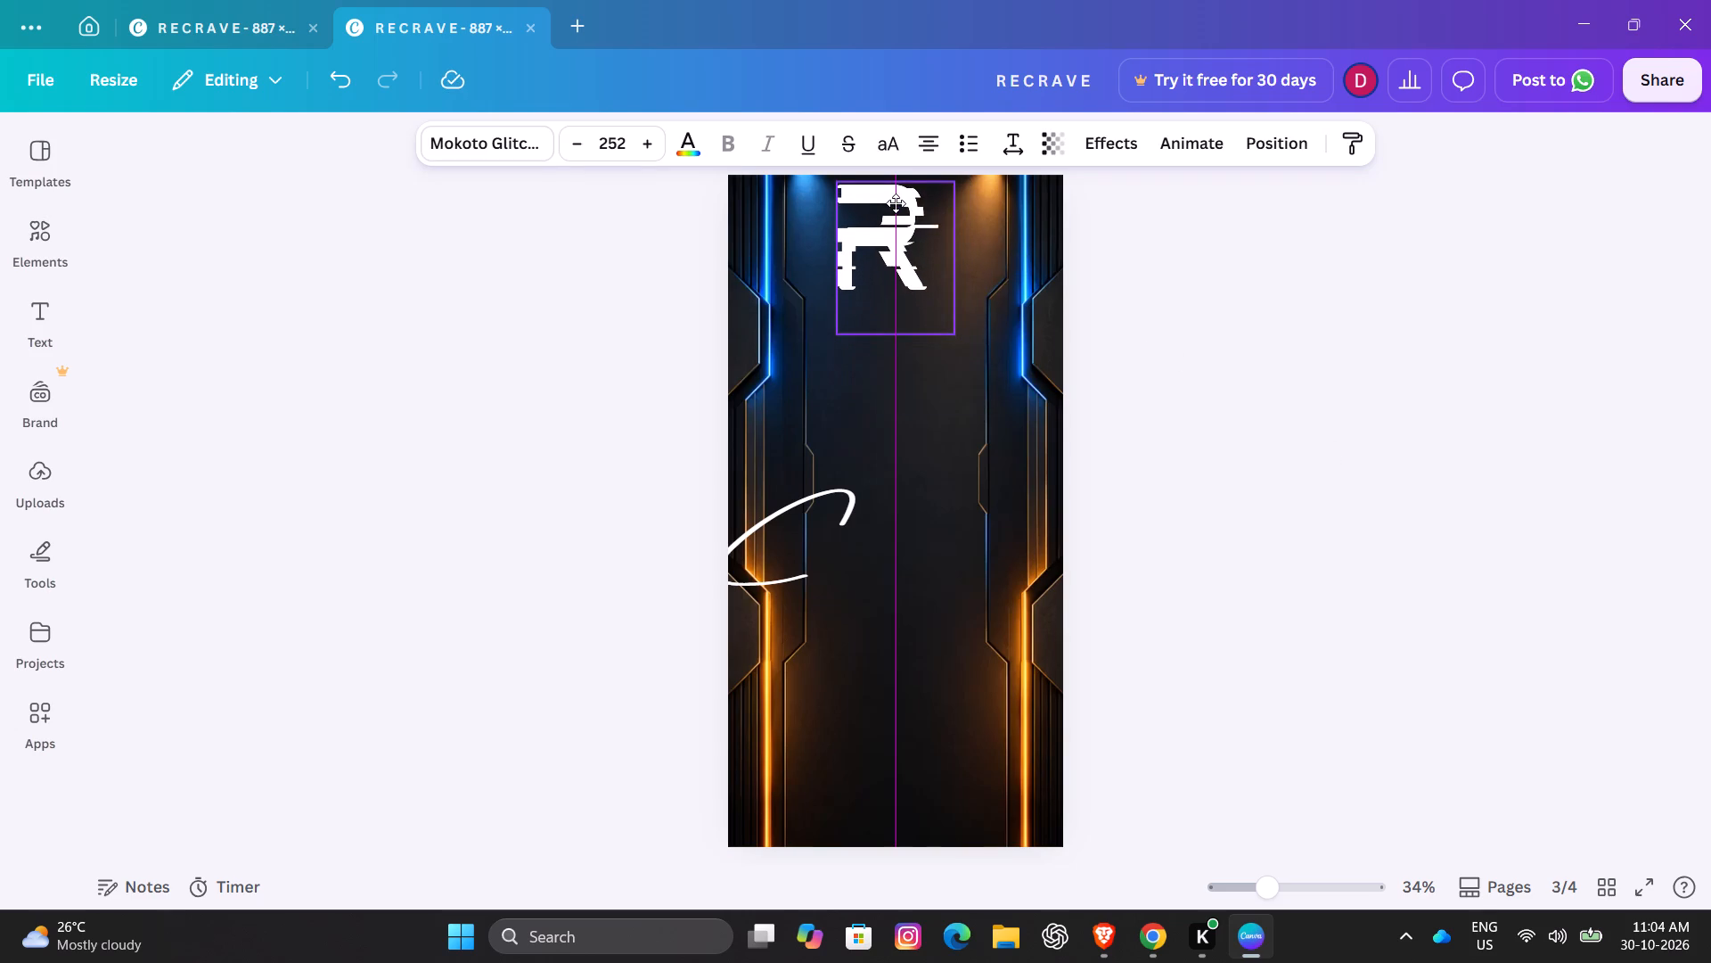
drag(896, 203, 896, 207)
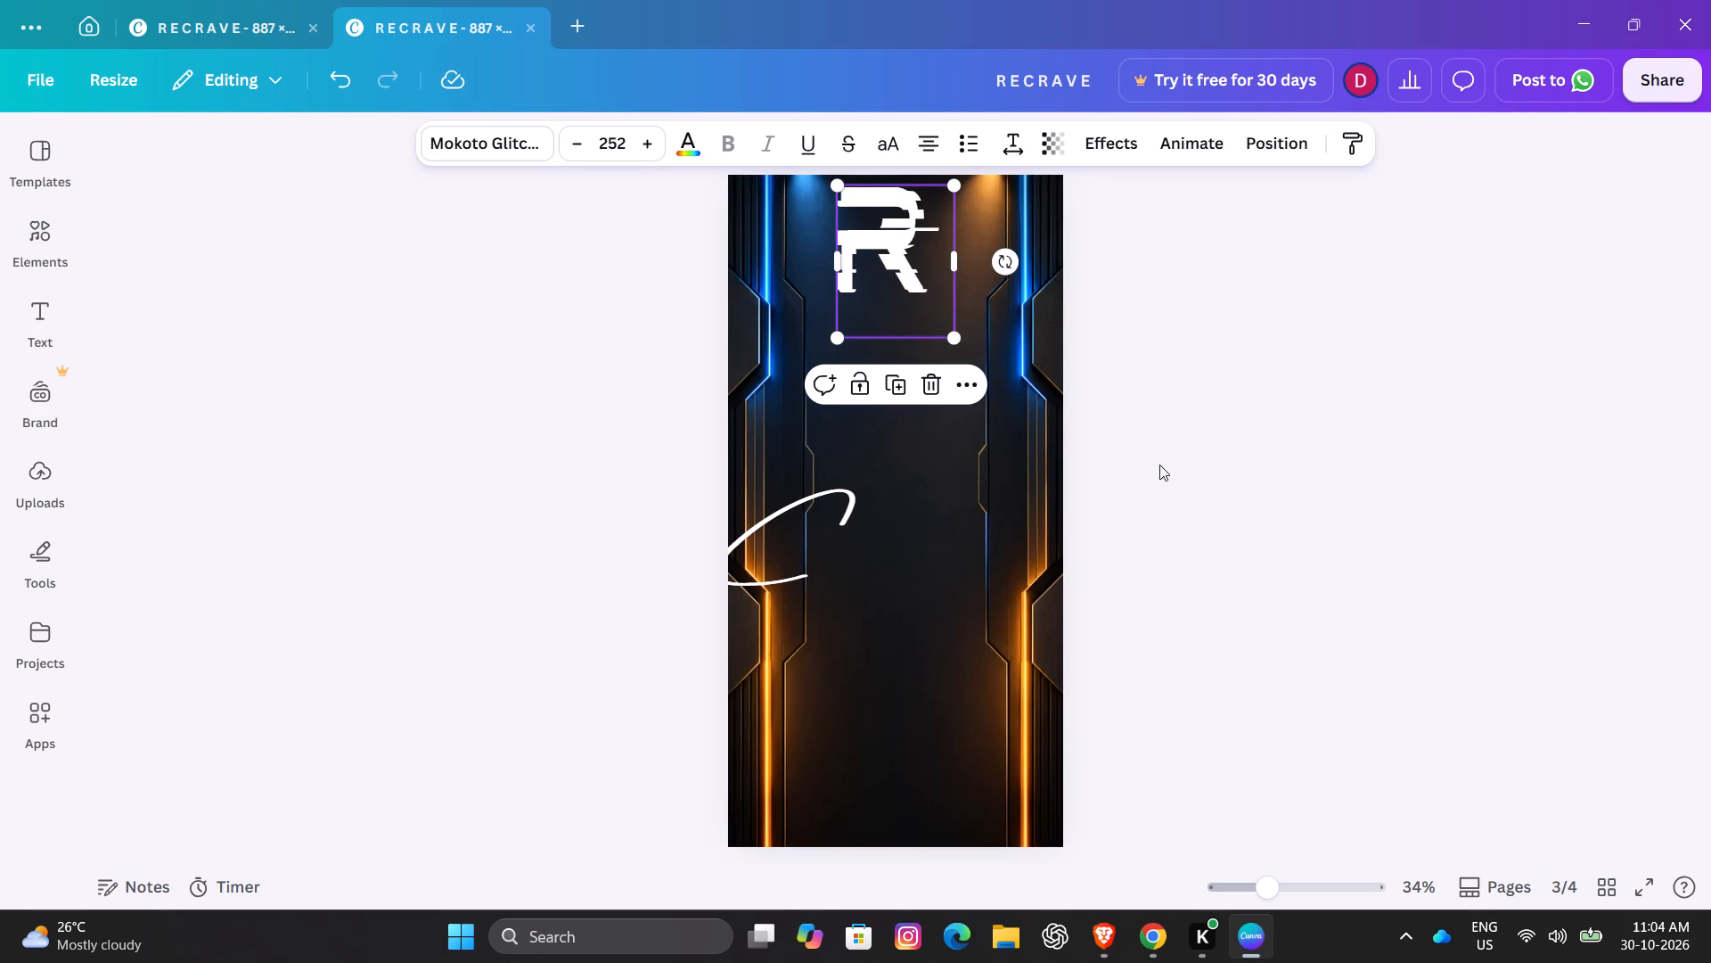
click(1246, 478)
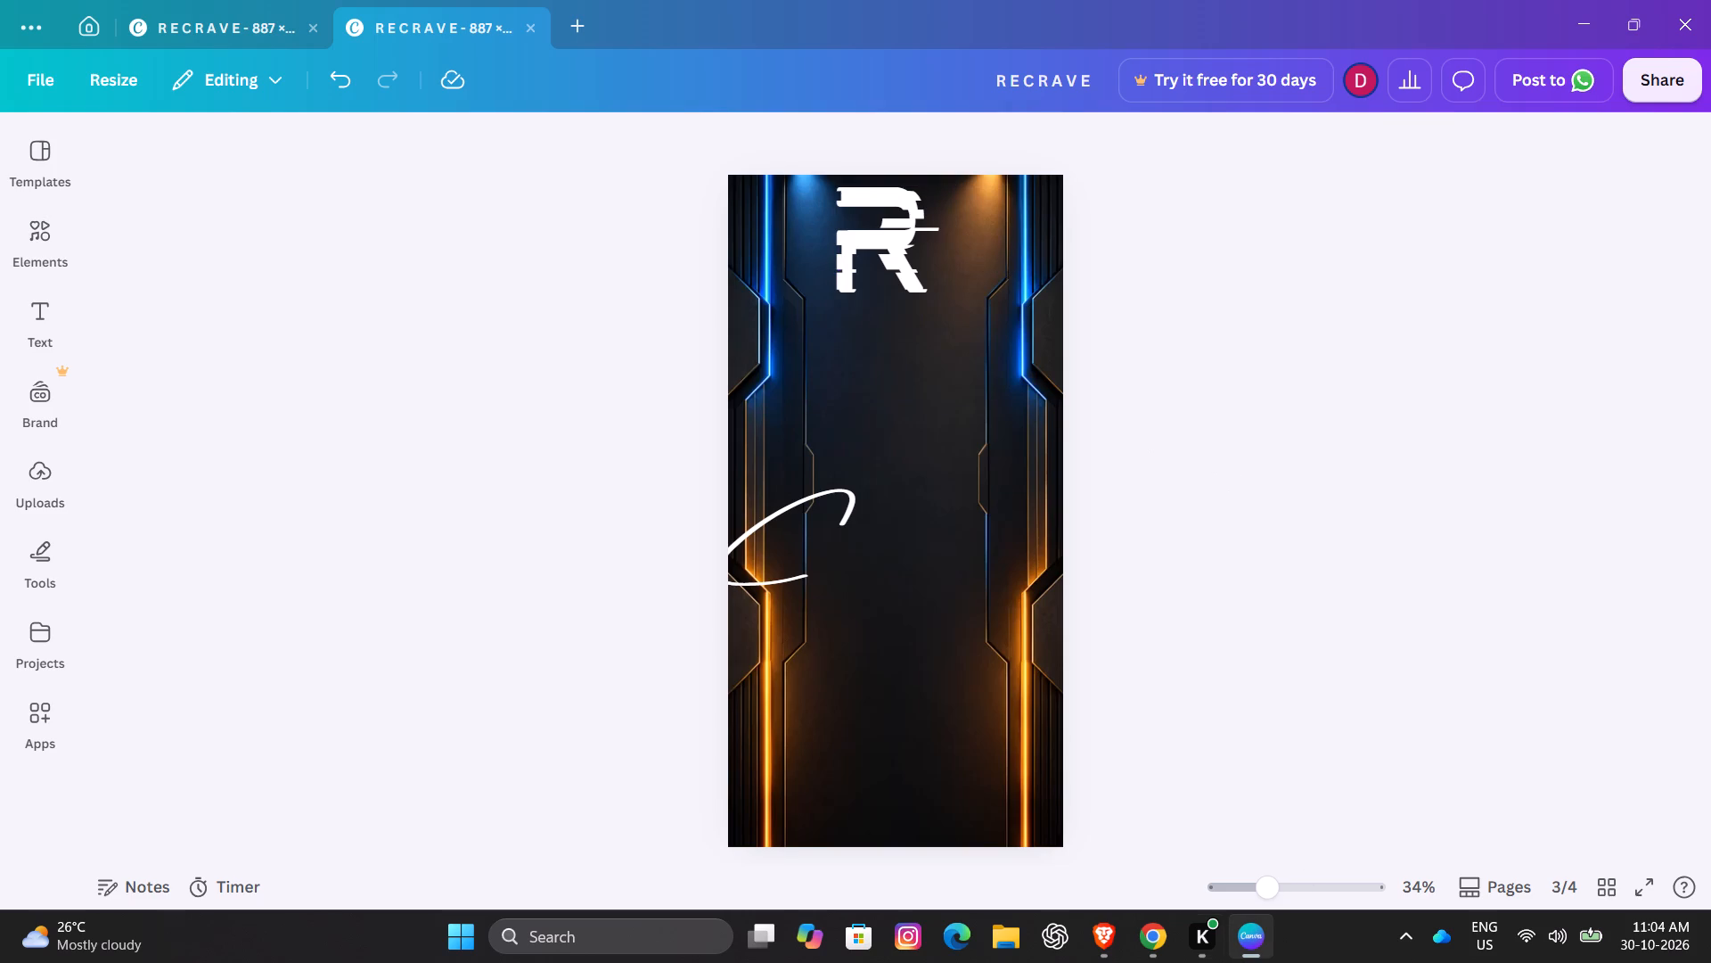